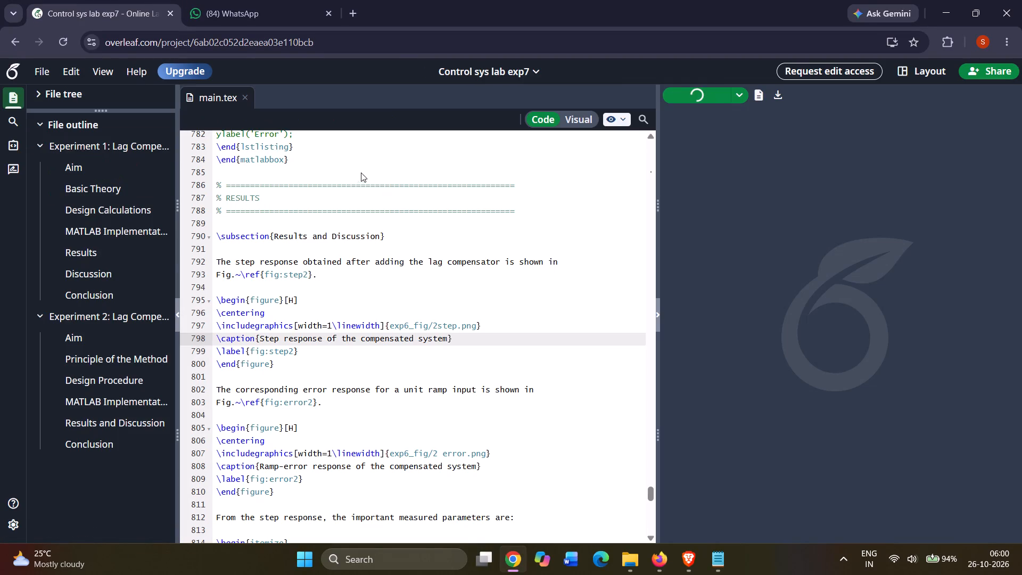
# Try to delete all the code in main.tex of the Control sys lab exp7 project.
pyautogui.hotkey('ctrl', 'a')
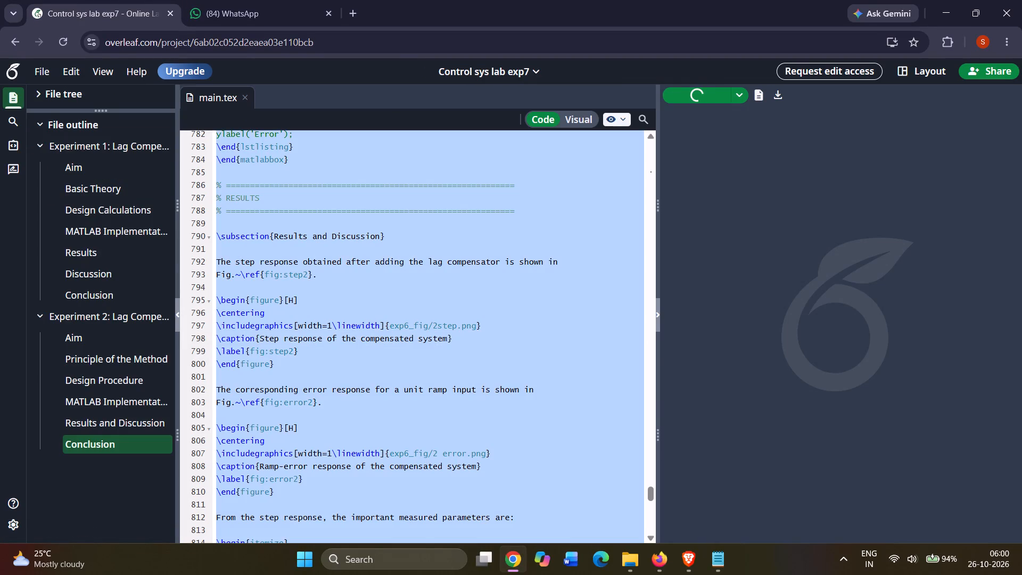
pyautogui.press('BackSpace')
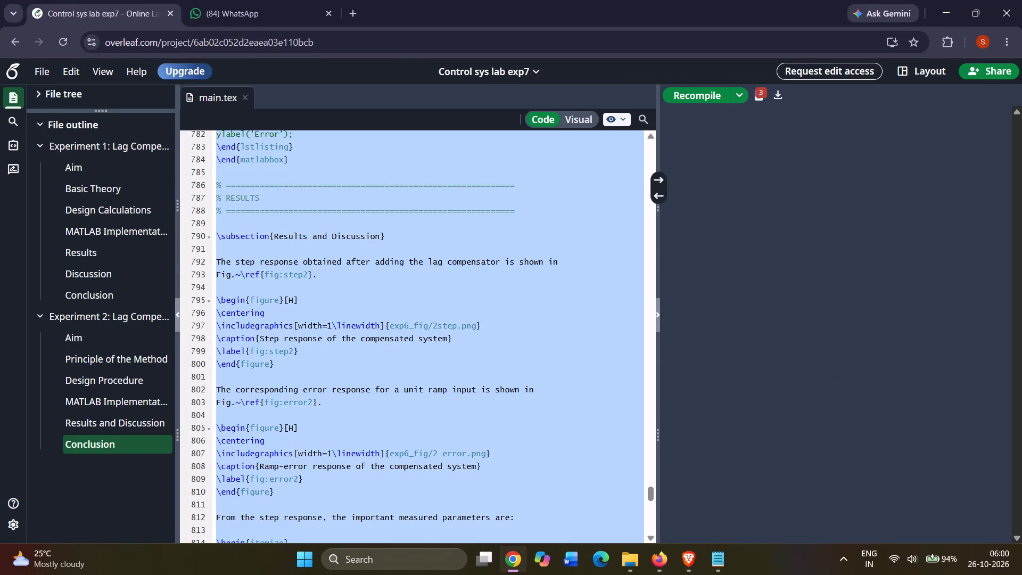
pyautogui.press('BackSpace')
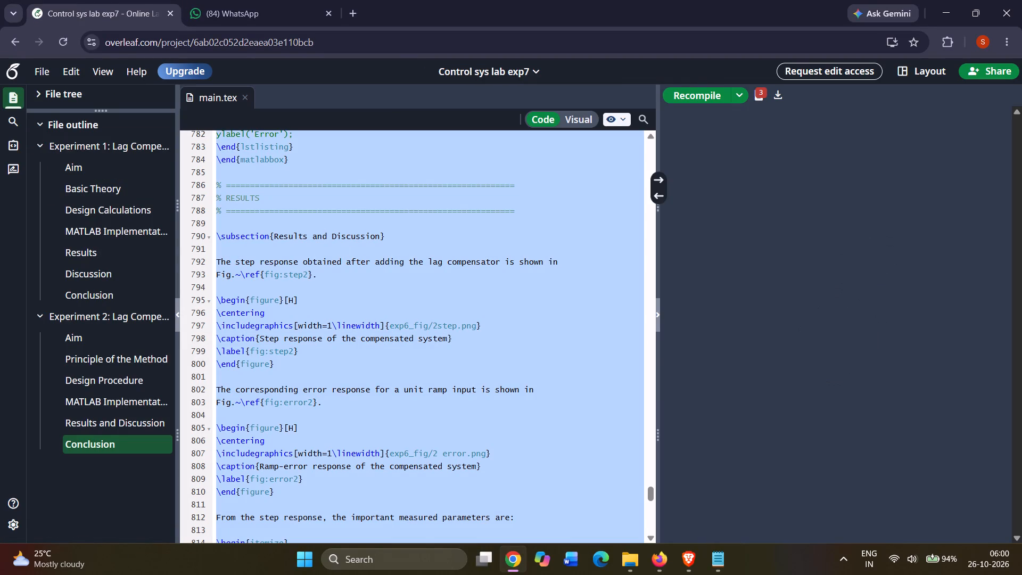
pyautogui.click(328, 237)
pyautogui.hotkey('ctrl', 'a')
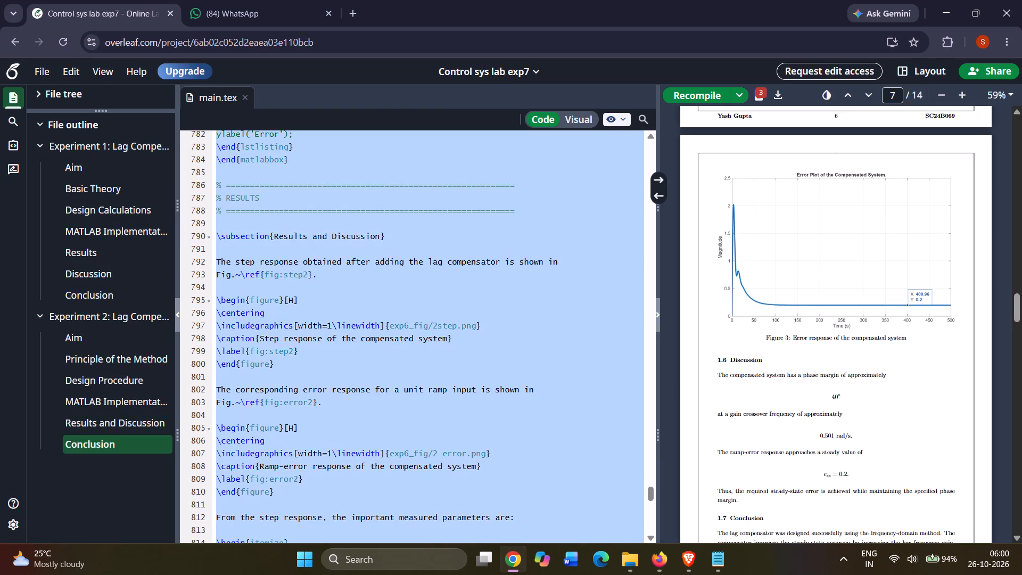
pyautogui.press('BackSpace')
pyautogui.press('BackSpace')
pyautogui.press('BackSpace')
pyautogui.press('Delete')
# Examine the end of the exp7 source code and the pages of its compiled lag compensator report.
pyautogui.scroll(-7, 584, 310)
pyautogui.scroll(-6, 814, 313)
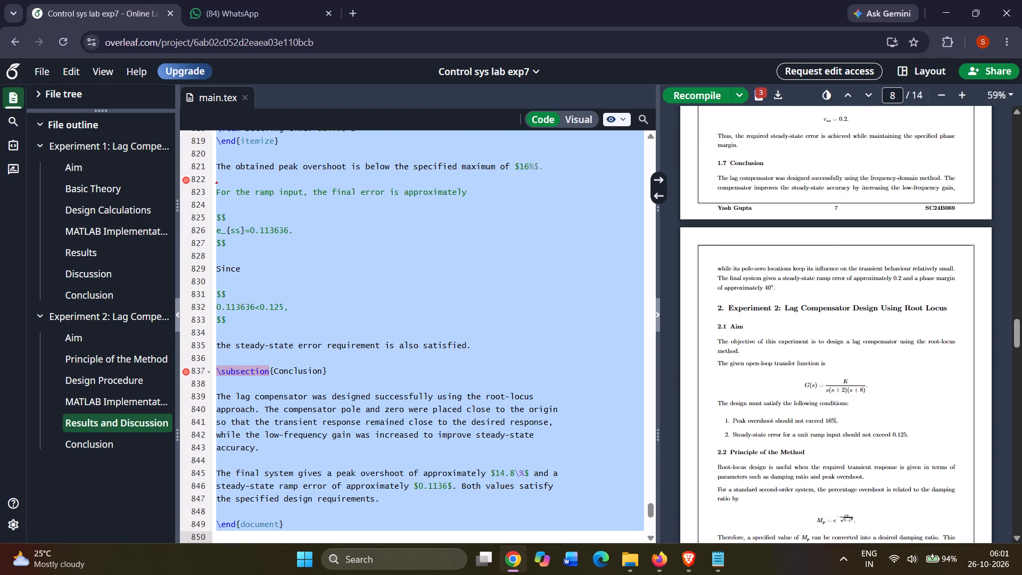
pyautogui.scroll(-13, 682, 327)
pyautogui.scroll(-8, 728, 315)
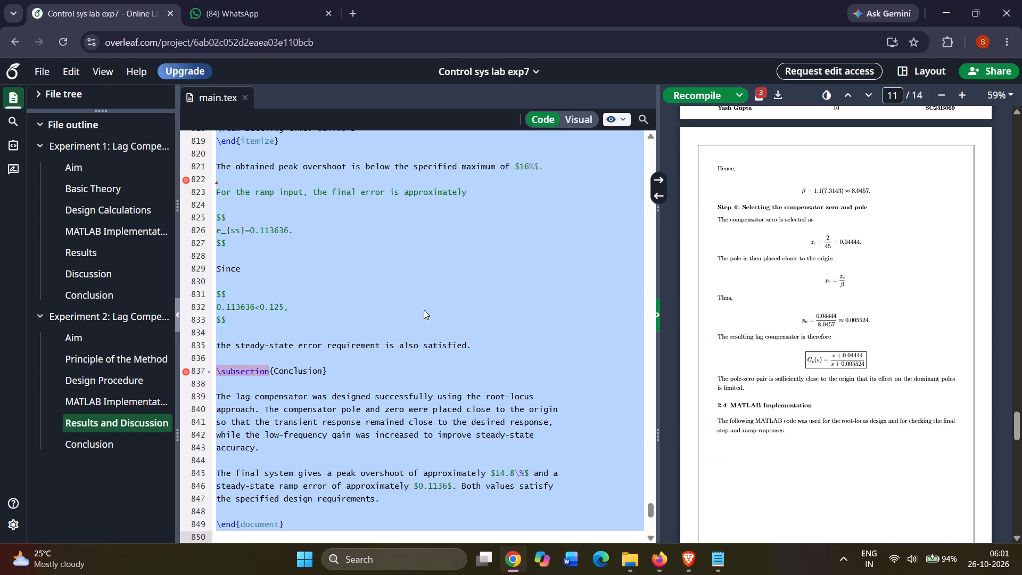
pyautogui.scroll(-7, 377, 277)
pyautogui.click(434, 280)
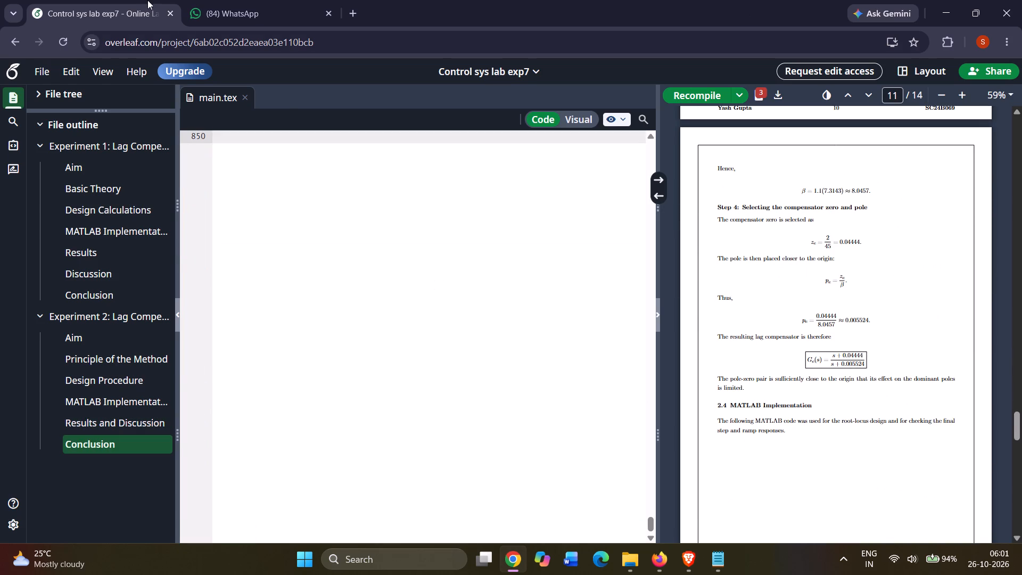
pyautogui.scroll(3, 400, 240)
pyautogui.scroll(2, 827, 307)
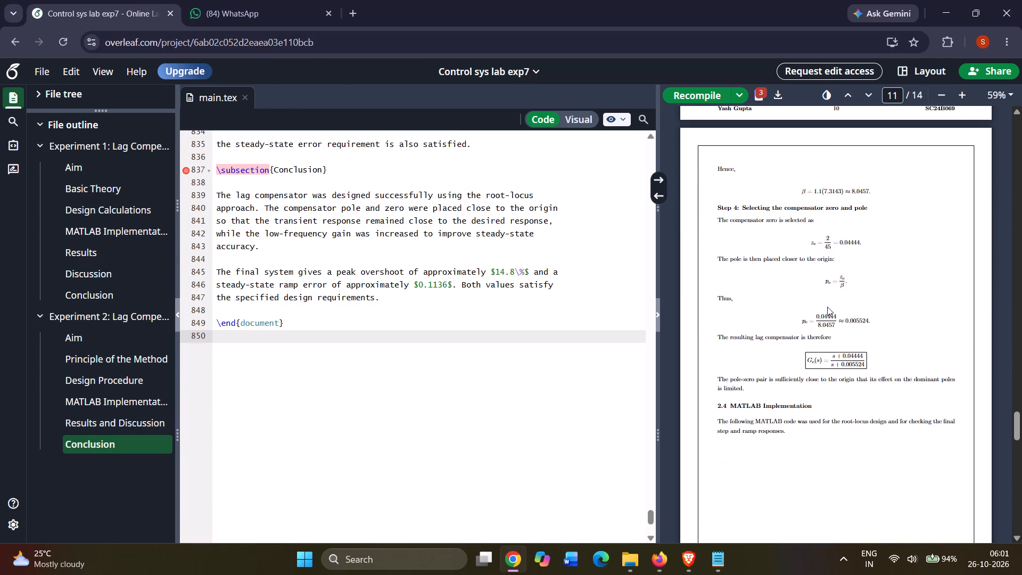
pyautogui.scroll(20, 827, 307)
pyautogui.scroll(9, 827, 307)
pyautogui.scroll(8, 735, 172)
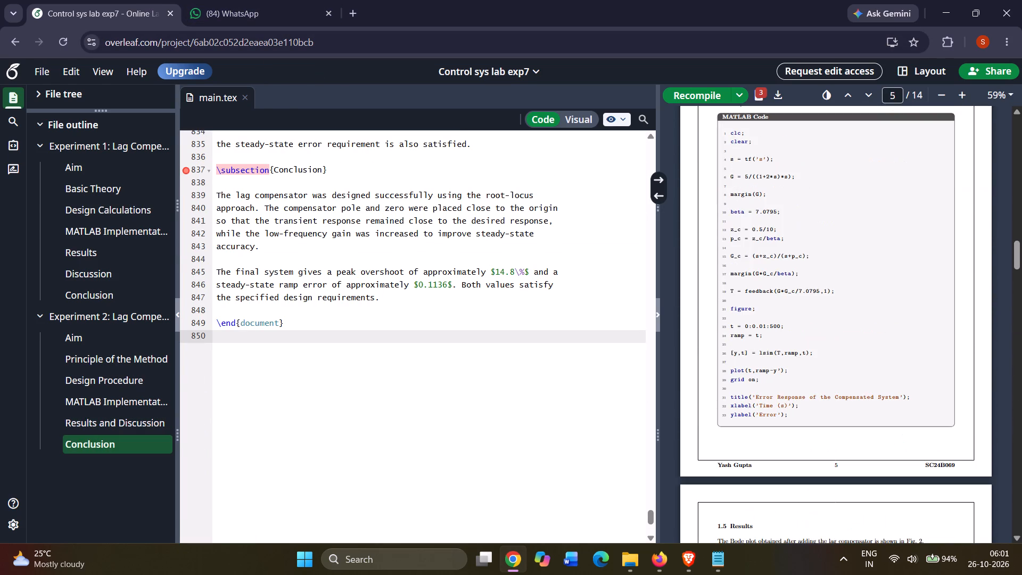
pyautogui.scroll(20, 755, 247)
pyautogui.scroll(3, 755, 247)
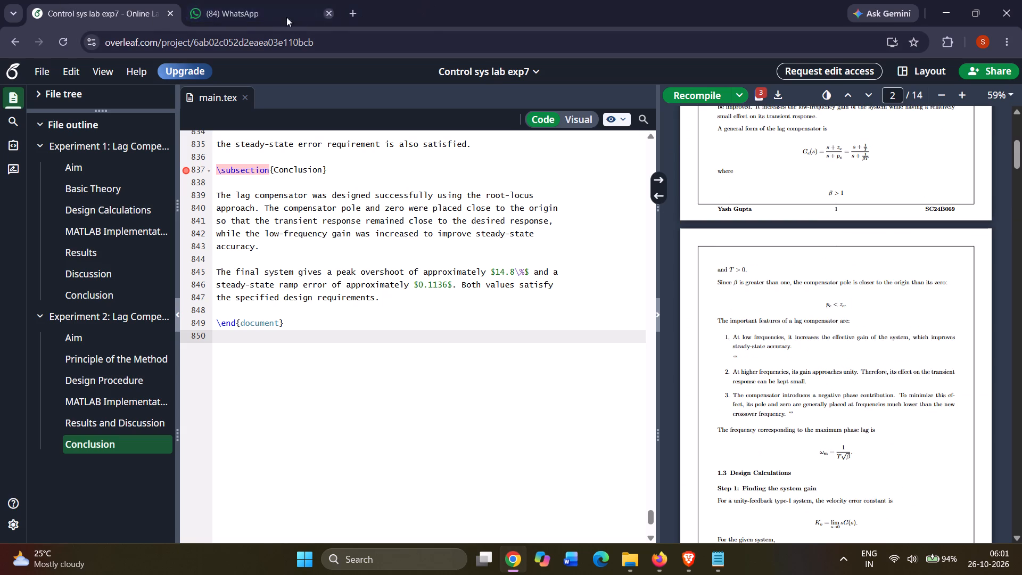
# Open the exp 8 project from the Overleaf project list in a new browser tab.
pyautogui.click(355, 9)
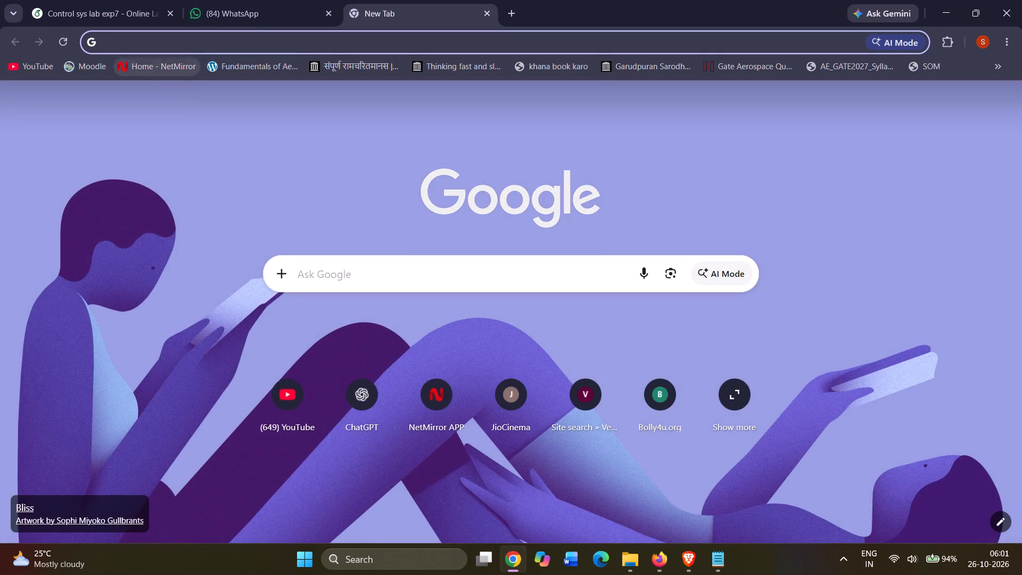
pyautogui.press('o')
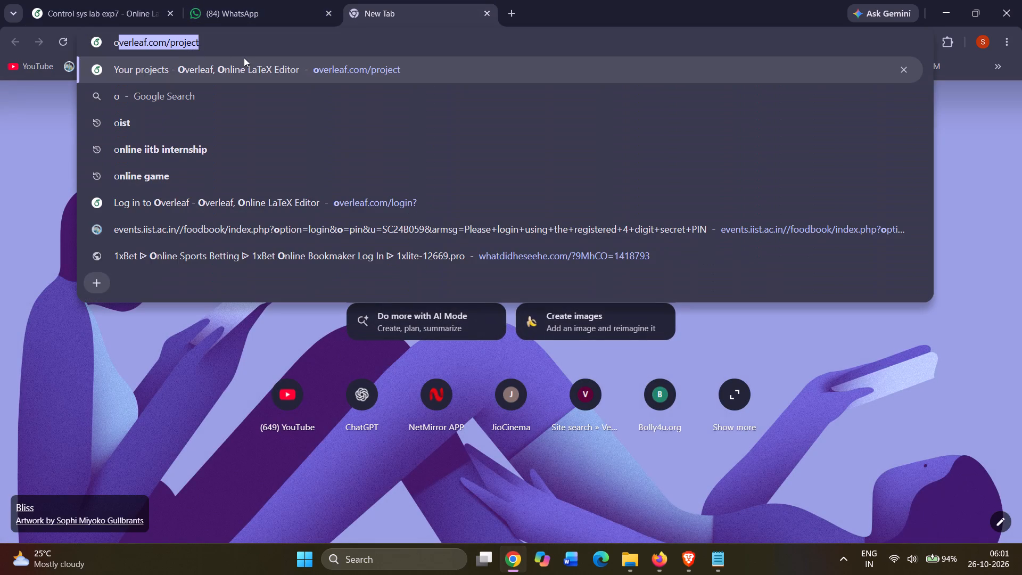
pyautogui.press('Return')
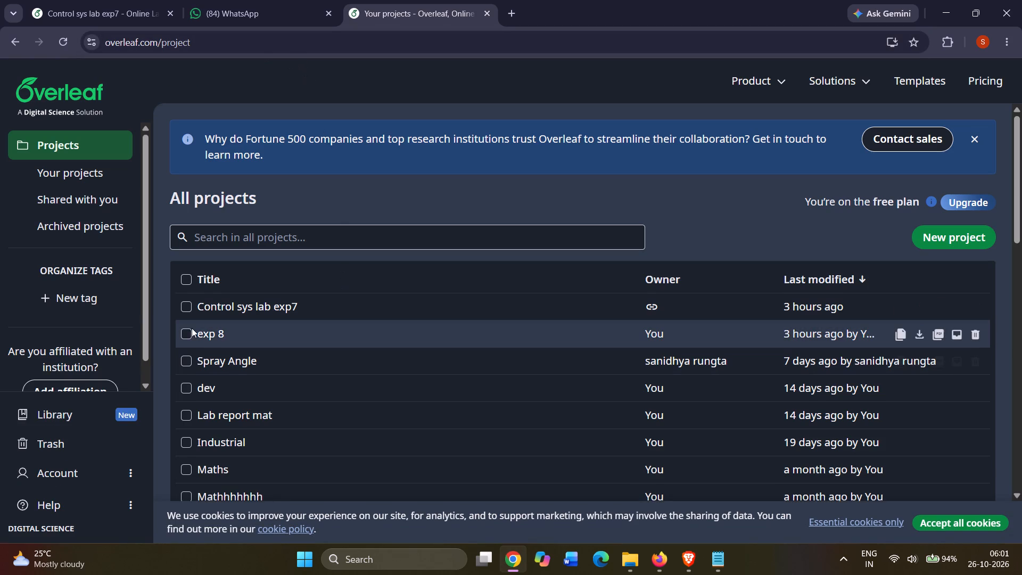
pyautogui.click(192, 328)
pyautogui.click(205, 332)
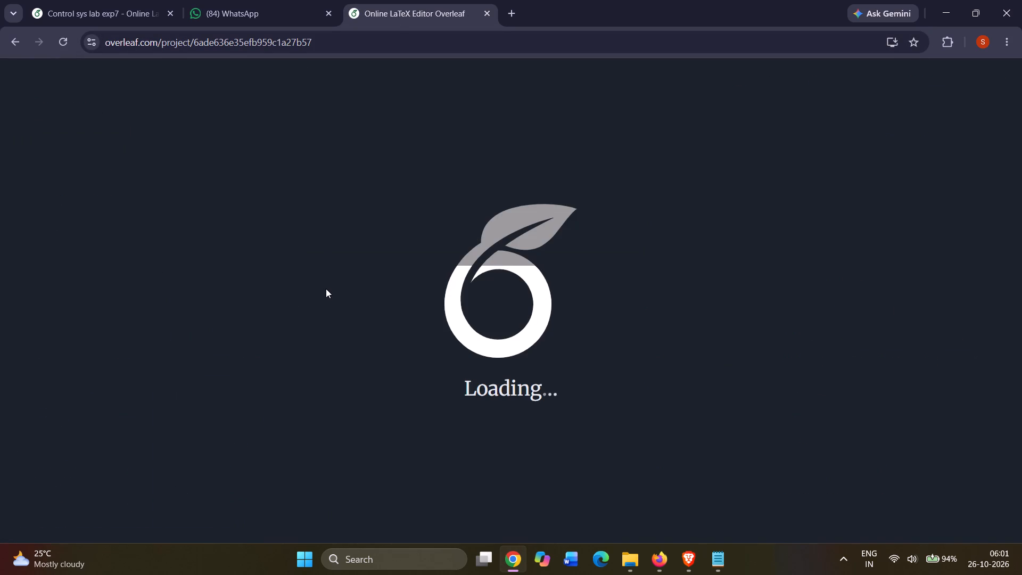
# Replace all the code in exp 8's main.tex with the copied mass-spring-damper LaTeX report and recompile it.
pyautogui.click(270, 203)
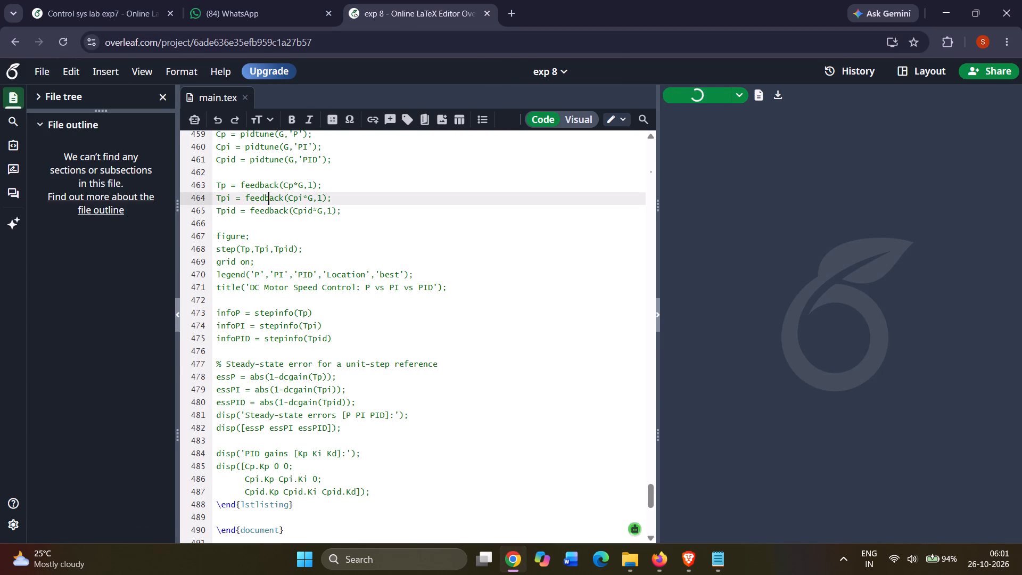
pyautogui.hotkey('ctrl', 'a')
pyautogui.press('BackSpace')
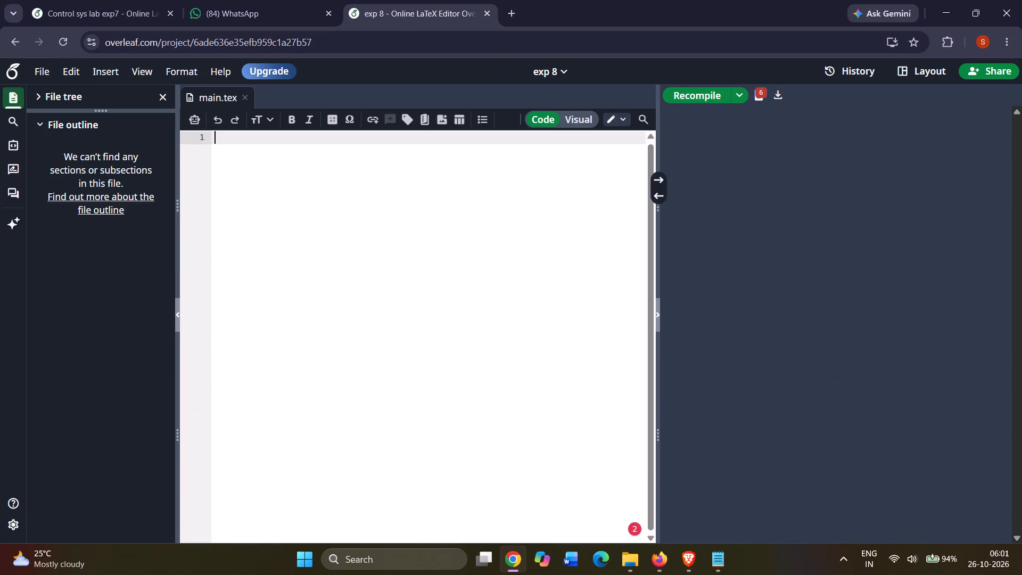
pyautogui.press('BackSpace')
pyautogui.hotkey('ctrl', 'v')
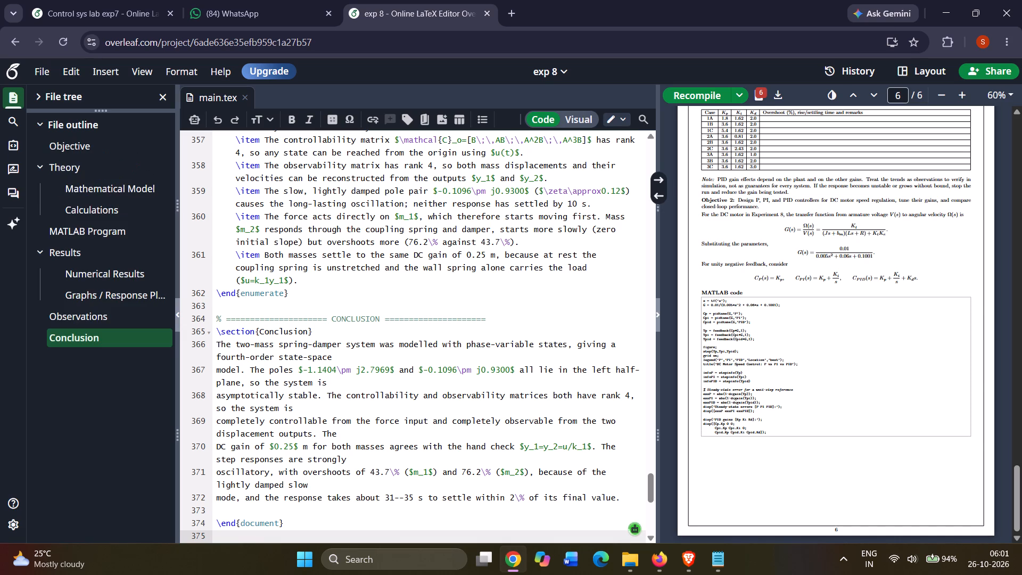
pyautogui.hotkey('ctrl', 's')
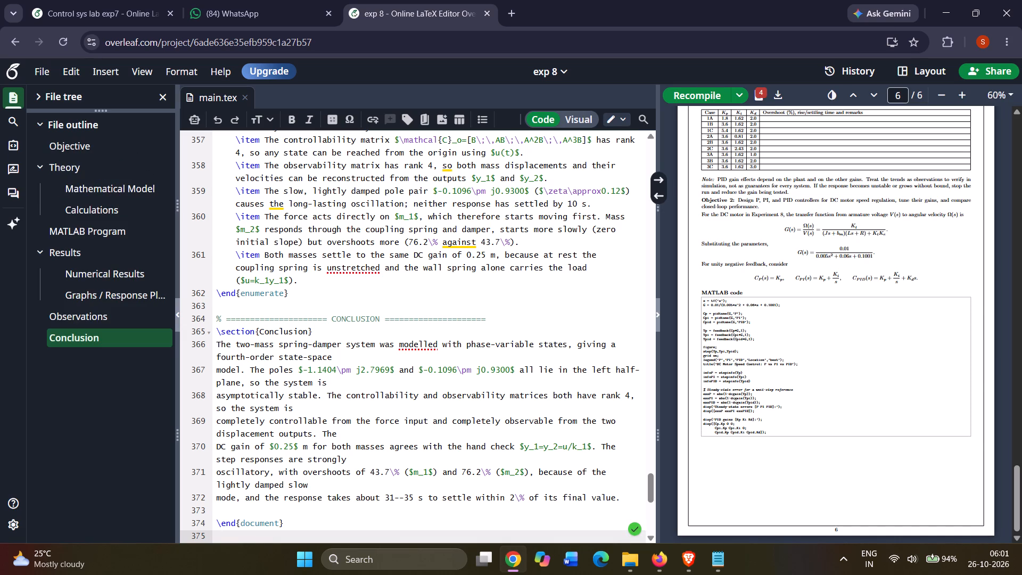
# Review all pages of the compiled Experiment 8 state-space analysis report, from the title page to the conclusion.
pyautogui.scroll(5, 670, 262)
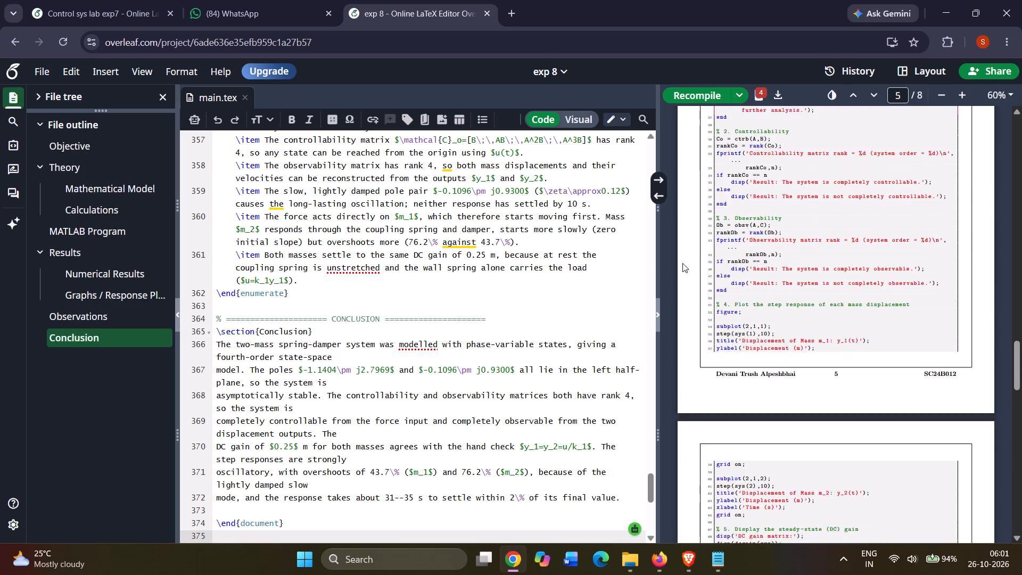
pyautogui.scroll(20, 729, 266)
pyautogui.scroll(7, 732, 267)
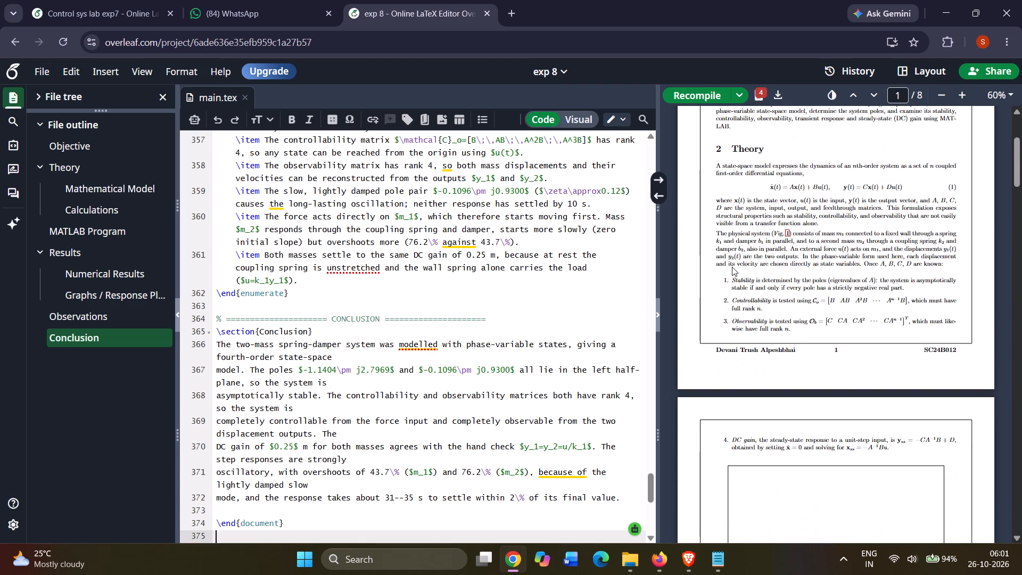
pyautogui.scroll(15, 732, 267)
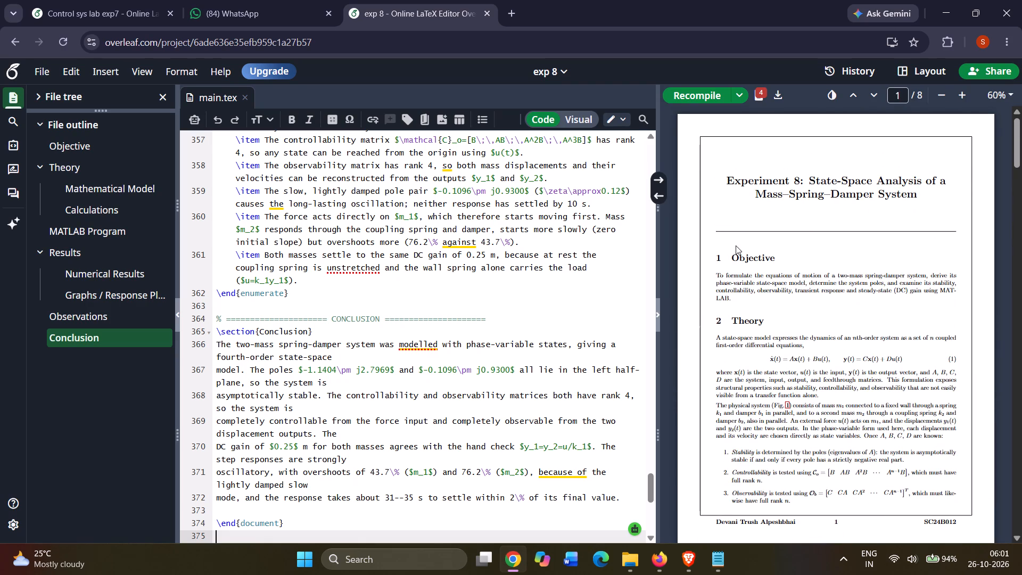
pyautogui.scroll(-8, 744, 359)
pyautogui.scroll(-14, 782, 306)
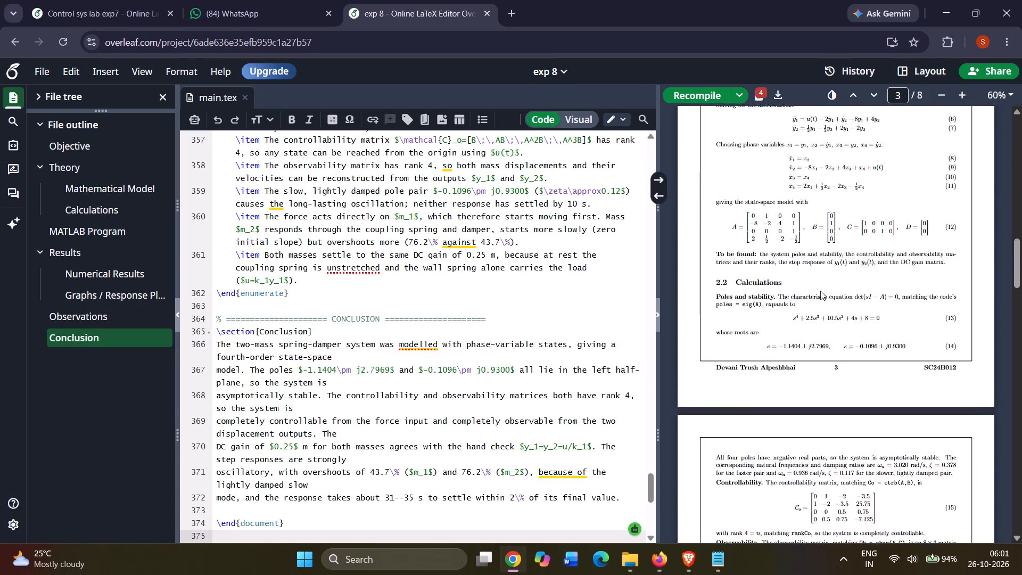
pyautogui.scroll(-14, 820, 291)
pyautogui.scroll(-9, 825, 283)
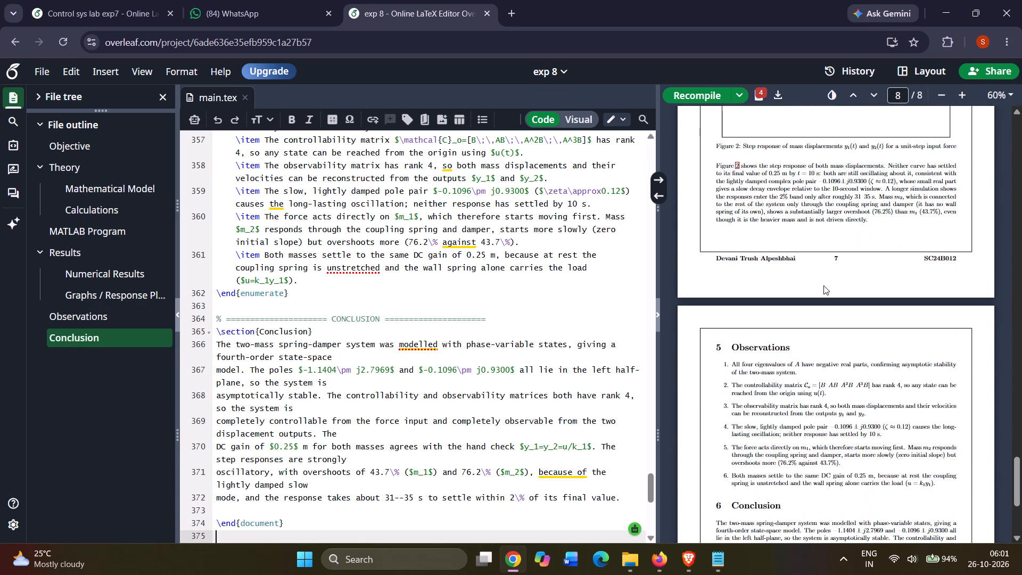
pyautogui.scroll(-10, 823, 285)
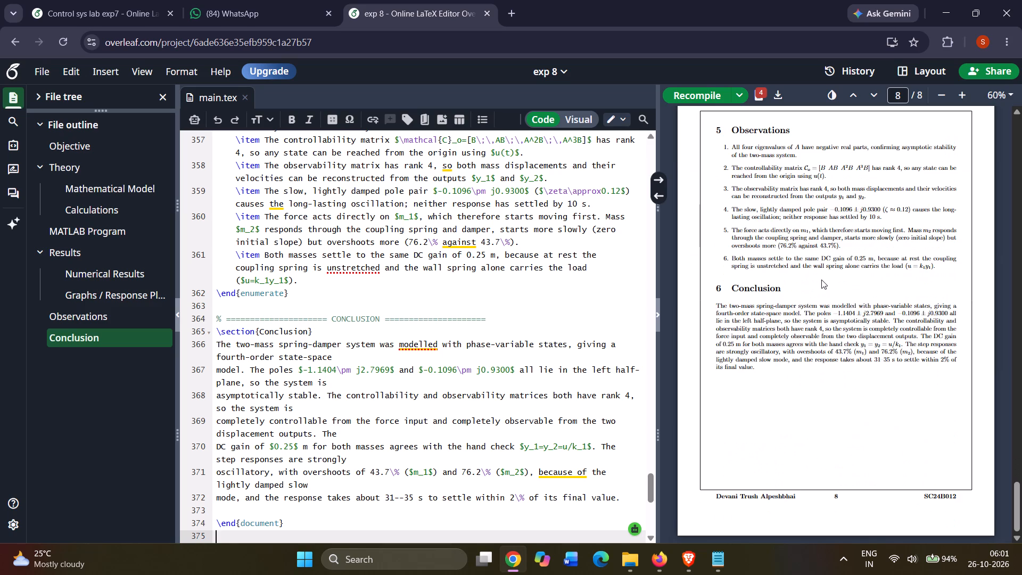
pyautogui.scroll(8, 821, 280)
pyautogui.scroll(-8, 821, 280)
pyautogui.scroll(16, 820, 279)
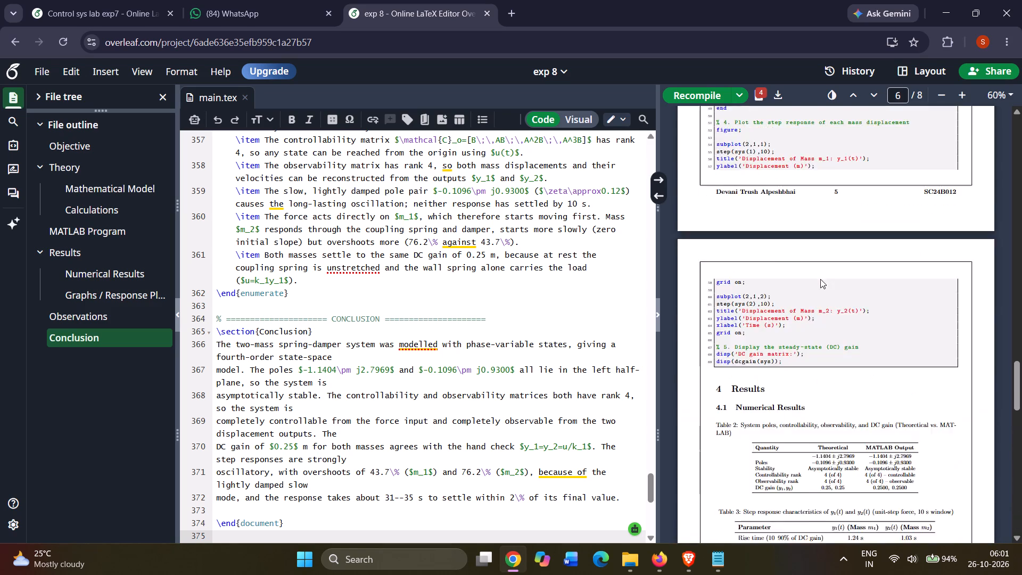
pyautogui.scroll(17, 820, 279)
pyautogui.scroll(20, 812, 257)
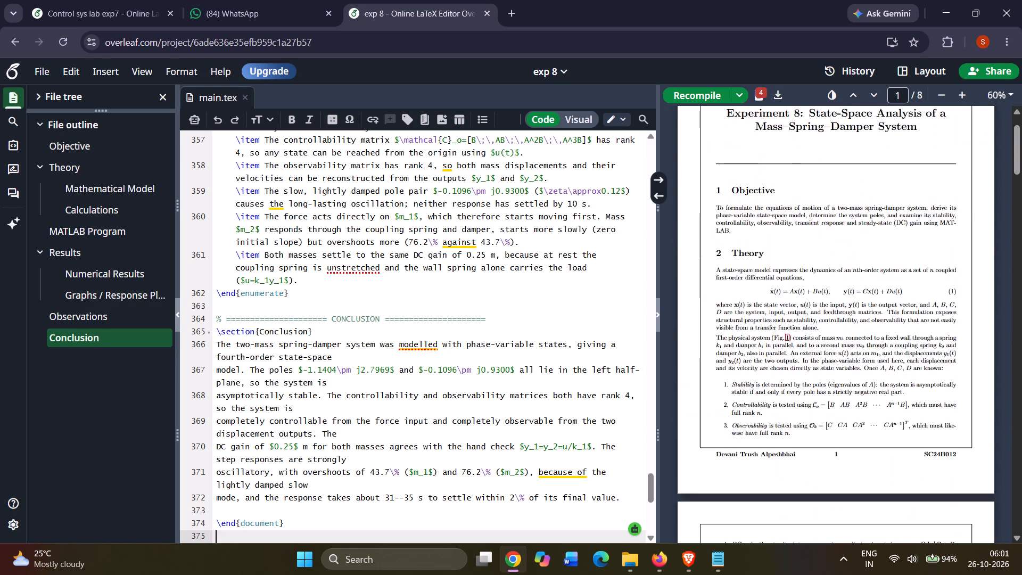
pyautogui.scroll(8, 812, 257)
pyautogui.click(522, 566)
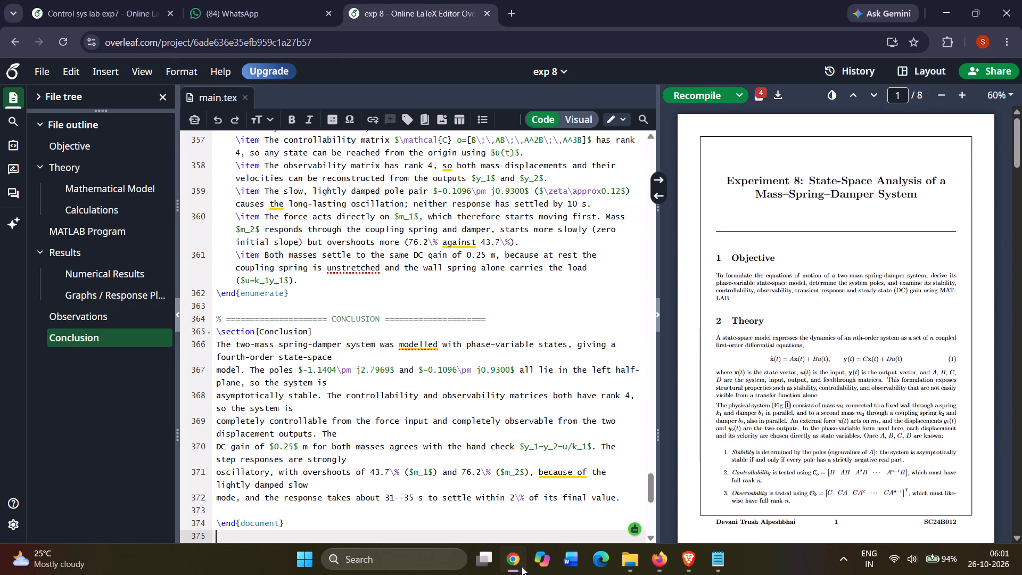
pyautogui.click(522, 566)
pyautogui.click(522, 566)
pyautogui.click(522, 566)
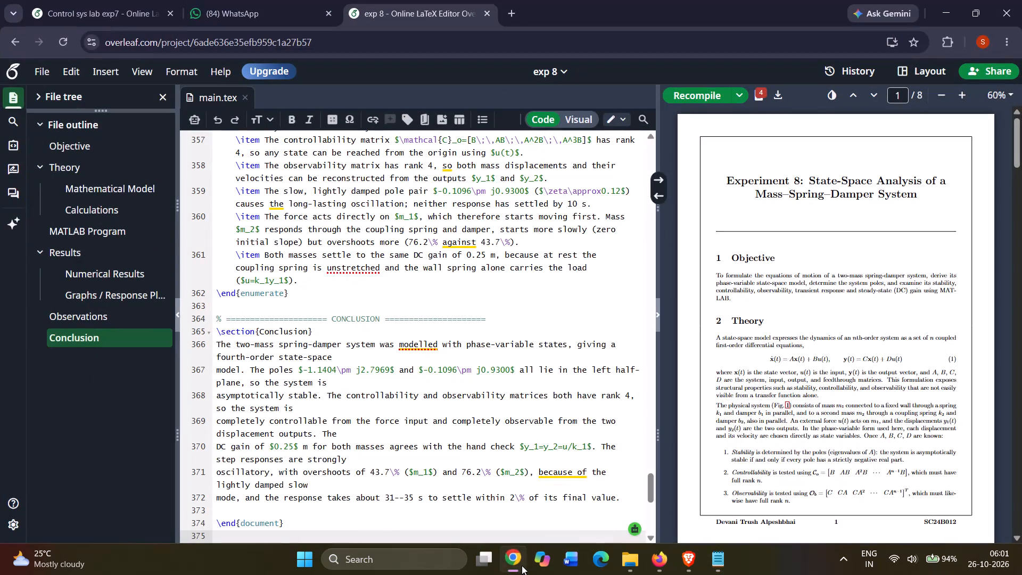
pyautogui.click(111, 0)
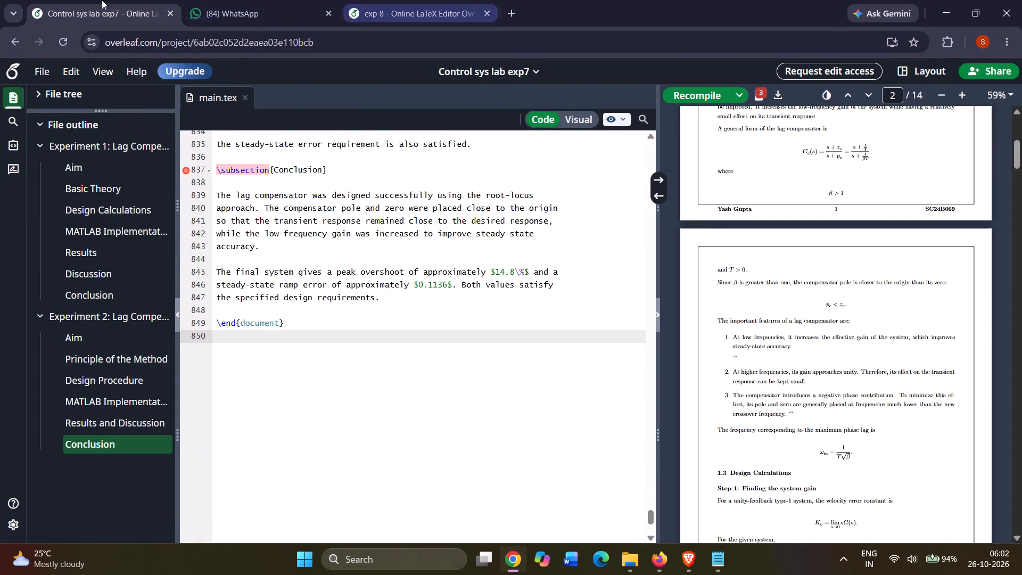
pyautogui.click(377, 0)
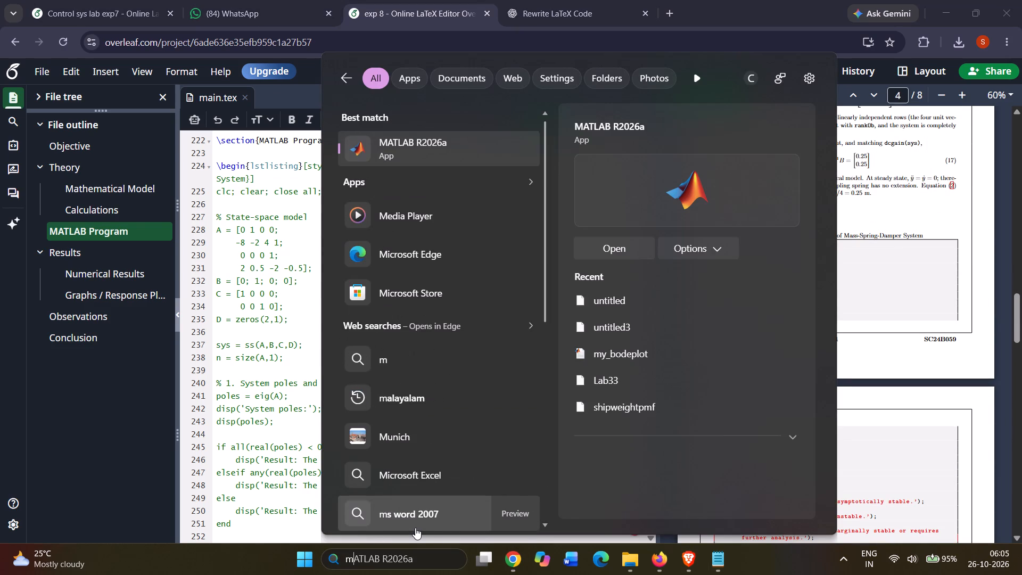
pyautogui.press('Return')
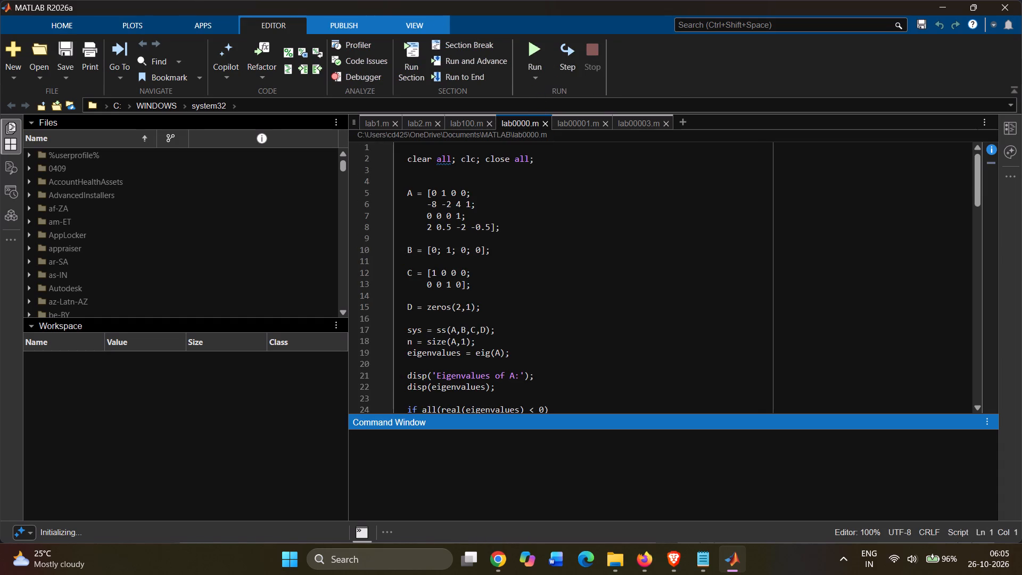
pyautogui.scroll(7, 563, 209)
pyautogui.scroll(-7, 563, 201)
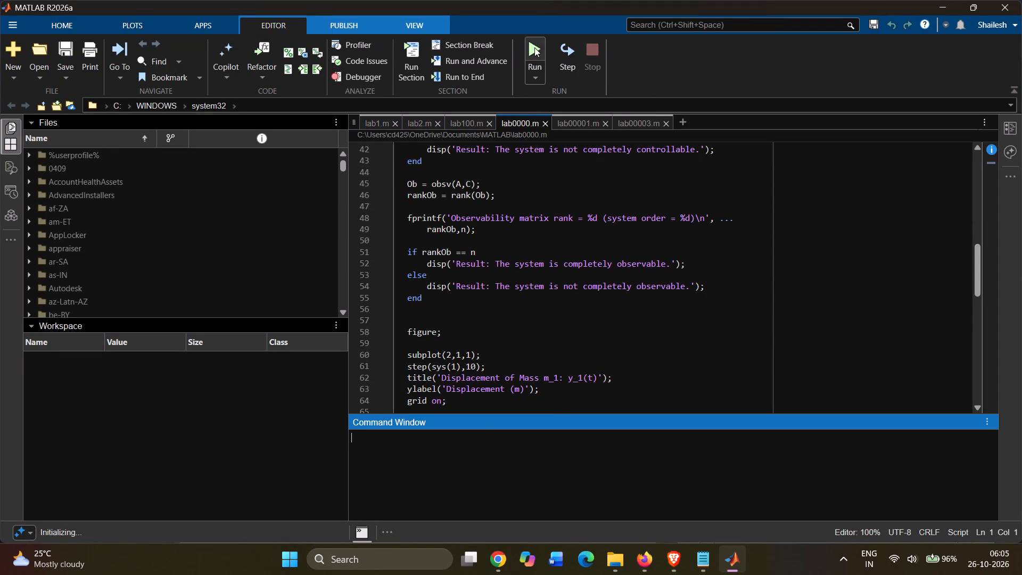
pyautogui.click(534, 47)
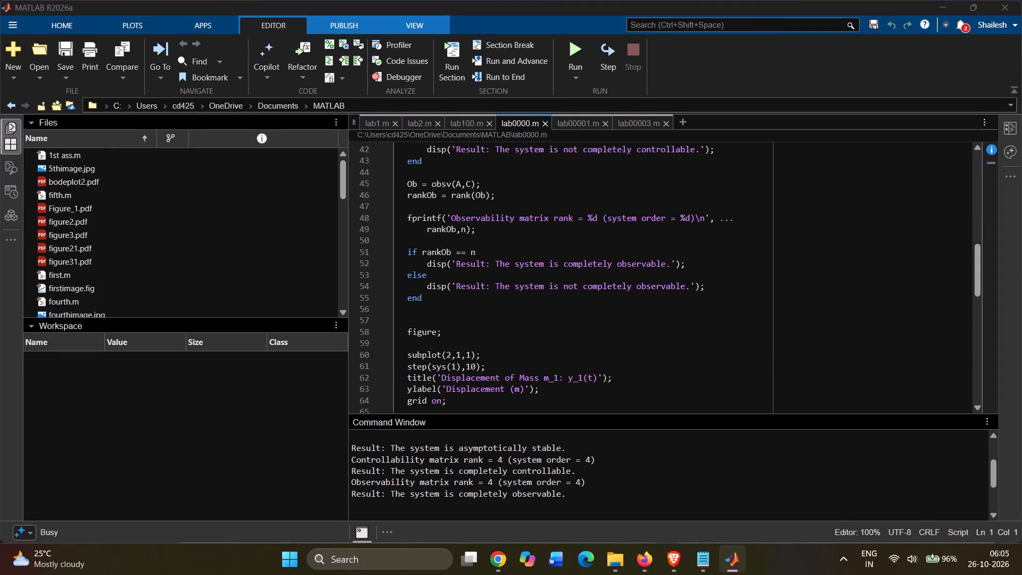
# Read through the lab0000.m results in the Command Window and its plotting code, checking against the Overleaf MATLAB program.
pyautogui.scroll(-15, 553, 440)
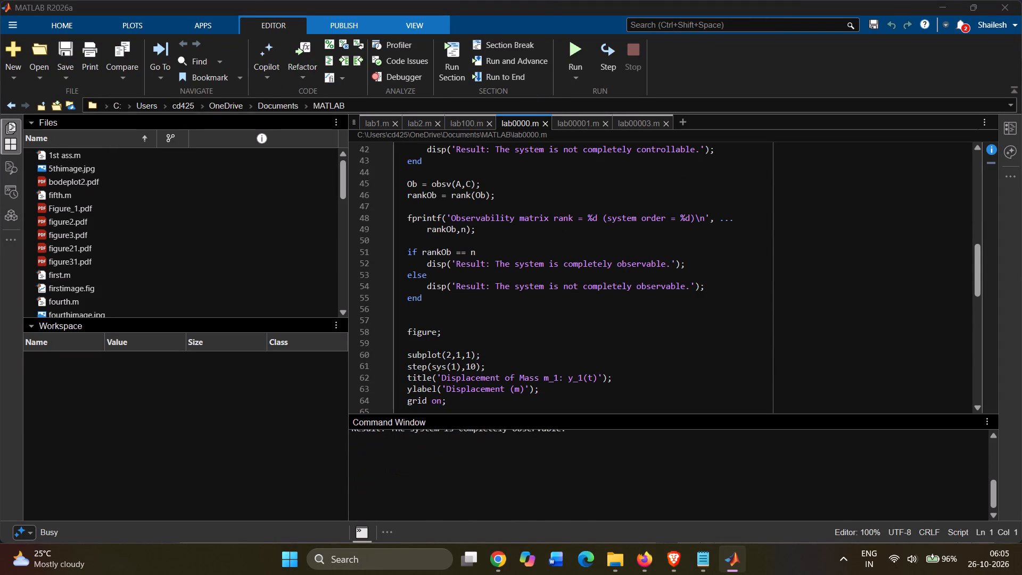
pyautogui.scroll(12, 556, 444)
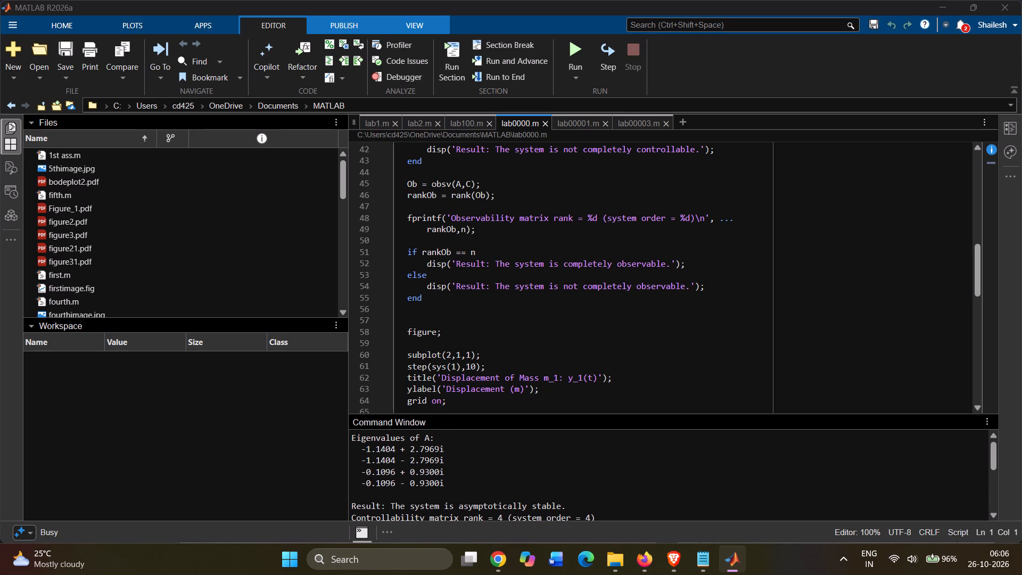
pyautogui.click(500, 568)
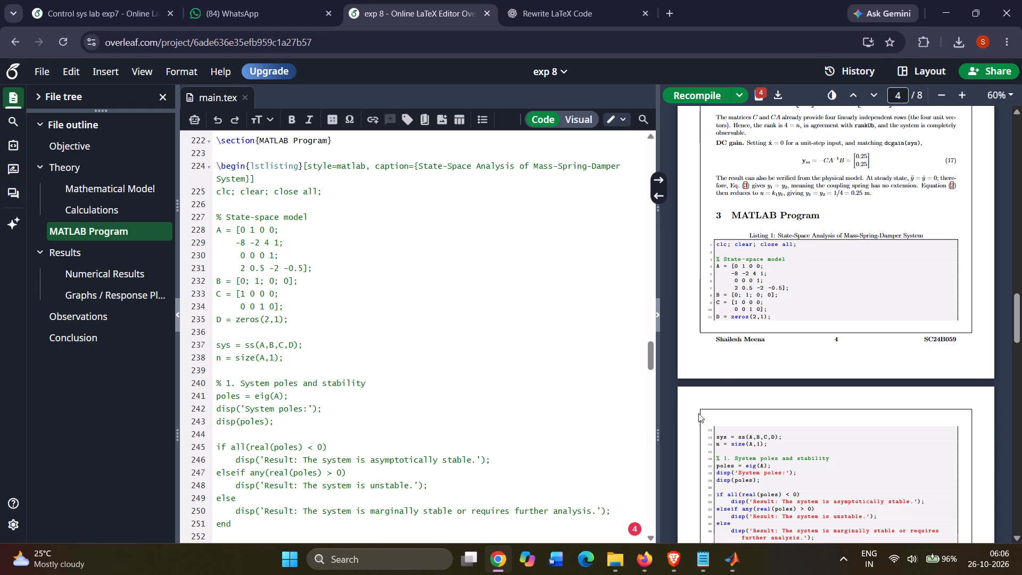
pyautogui.click(496, 556)
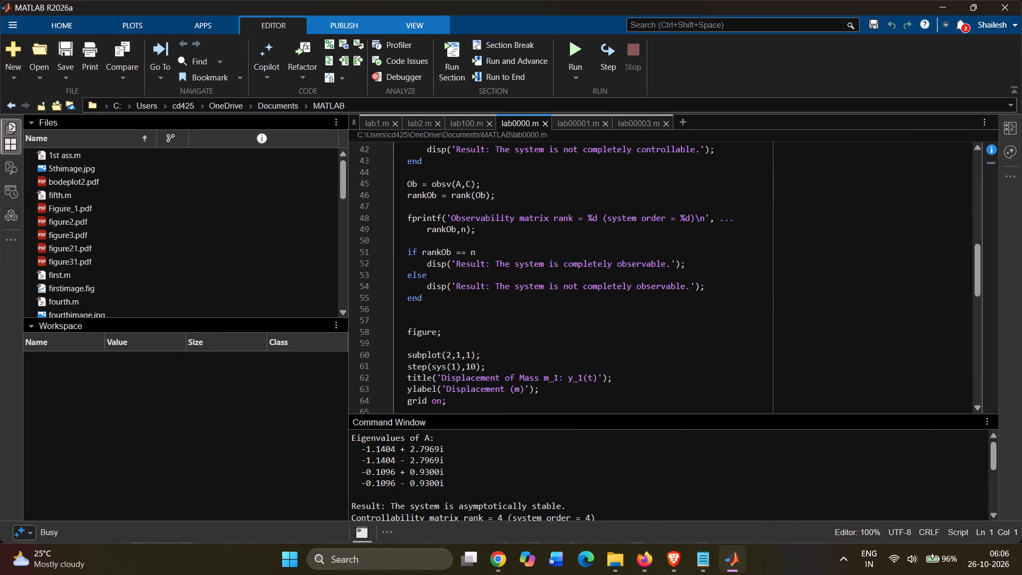
pyautogui.scroll(14, 537, 336)
pyautogui.scroll(-8, 543, 321)
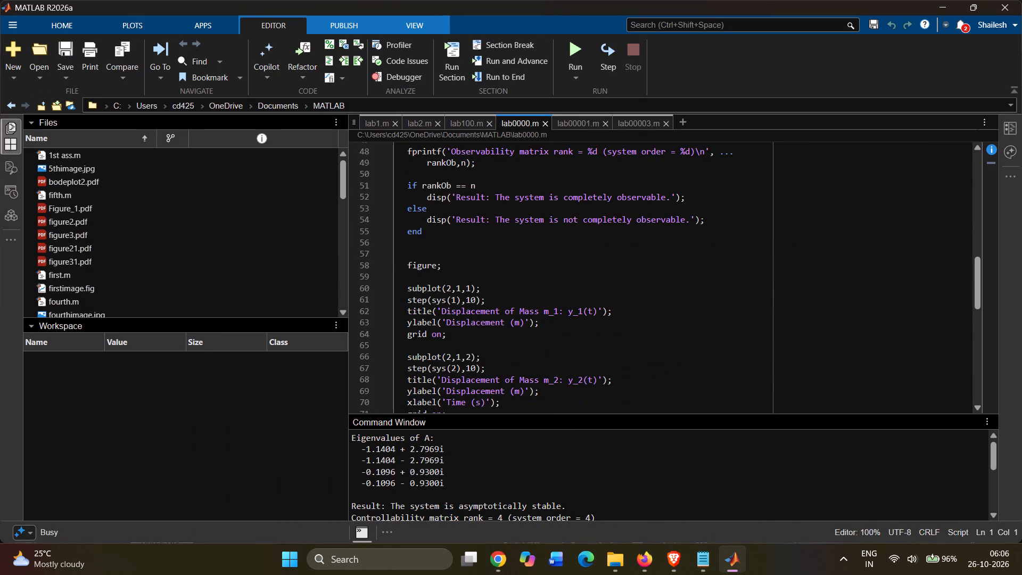
# Look through the lab100.m and lab00001.m scripts to see which code each one contains.
pyautogui.click(477, 113)
pyautogui.click(468, 117)
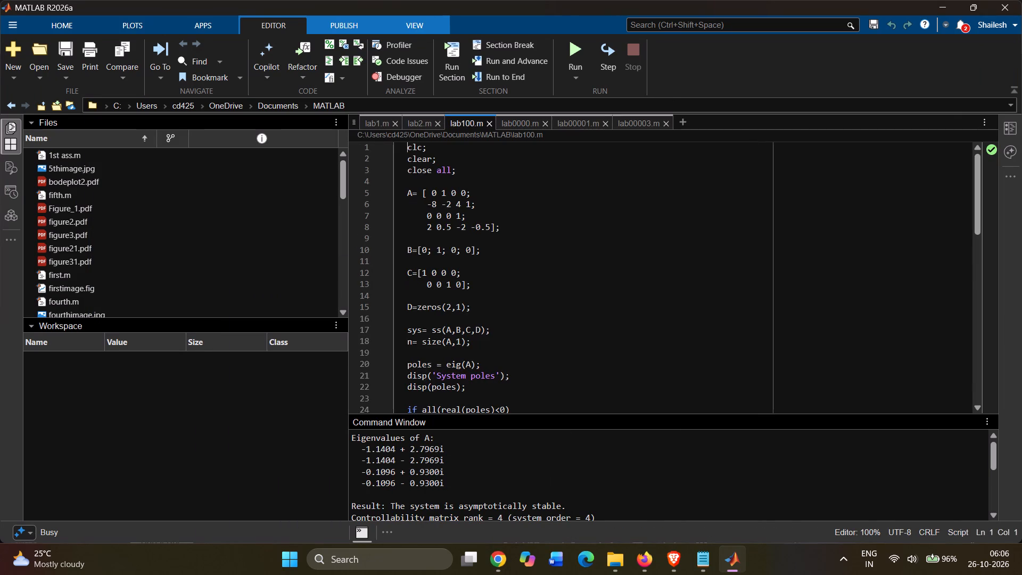
pyautogui.scroll(6, 508, 181)
pyautogui.scroll(-16, 510, 179)
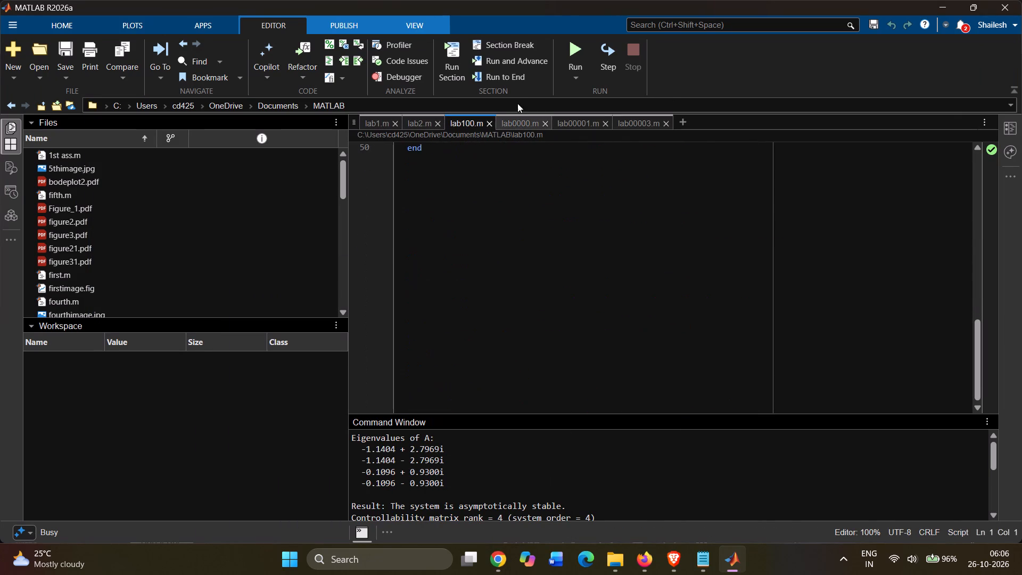
pyautogui.click(518, 127)
pyautogui.click(574, 119)
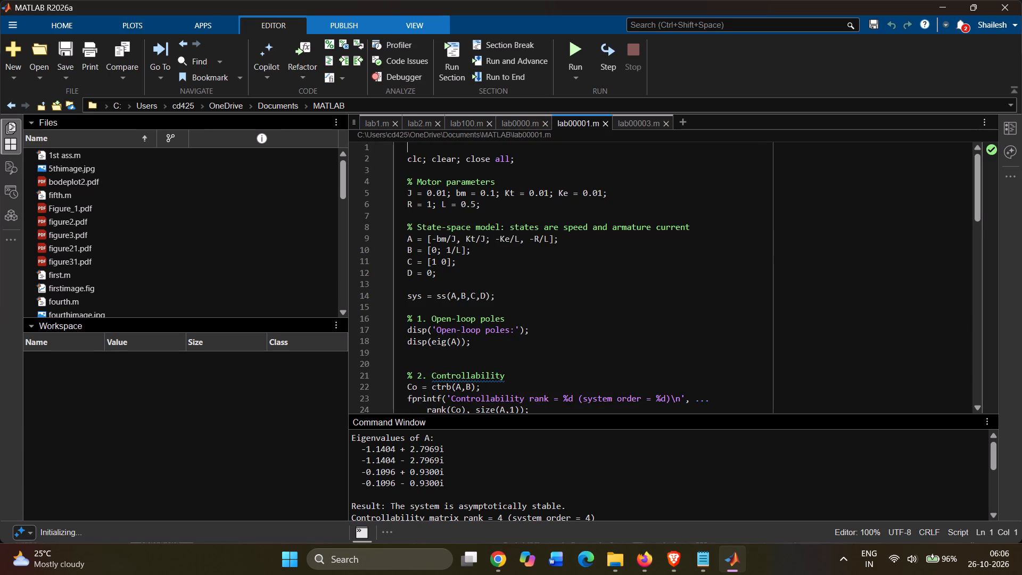
pyautogui.scroll(5, 551, 217)
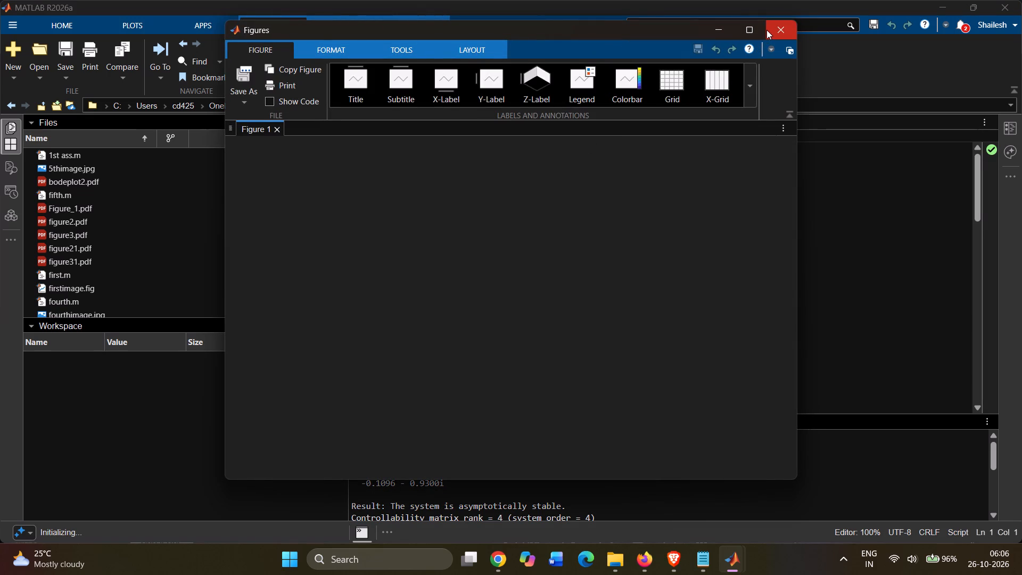
# Close the Figures window opened by the last script run.
pyautogui.click(768, 30)
pyautogui.click(784, 26)
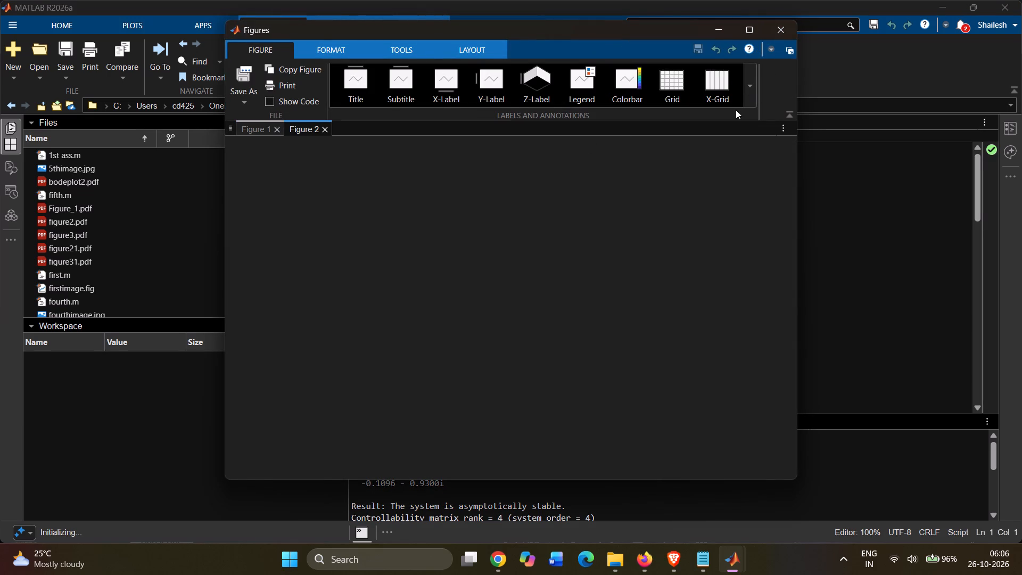
pyautogui.click(780, 26)
# Read through the lab00001.m DC motor script from its motor parameters to its reference-tracking plot code.
pyautogui.scroll(12, 571, 249)
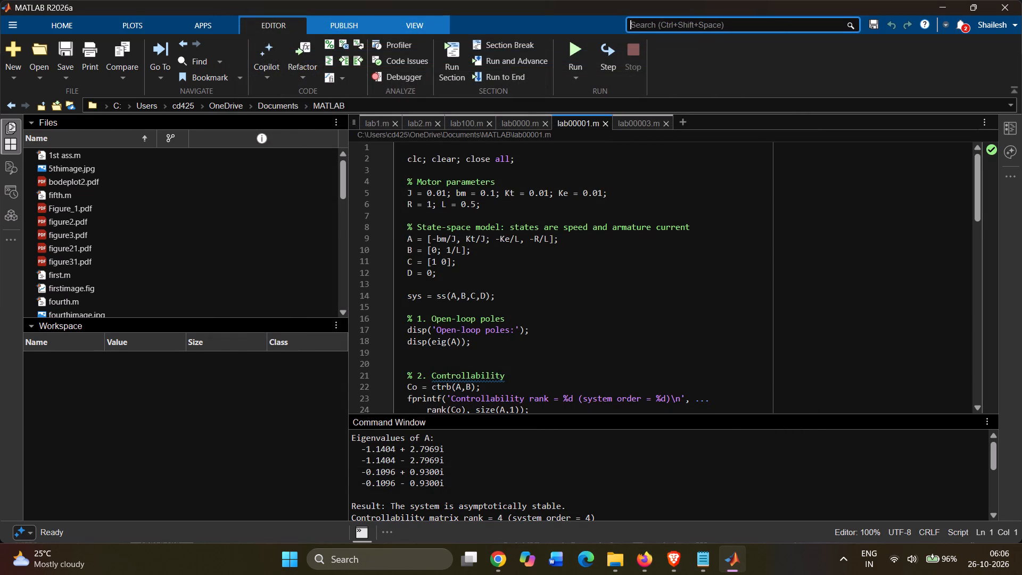
pyautogui.scroll(-2, 547, 204)
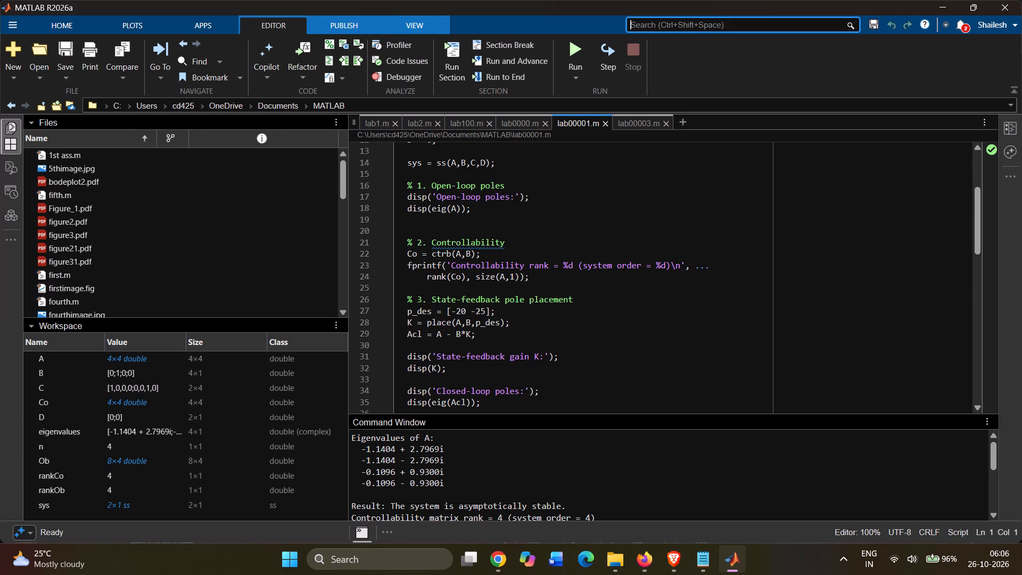
pyautogui.scroll(-16, 520, 190)
pyautogui.scroll(7, 520, 192)
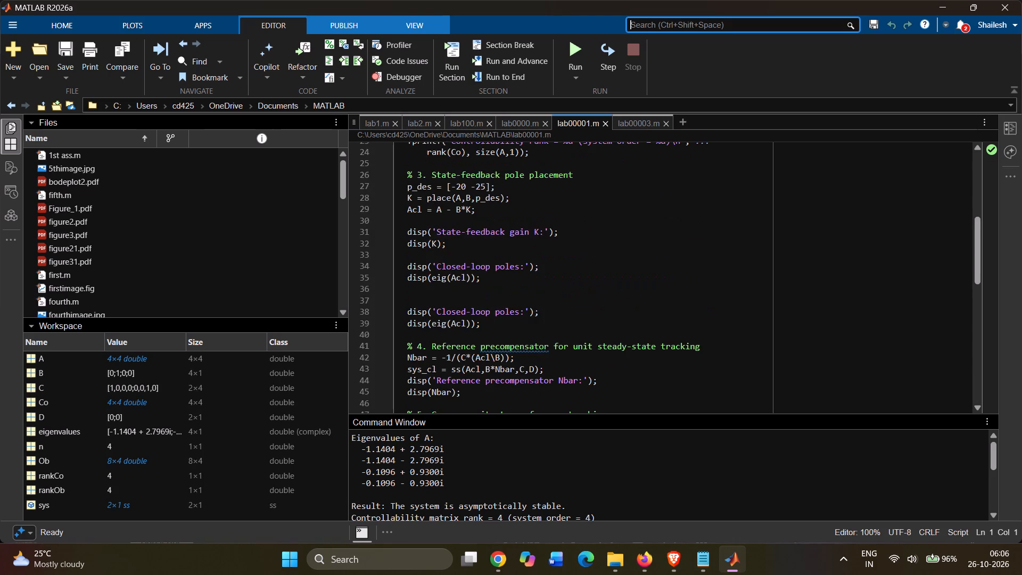
pyautogui.scroll(13, 520, 192)
pyautogui.scroll(-9, 520, 192)
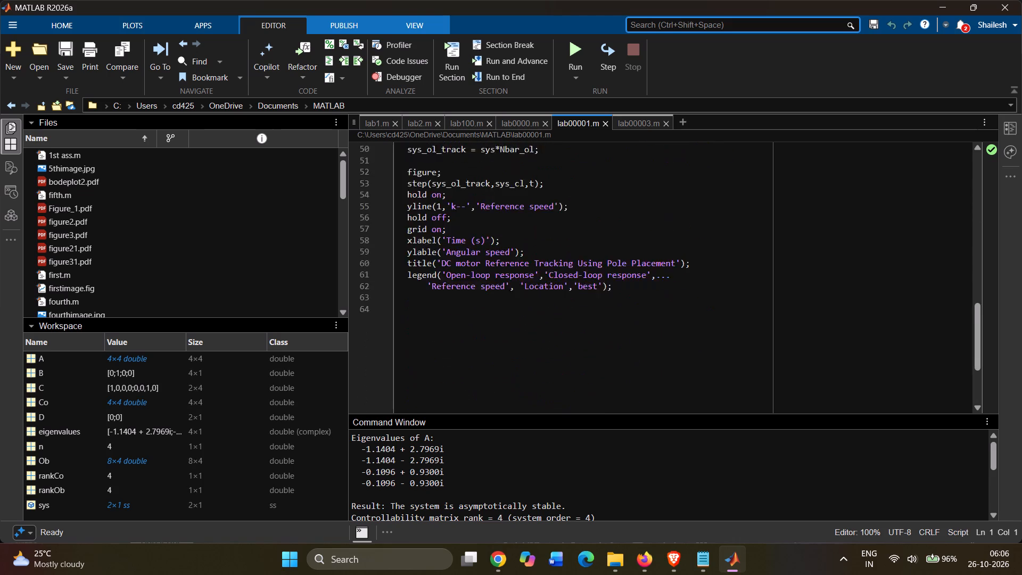
pyautogui.scroll(1, 520, 192)
pyautogui.scroll(-9, 520, 192)
# In the exp 8 Overleaf project, copy the full mass-spring-damper code from the MATLAB Program listing, from clc to disp(dcgain(sys)).
pyautogui.click(507, 561)
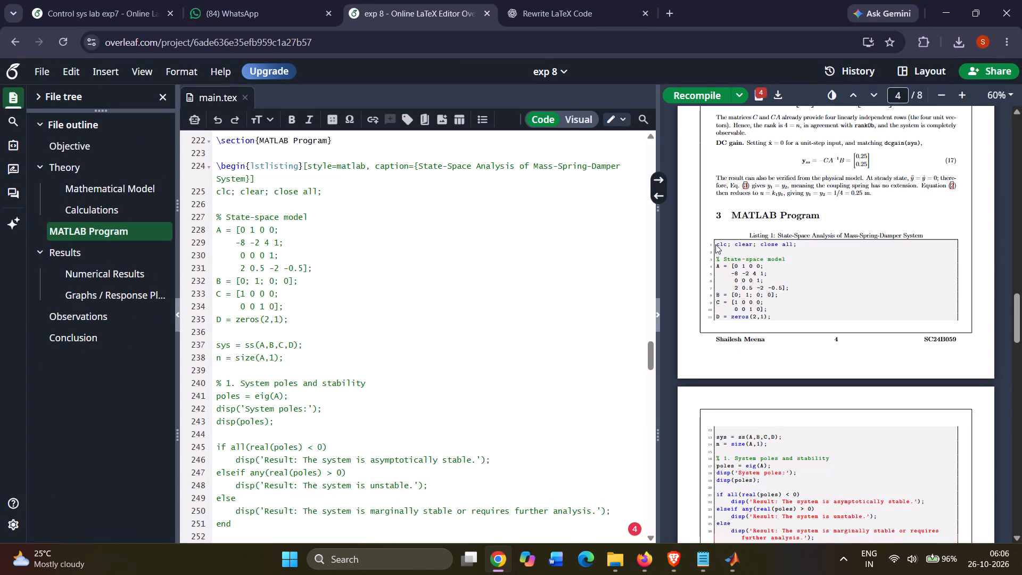
pyautogui.scroll(6, 403, 292)
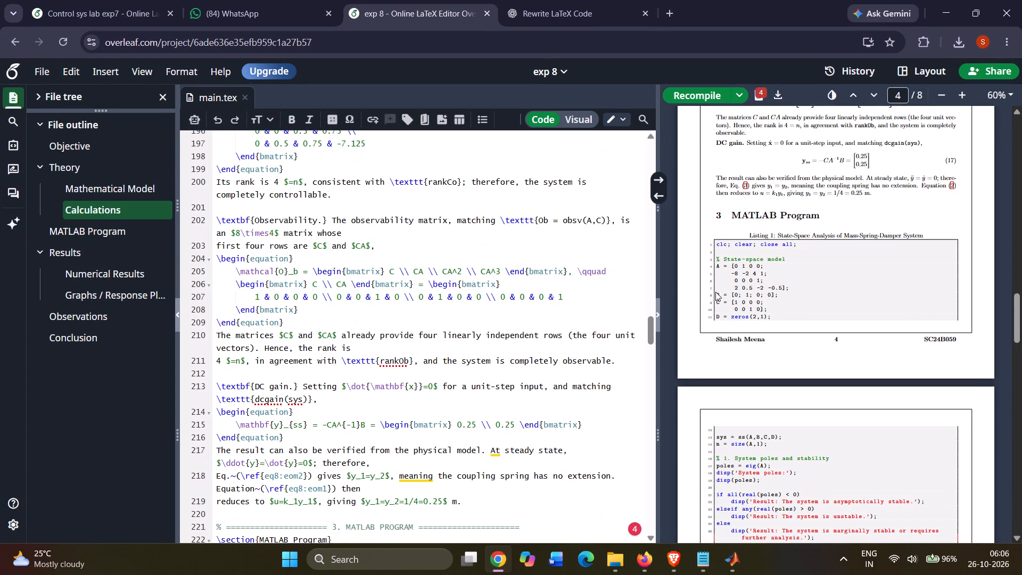
pyautogui.click(731, 276)
pyautogui.moveTo(731, 273); pyautogui.dragTo(732, 268)
pyautogui.click(736, 259)
pyautogui.click(736, 259)
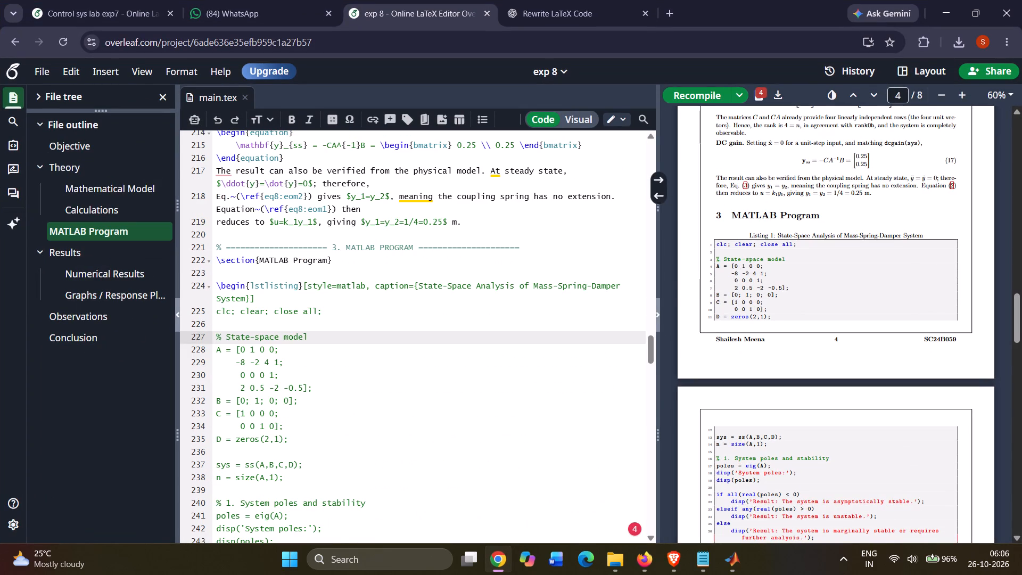
pyautogui.click(214, 309)
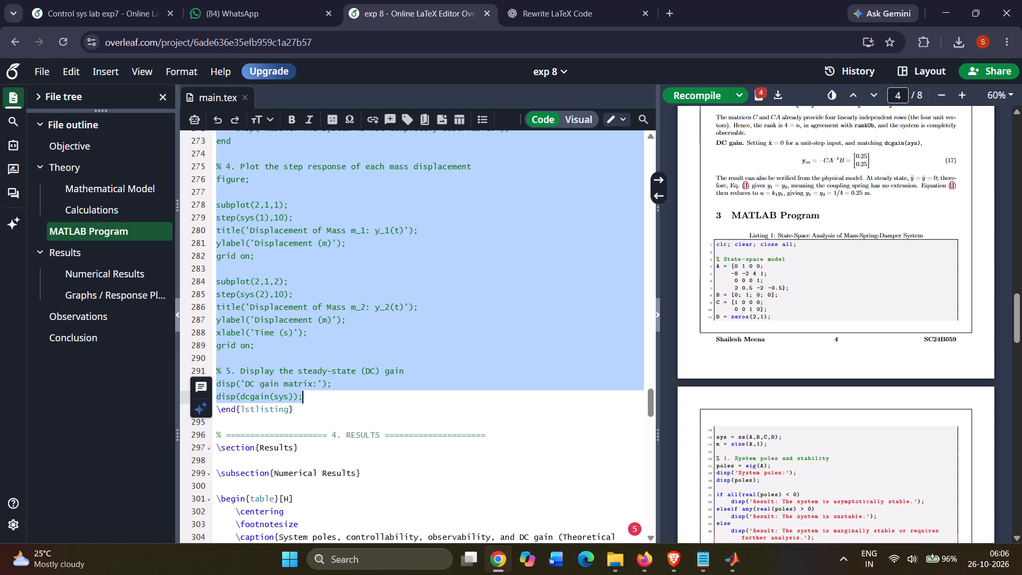
pyautogui.hotkey('ctrl', 'c')
# In MATLAB, replace the entire contents of lab2.m with the code copied from the Overleaf listing.
pyautogui.click(504, 557)
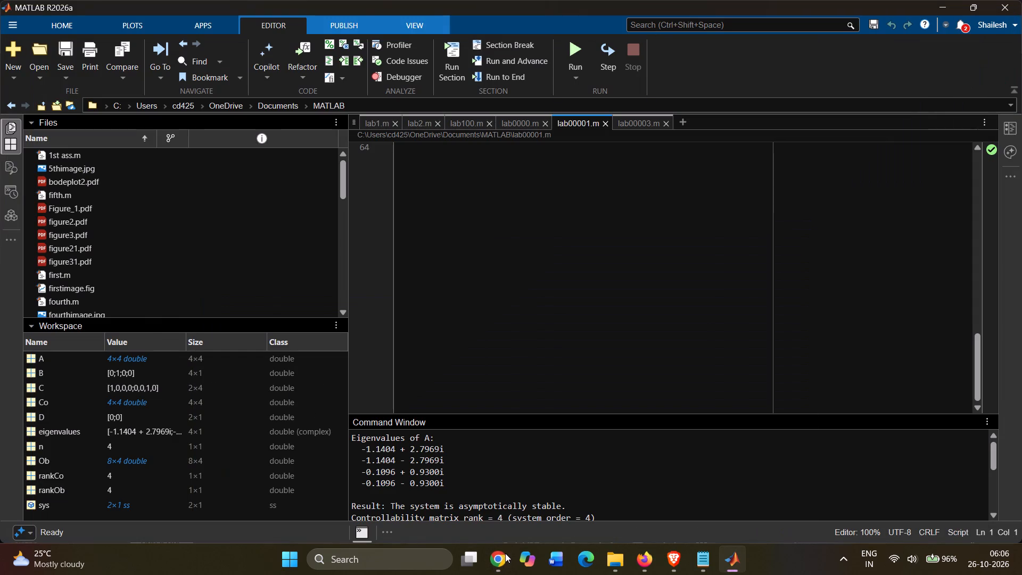
pyautogui.click(414, 120)
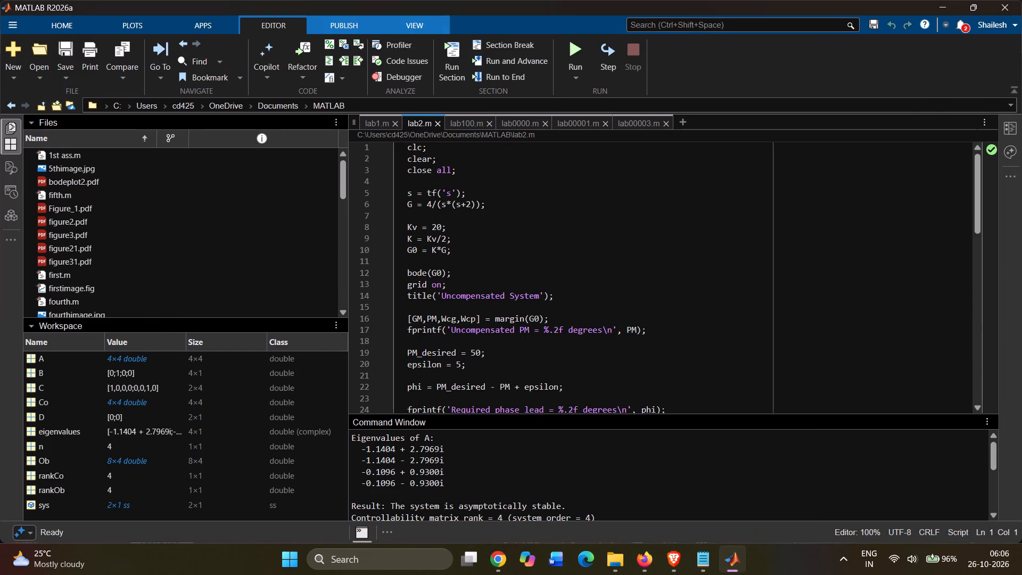
pyautogui.scroll(-15, 495, 235)
pyautogui.scroll(6, 489, 176)
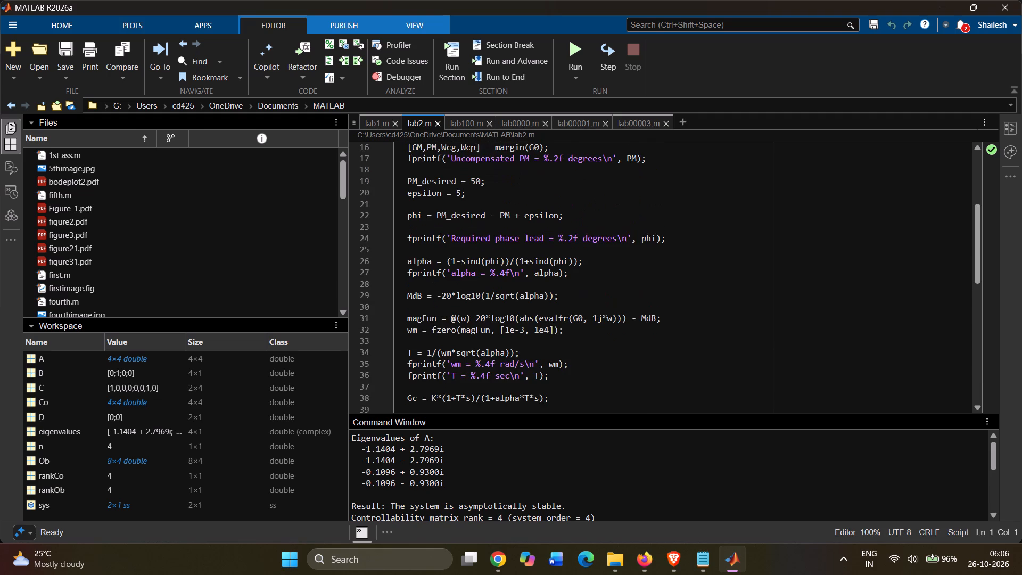
pyautogui.hotkey('ctrl', 'a')
pyautogui.press('BackSpace')
pyautogui.hotkey('ctrl', 'v')
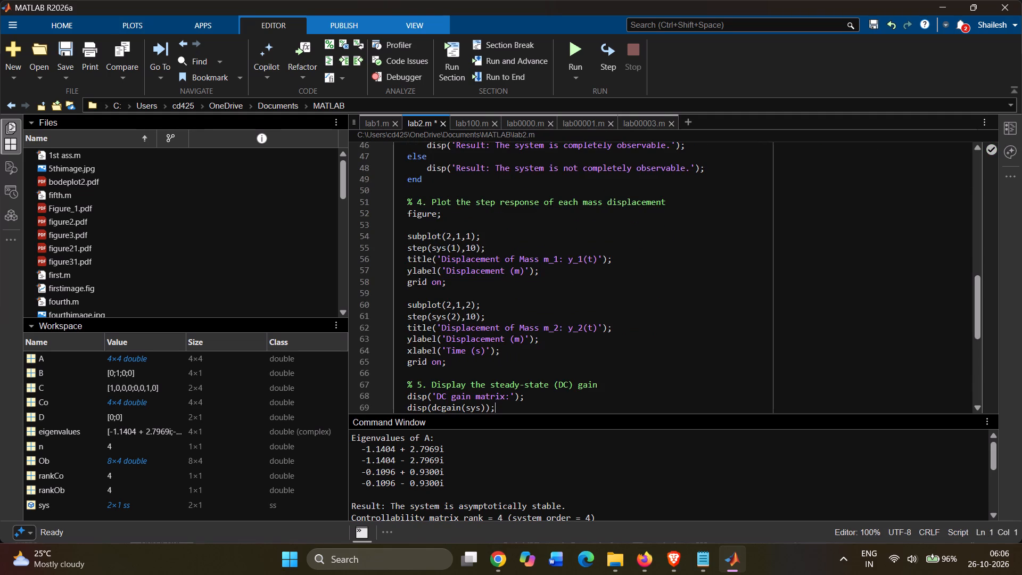
# Run lab2.m to plot both mass displacements, and minimize the Figures window.
pyautogui.click(577, 43)
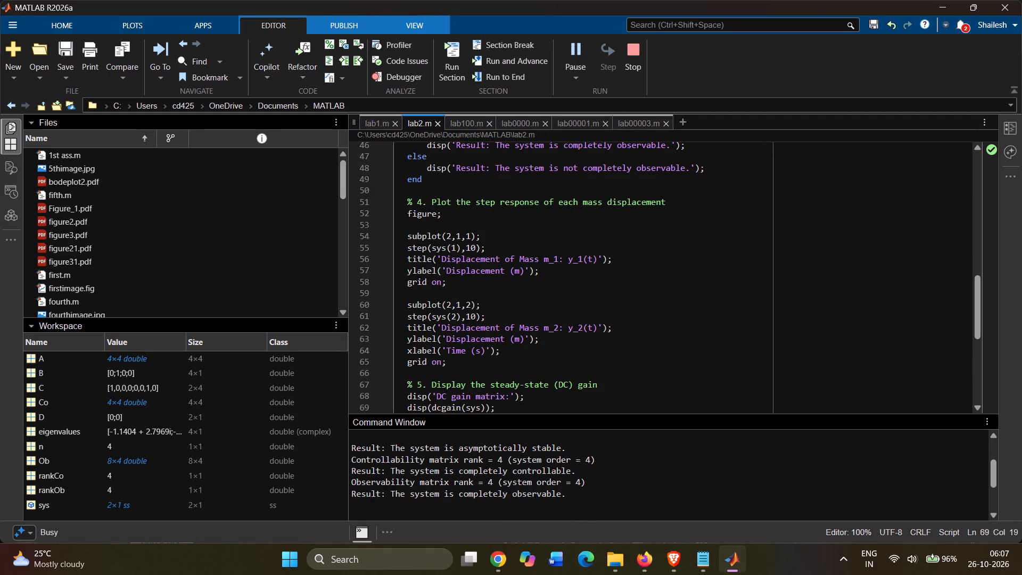
pyautogui.scroll(-9, 553, 443)
pyautogui.scroll(4, 553, 445)
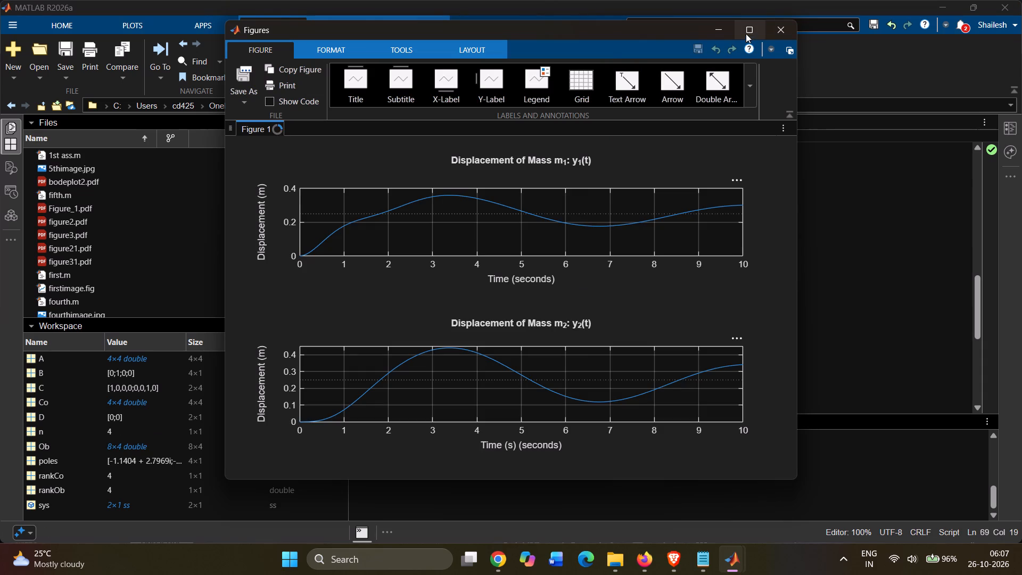
pyautogui.click(724, 26)
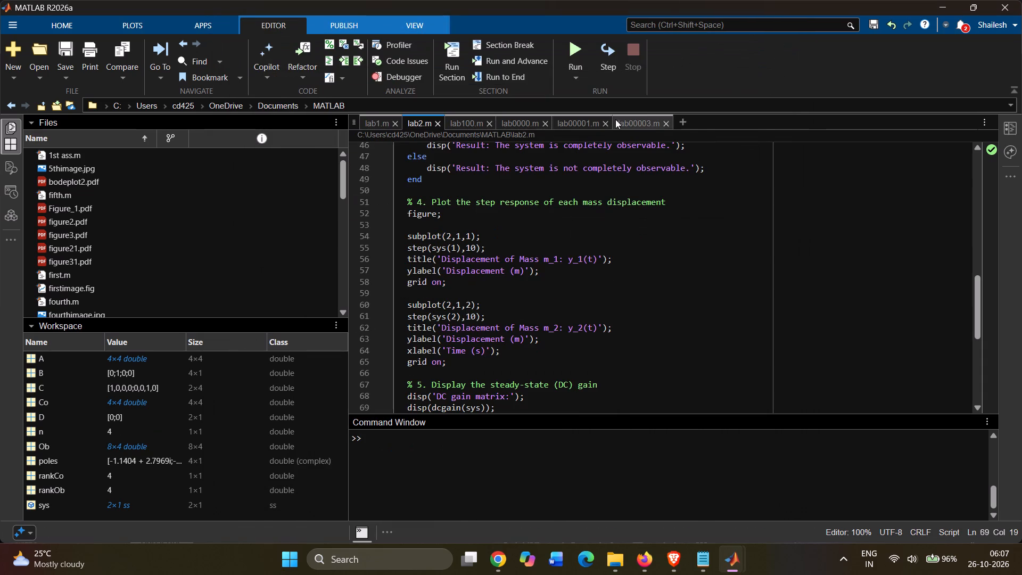
# Switch to the lab0000.m script, check its displacement plotting code and run it.
pyautogui.click(518, 120)
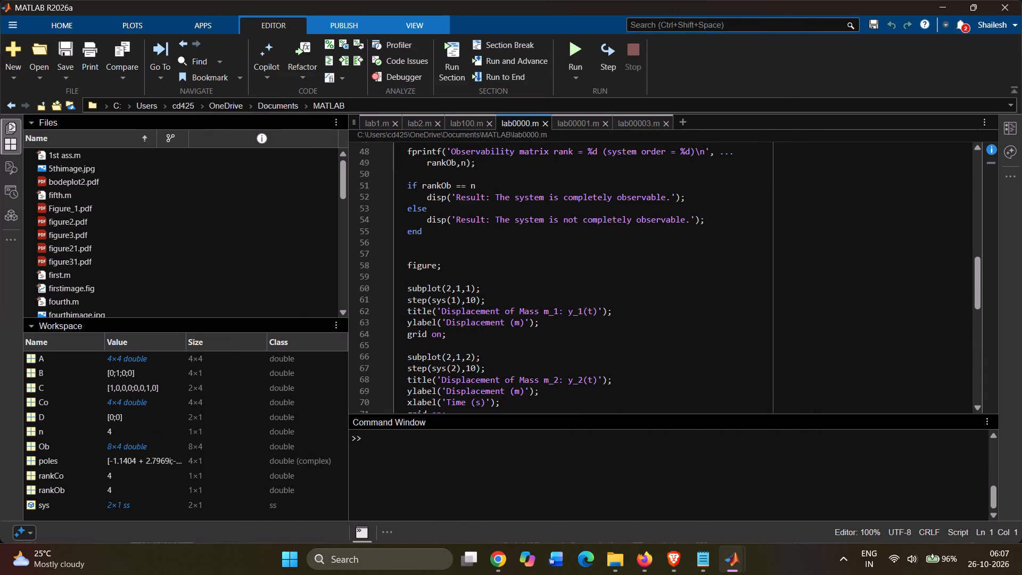
pyautogui.scroll(-15, 544, 185)
pyautogui.scroll(2, 569, 135)
pyautogui.click(587, 43)
pyautogui.click(581, 43)
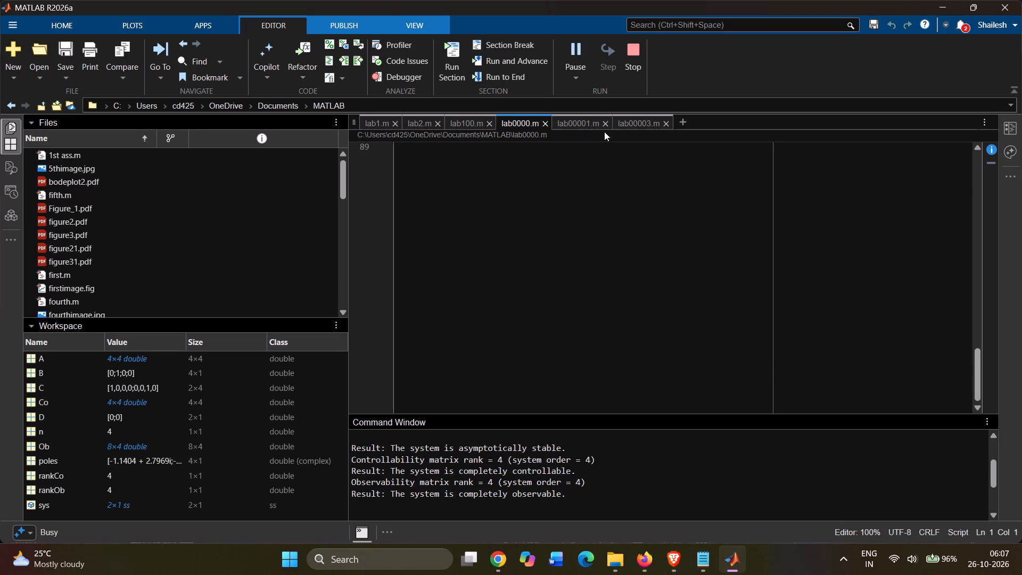
# Return to the exp 8 Overleaf report in Chrome and review the compiled MATLAB listing and the numerical results tables.
pyautogui.click(946, 0)
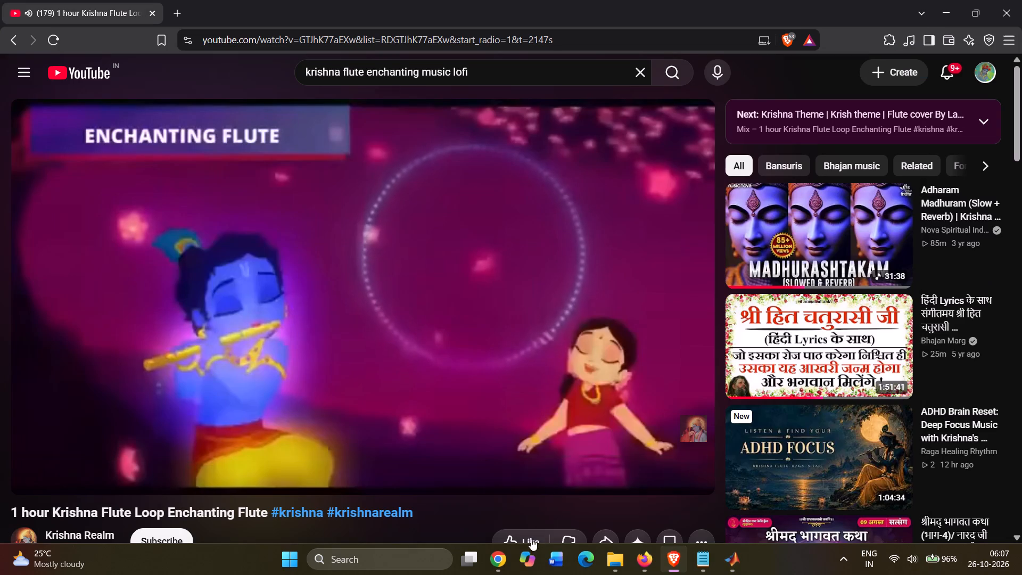
pyautogui.click(483, 563)
pyautogui.click(497, 563)
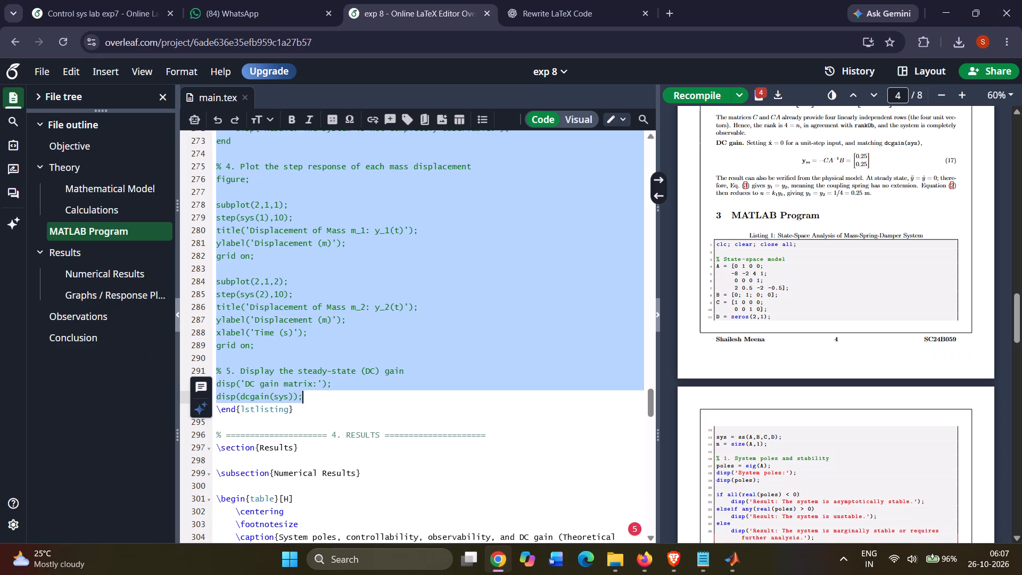
pyautogui.click(613, 423)
pyautogui.scroll(-5, 935, 239)
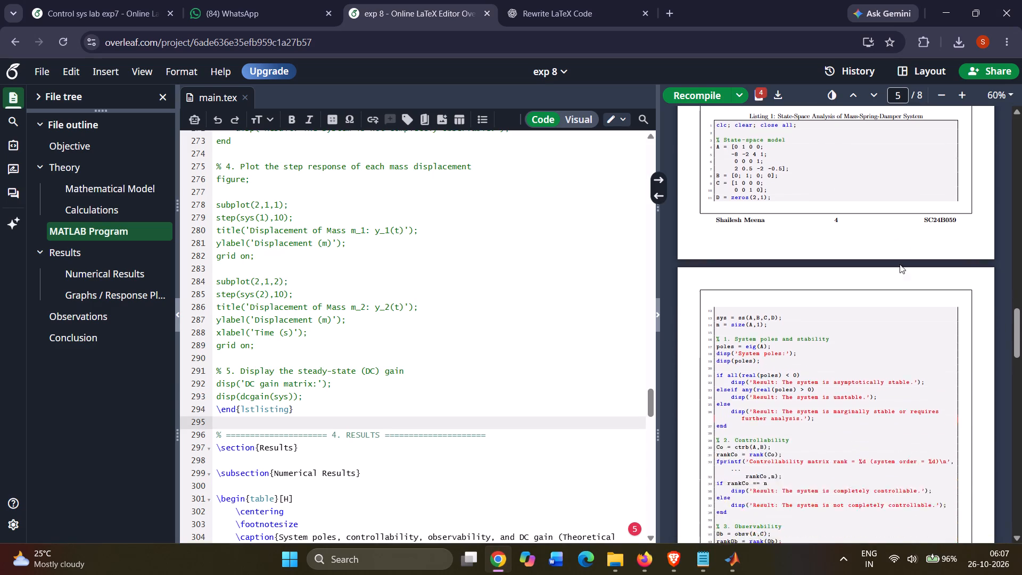
pyautogui.scroll(-6, 900, 264)
pyautogui.scroll(-3, 805, 257)
pyautogui.scroll(2, 804, 253)
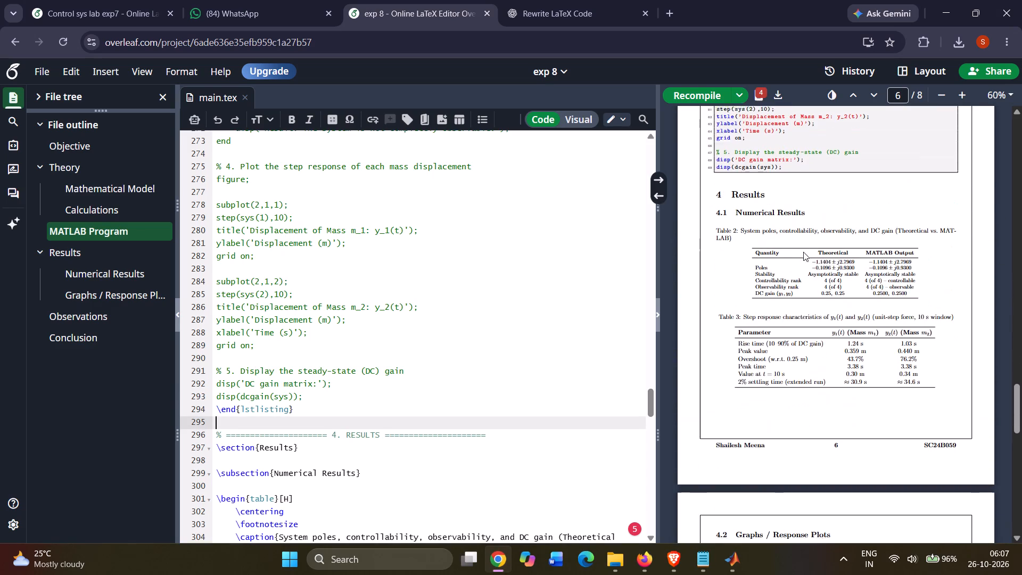
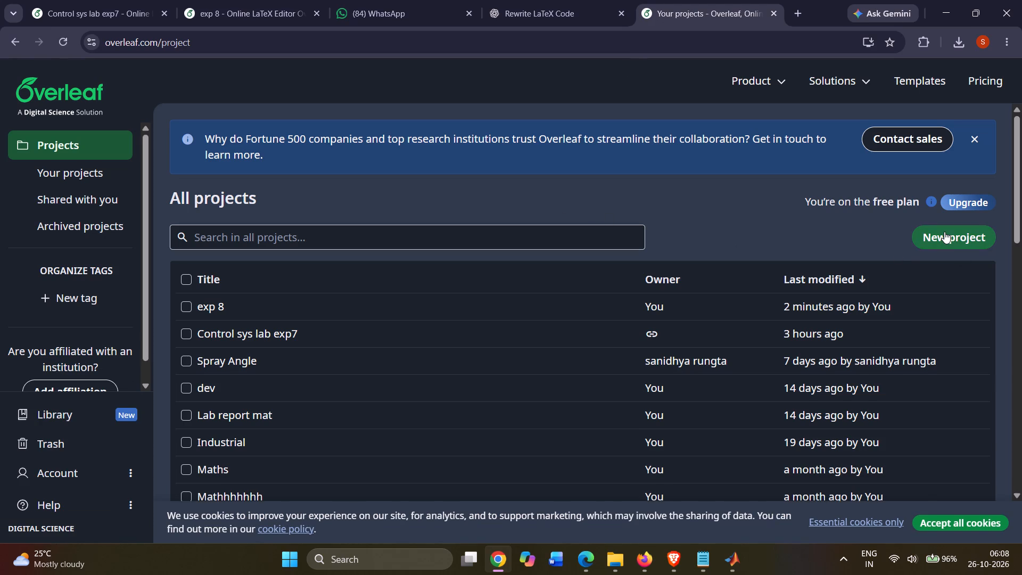
# Create a new blank Overleaf project named Trush.
pyautogui.click(900, 262)
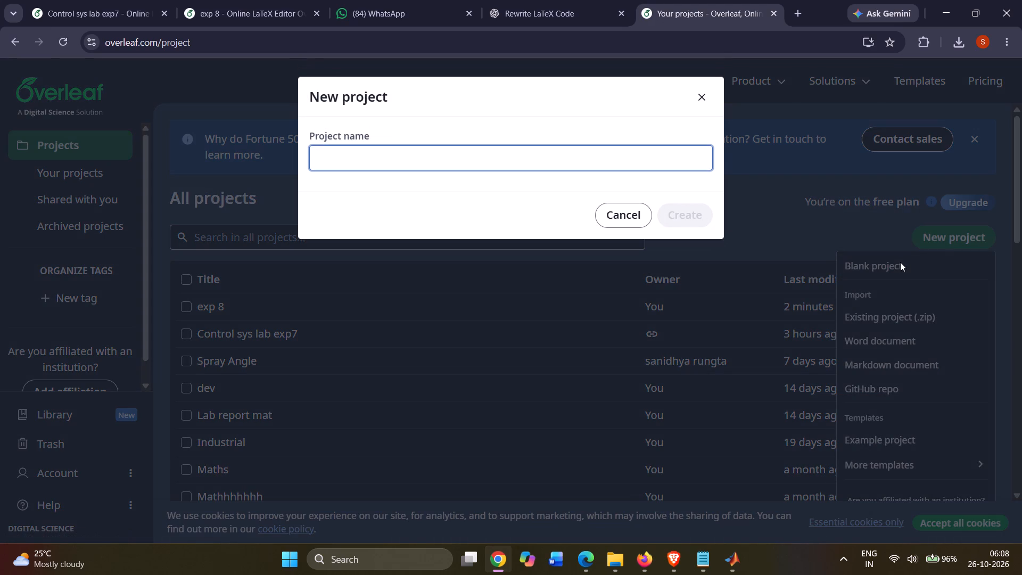
pyautogui.write('Trush')
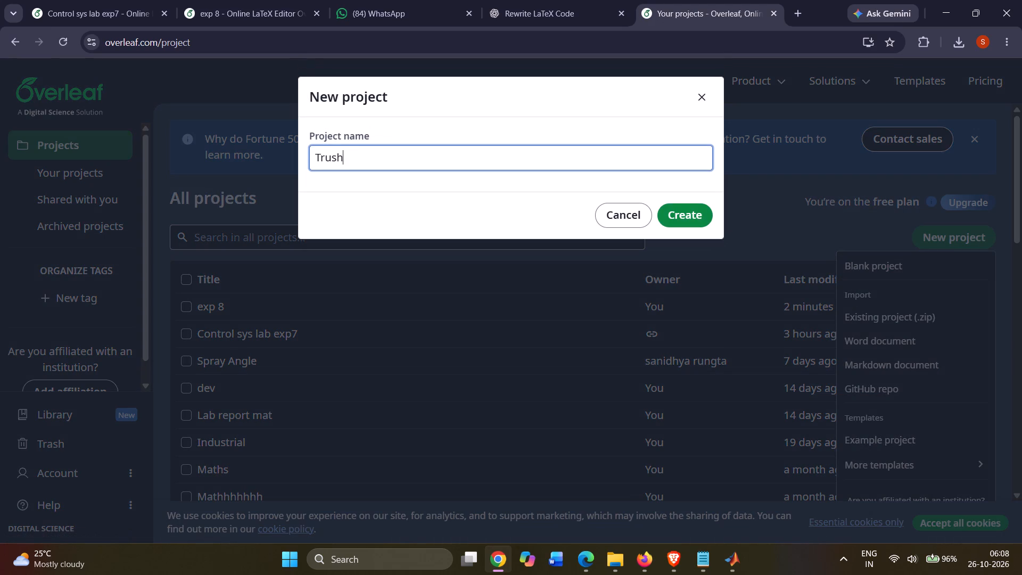
pyautogui.press('Return')
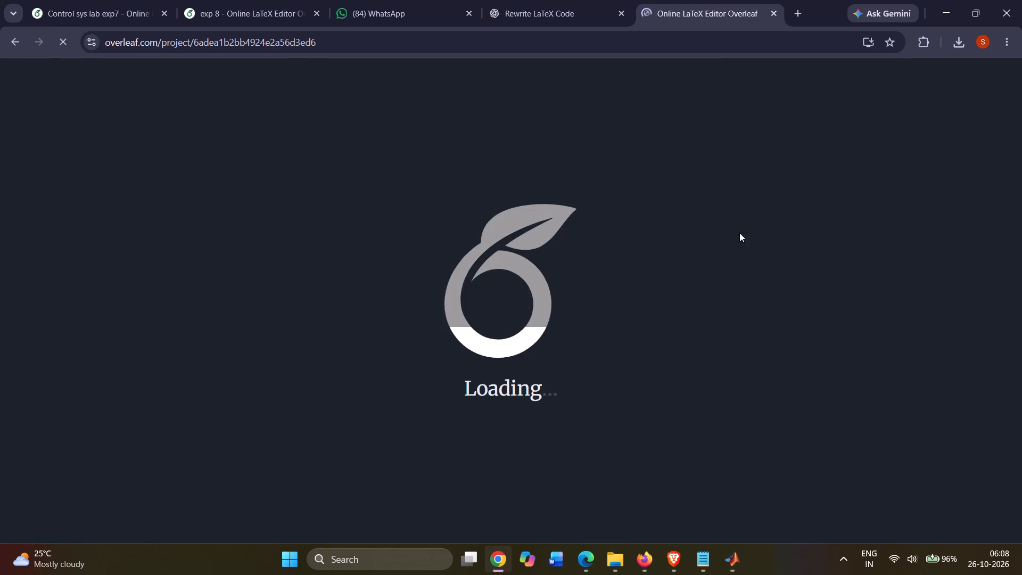
# Clear all of the default template code from main.tex in the Trush project.
pyautogui.moveTo(327, 324); pyautogui.dragTo(166, 0)
pyautogui.press('BackSpace')
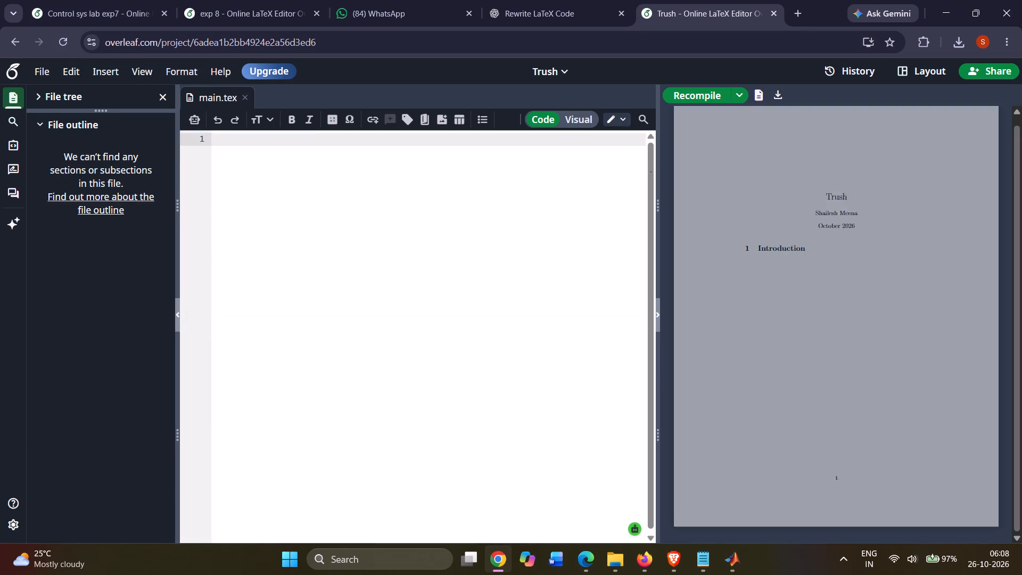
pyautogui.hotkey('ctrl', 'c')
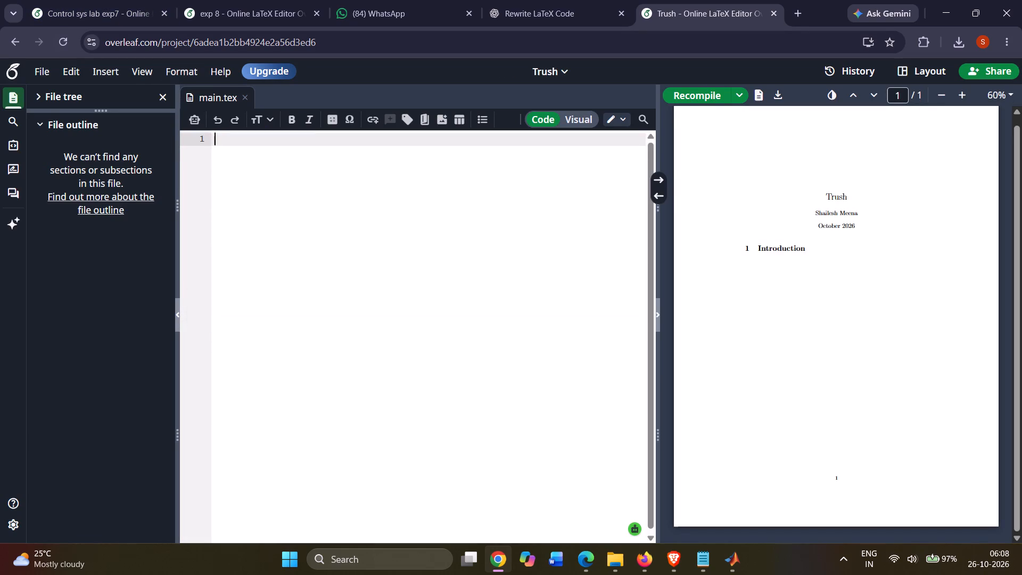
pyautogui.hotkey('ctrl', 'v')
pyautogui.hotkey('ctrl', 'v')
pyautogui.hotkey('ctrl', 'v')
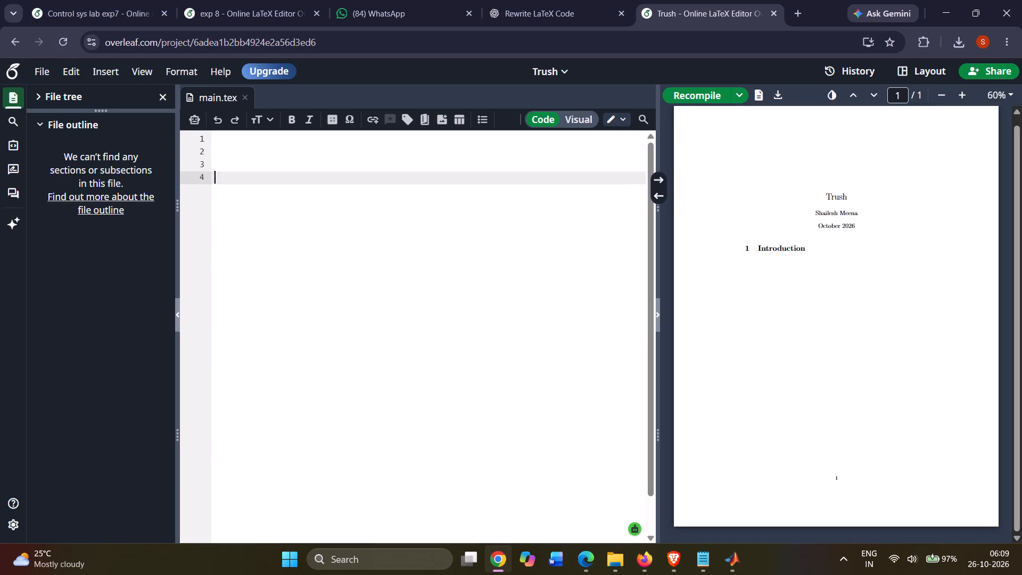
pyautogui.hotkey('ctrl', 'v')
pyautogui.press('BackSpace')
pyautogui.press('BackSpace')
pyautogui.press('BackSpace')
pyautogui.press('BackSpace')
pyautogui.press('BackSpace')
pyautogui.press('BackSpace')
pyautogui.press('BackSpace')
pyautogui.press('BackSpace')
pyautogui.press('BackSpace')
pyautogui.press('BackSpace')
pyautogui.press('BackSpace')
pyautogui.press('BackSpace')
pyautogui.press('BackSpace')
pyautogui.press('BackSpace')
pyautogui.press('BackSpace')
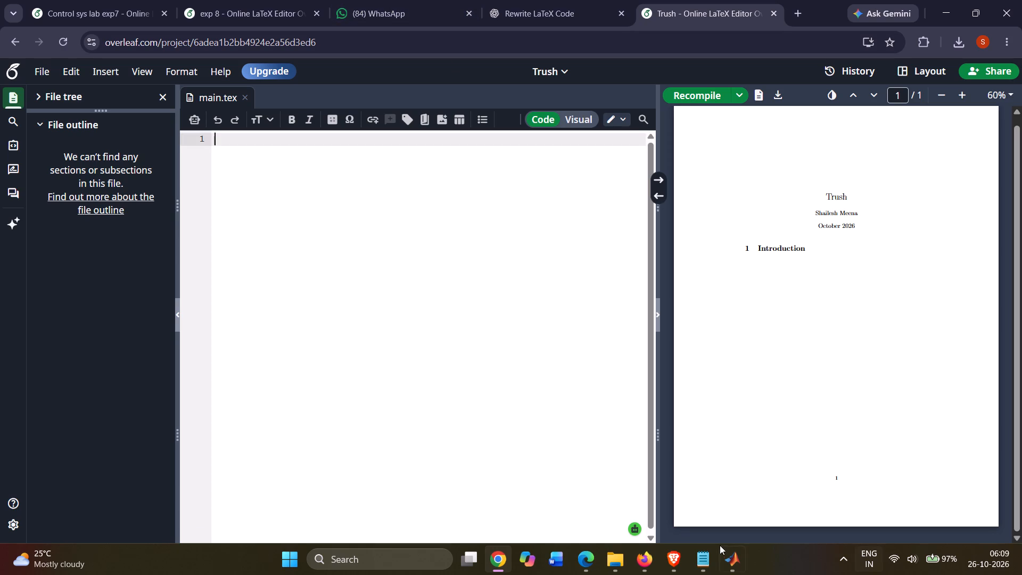
# Copy the entire exp8.tex source from Notepad into the empty main.tex of the Trush project and compile it.
pyautogui.click(713, 572)
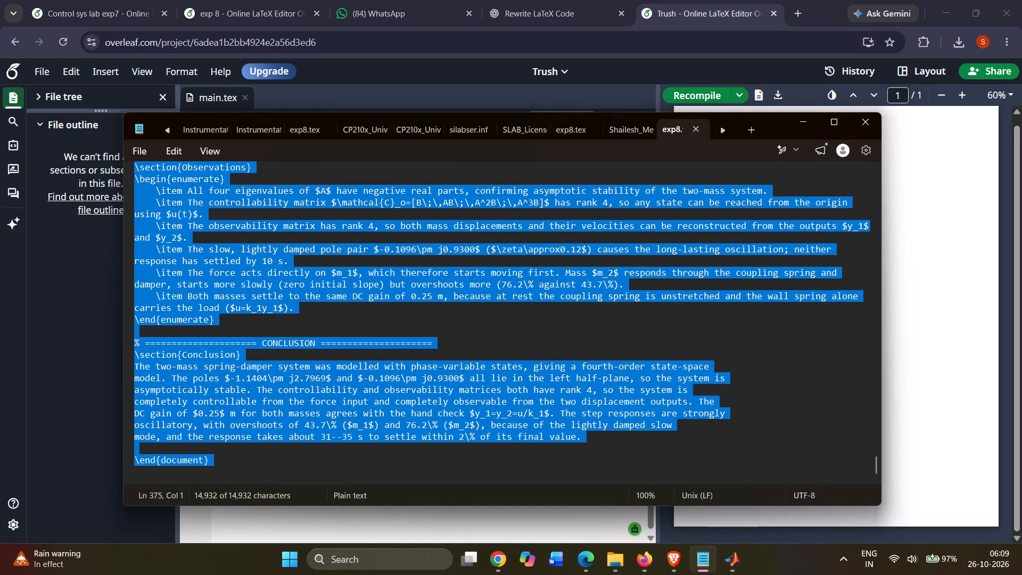
pyautogui.hotkey('ctrl', 'c')
pyautogui.click(803, 120)
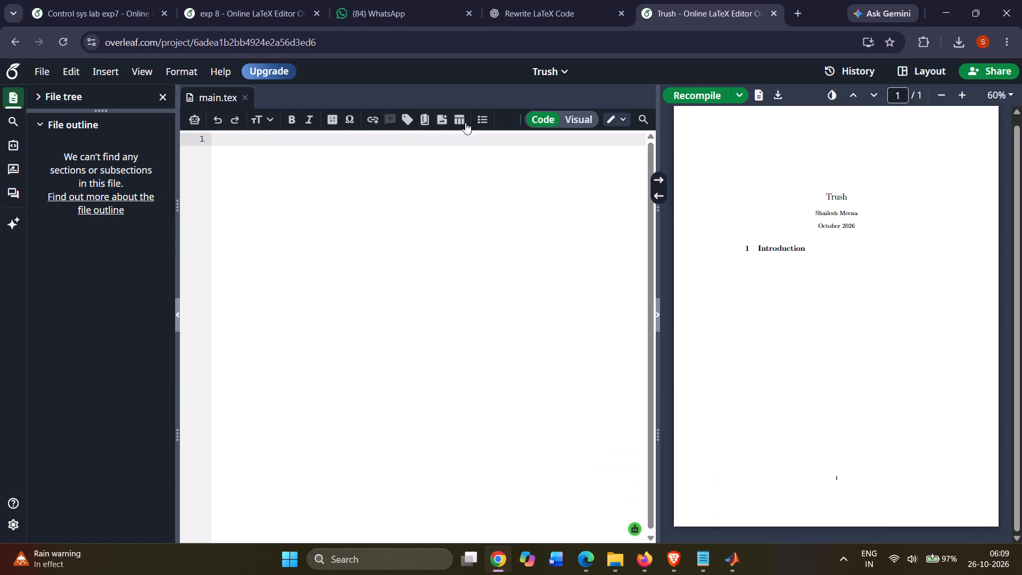
pyautogui.hotkey('ctrl', 'v')
pyautogui.hotkey('ctrl', 's')
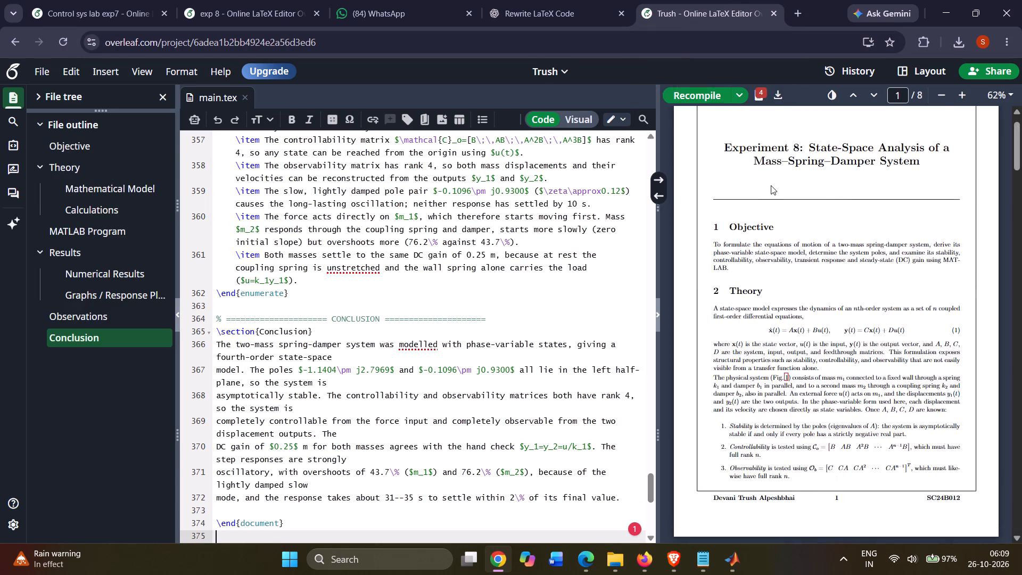
# Review the compiled Trush report from the title page through the MATLAB listing to the numerical results tables.
pyautogui.scroll(-14, 772, 184)
pyautogui.scroll(18, 772, 180)
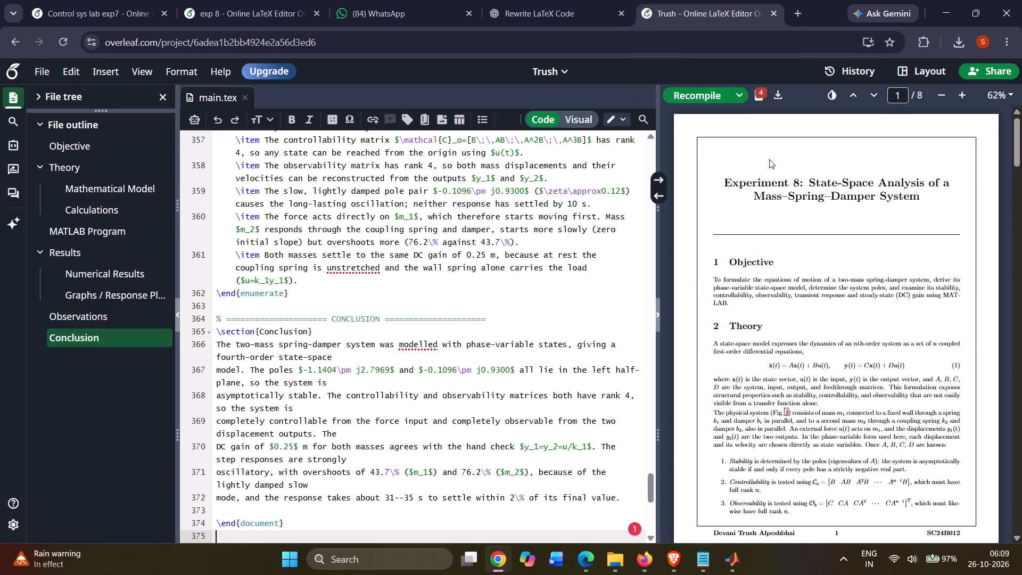
pyautogui.scroll(-6, 789, 218)
pyautogui.scroll(1, 841, 192)
pyautogui.scroll(-20, 841, 192)
pyautogui.scroll(-12, 841, 192)
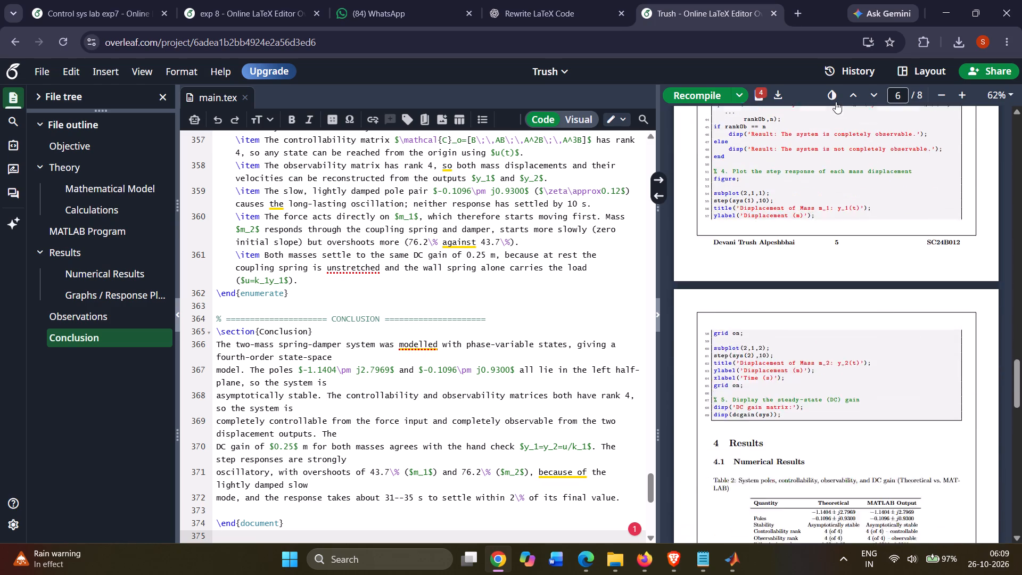
pyautogui.scroll(-6, 836, 100)
pyautogui.scroll(-7, 845, 257)
pyautogui.scroll(7, 845, 259)
pyautogui.scroll(-16, 845, 250)
pyautogui.scroll(13, 846, 236)
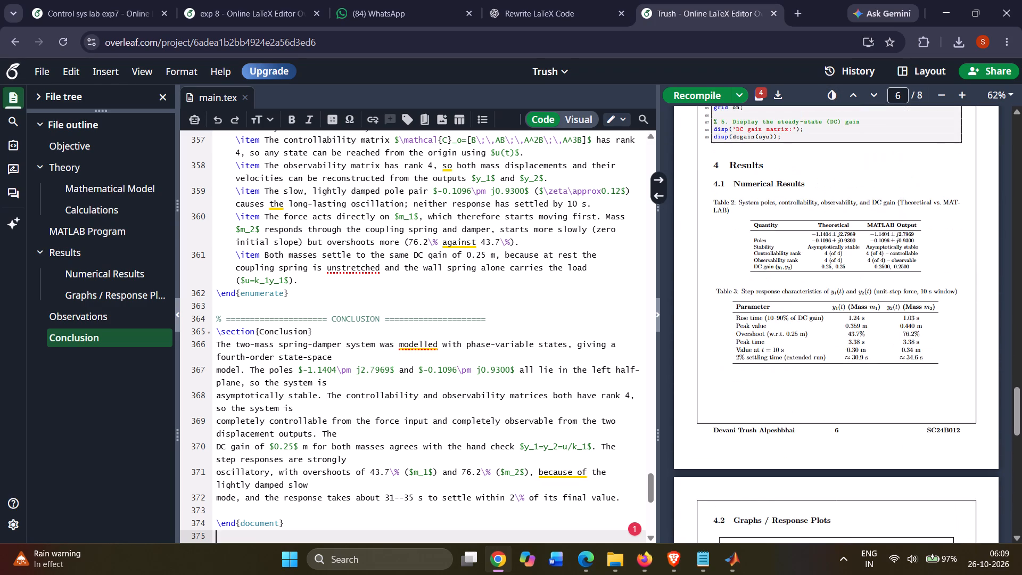
# Move the Trush project's browser tab directly after the exp 8 tab.
pyautogui.moveTo(700, 0); pyautogui.dragTo(482, 0)
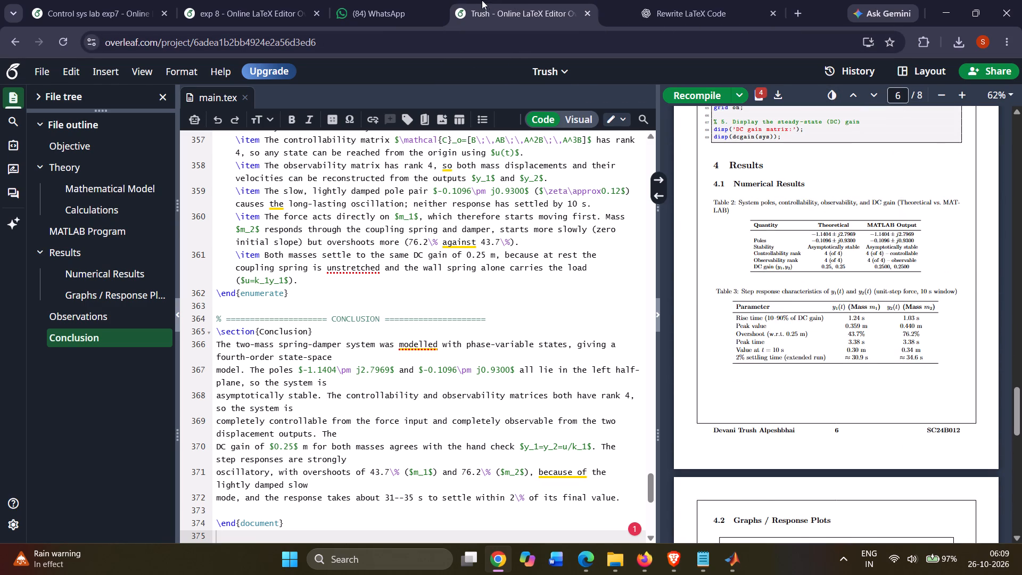
pyautogui.moveTo(482, 0); pyautogui.dragTo(400, 0)
# Compare the numerical results pages of the exp 8 and Trush reports by alternating between the two projects.
pyautogui.click(291, 0)
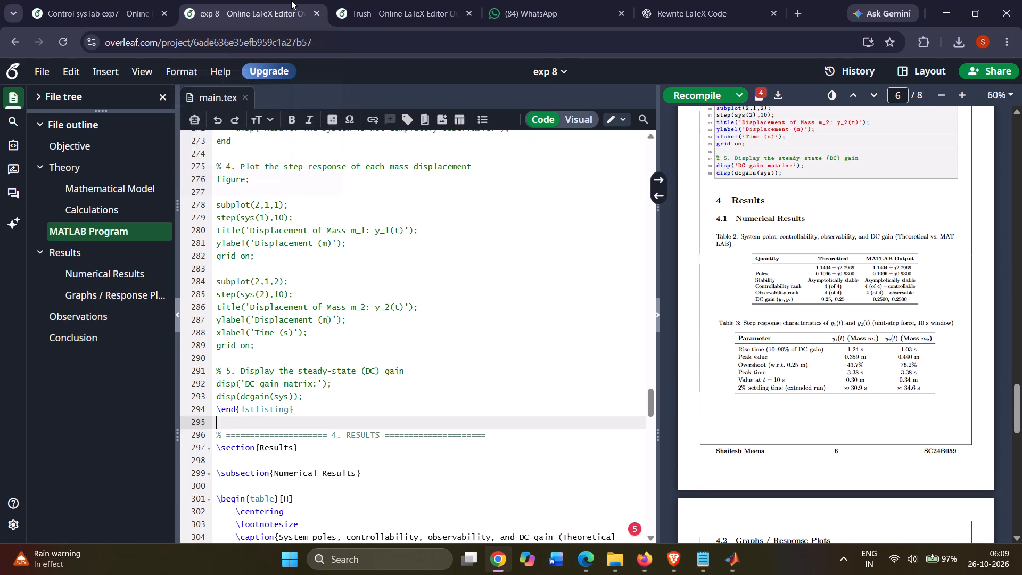
pyautogui.click(341, 0)
pyautogui.click(262, 0)
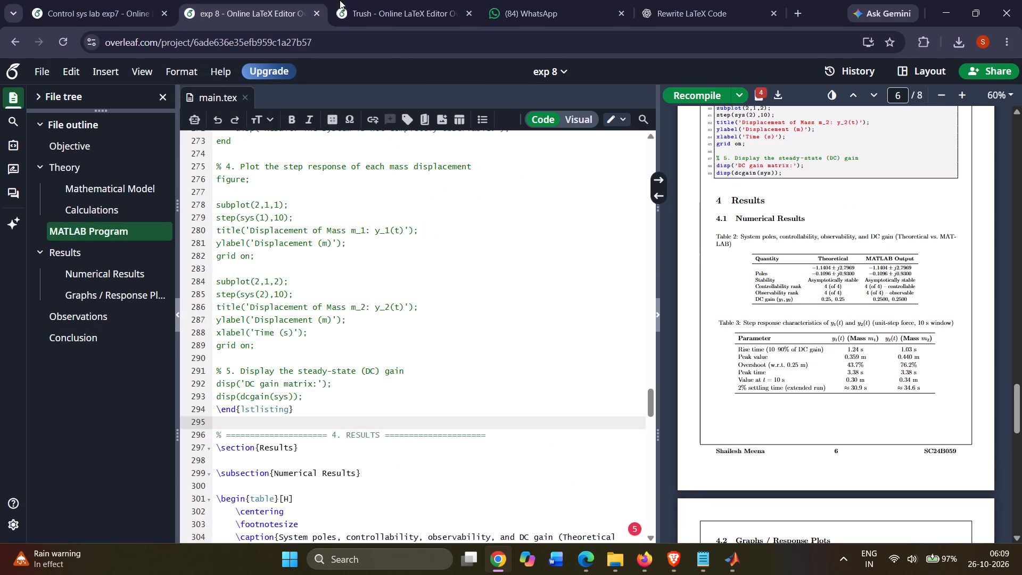
pyautogui.click(350, 0)
pyautogui.click(265, 0)
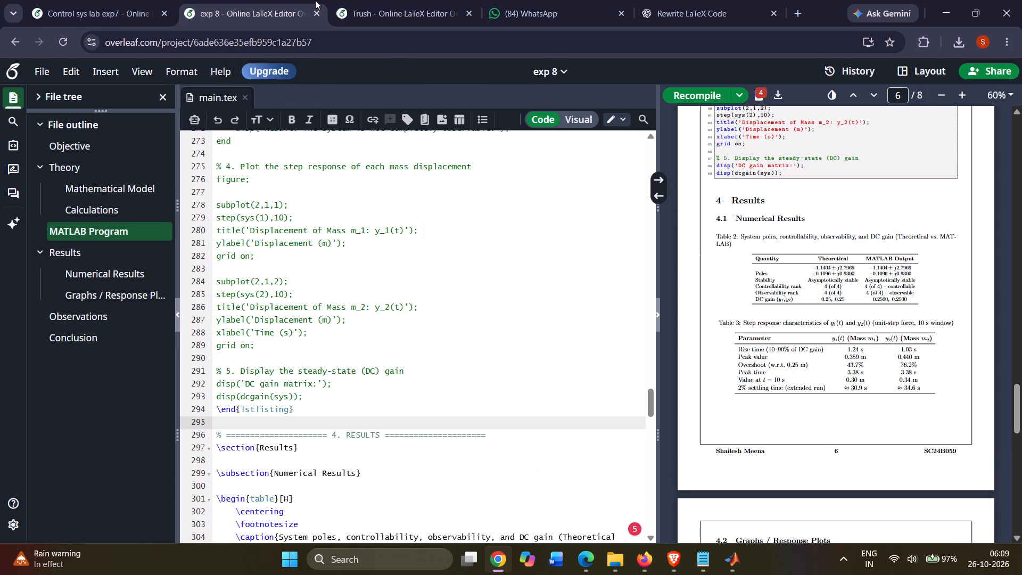
pyautogui.click(315, 0)
pyautogui.click(389, 0)
pyautogui.click(292, 0)
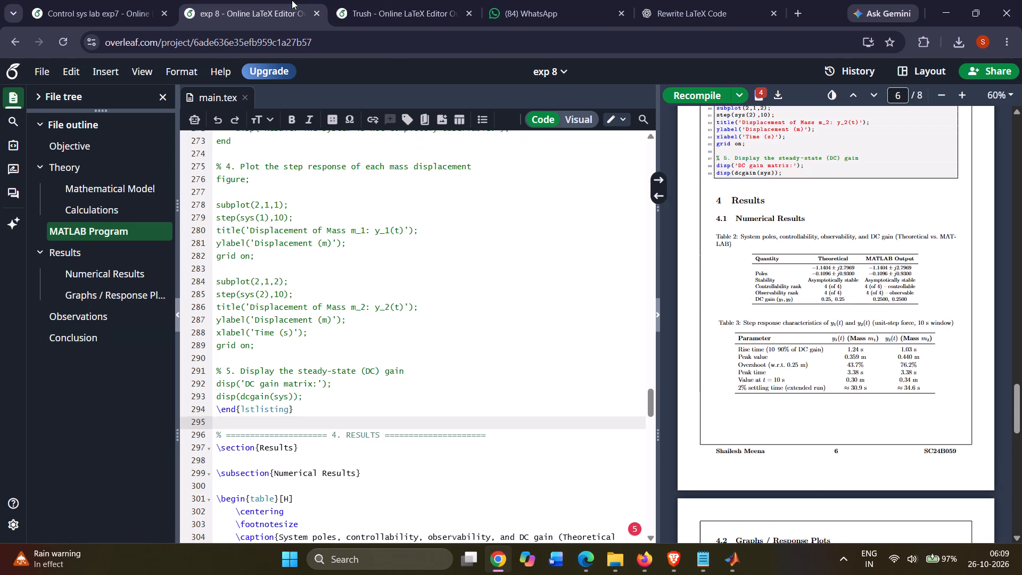
pyautogui.click(348, 0)
pyautogui.click(273, 0)
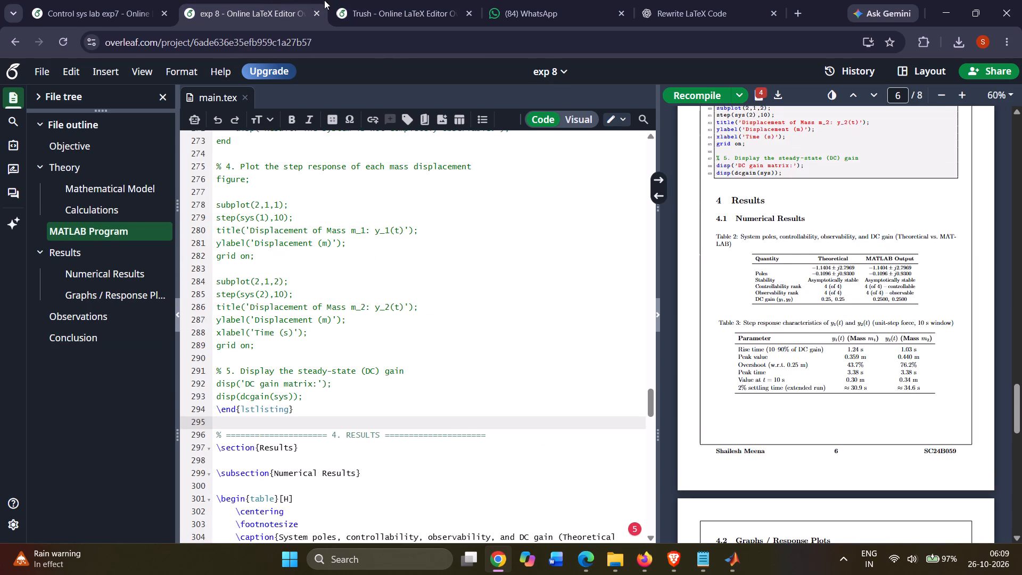
pyautogui.click(350, 0)
pyautogui.click(278, 0)
pyautogui.click(371, 0)
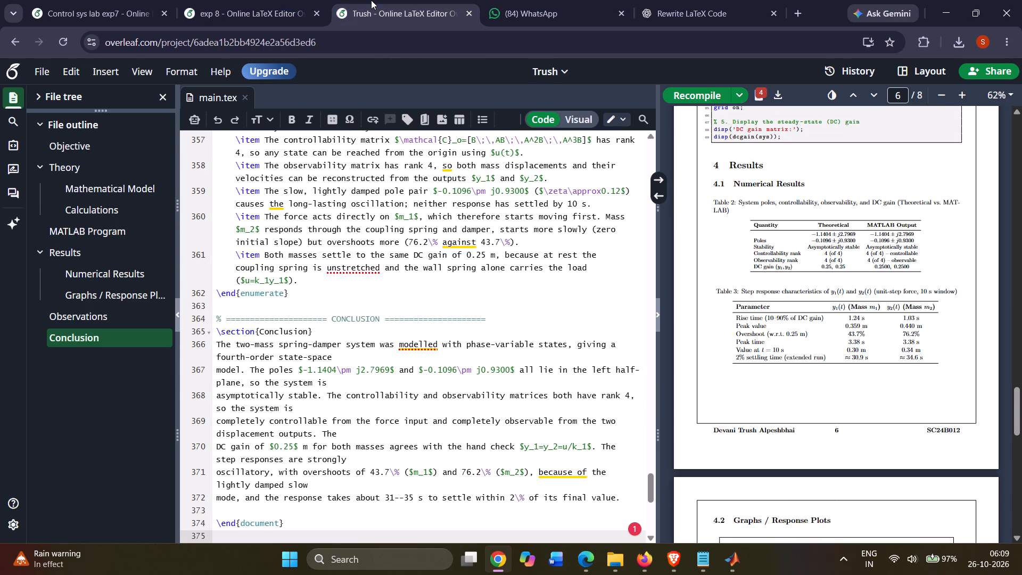
pyautogui.click(319, 0)
pyautogui.click(383, 0)
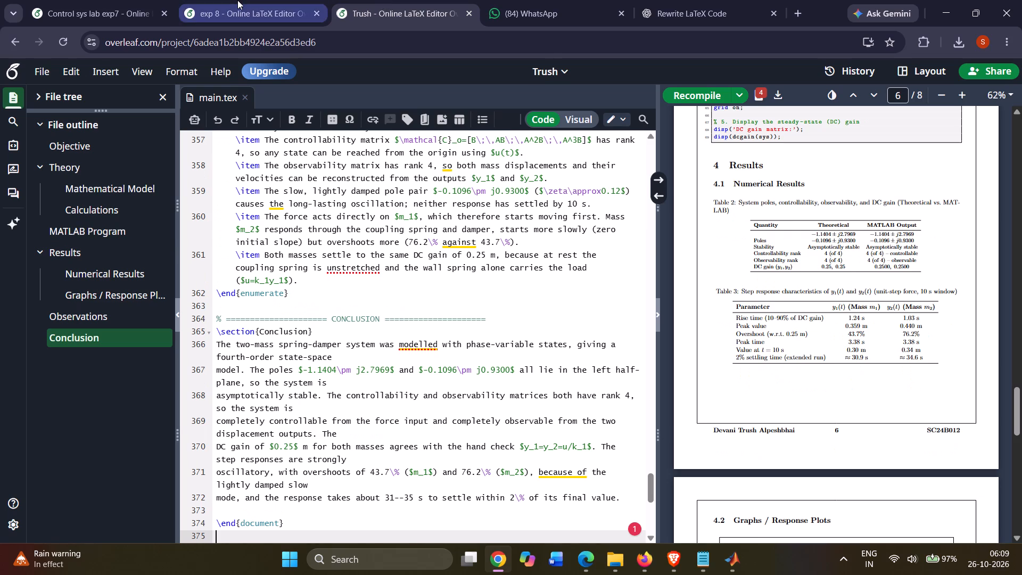
pyautogui.click(237, 0)
pyautogui.click(321, 0)
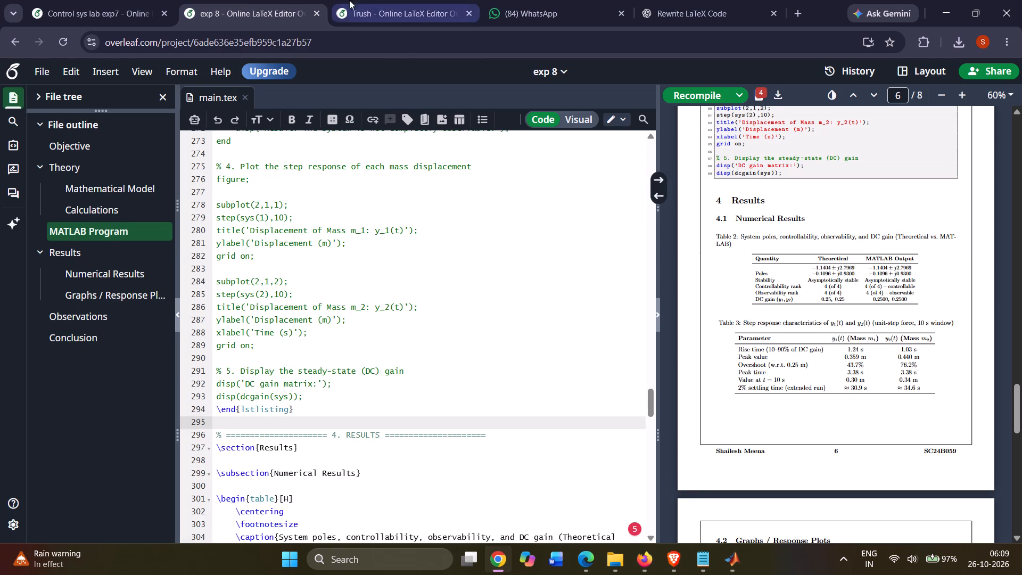
pyautogui.click(384, 0)
pyautogui.click(290, 0)
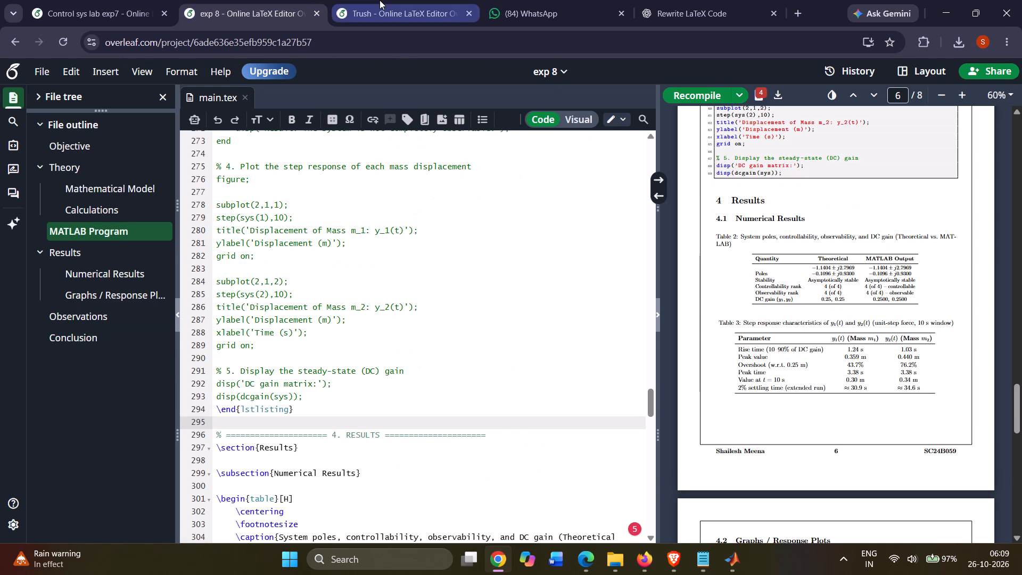
pyautogui.click(380, 0)
pyautogui.click(312, 0)
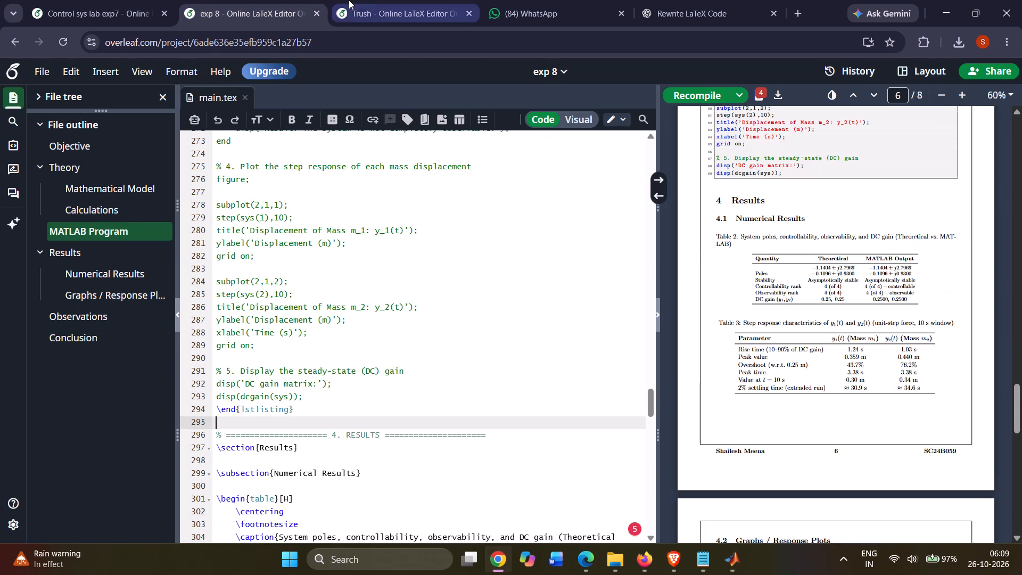
pyautogui.click(349, 0)
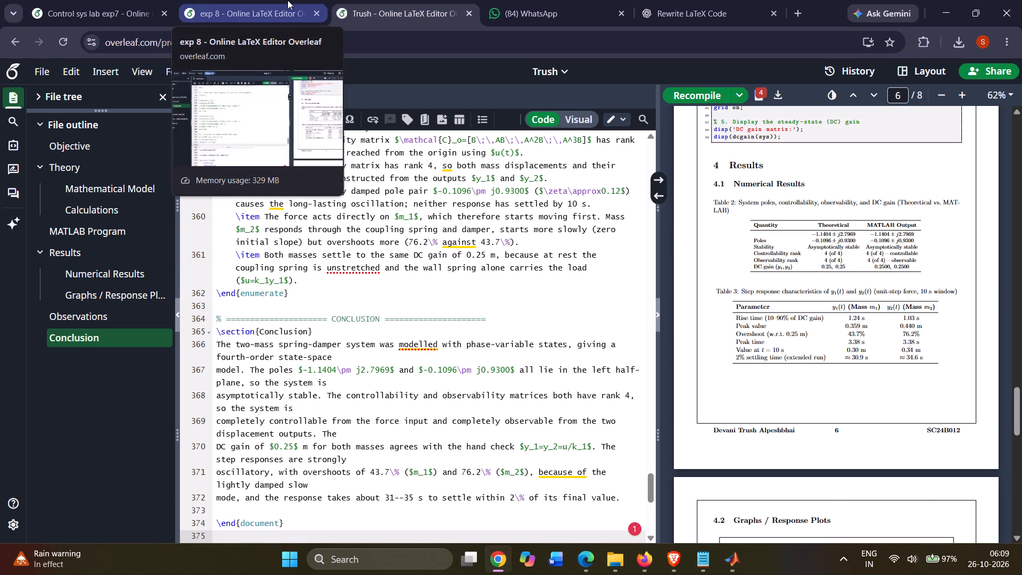
pyautogui.click(287, 0)
# Compare the Graphs / Response Plots pages of both reports, and look back through exp 8's MATLAB listing and system figure page.
pyautogui.scroll(-2, 771, 305)
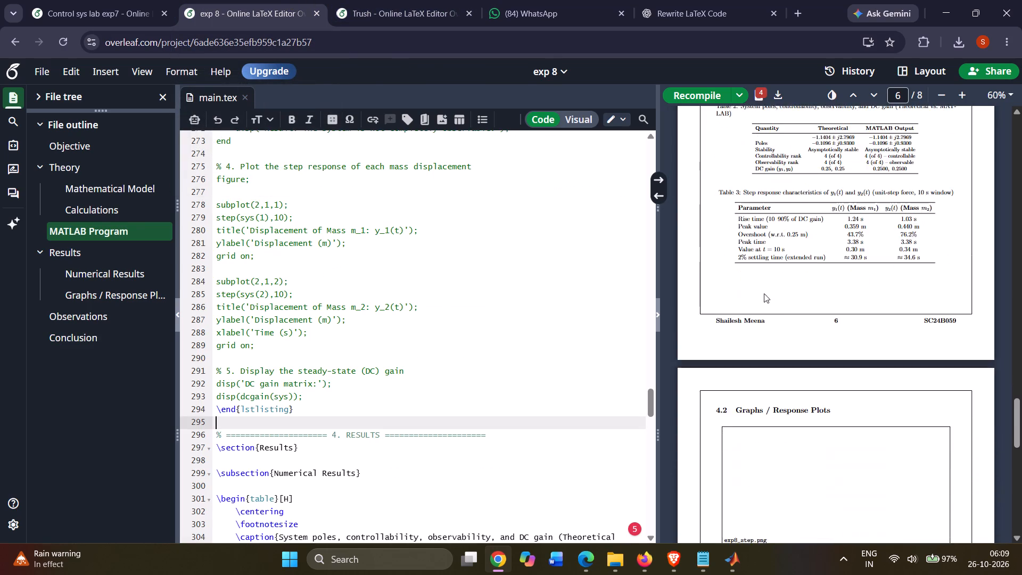
pyautogui.scroll(-7, 761, 288)
pyautogui.click(448, 0)
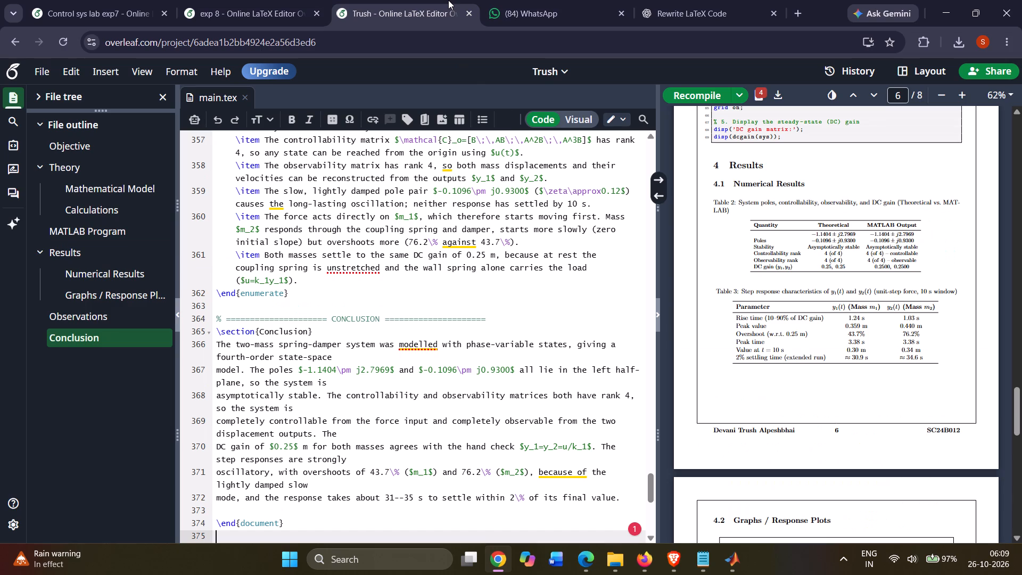
pyautogui.scroll(-7, 843, 296)
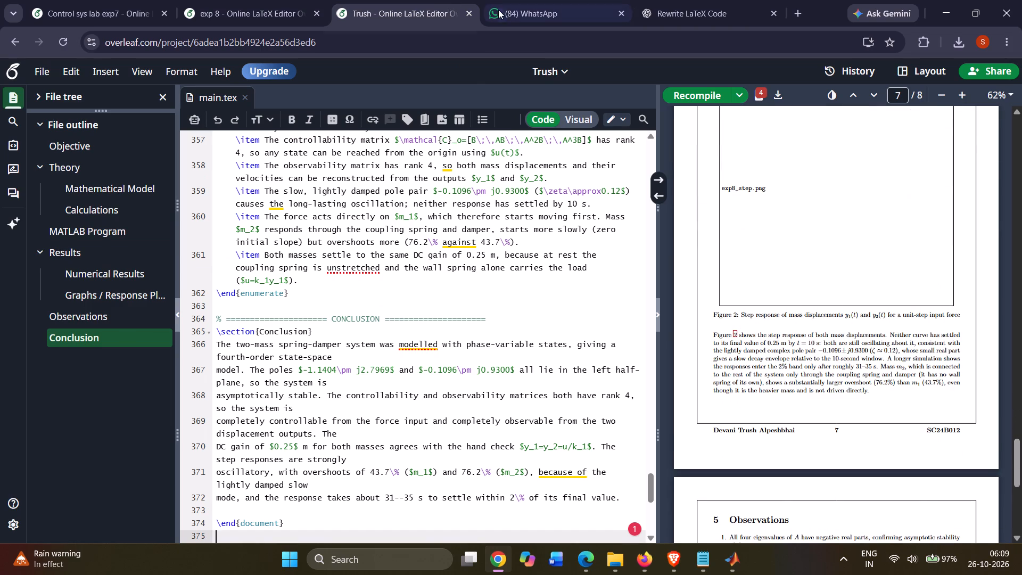
pyautogui.click(275, 0)
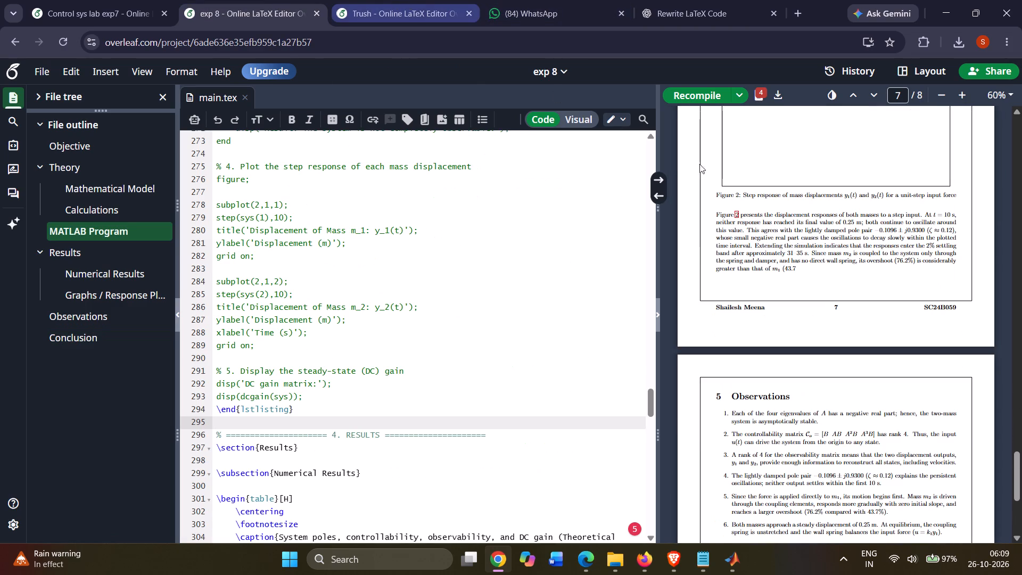
pyautogui.scroll(11, 768, 400)
pyautogui.scroll(10, 768, 400)
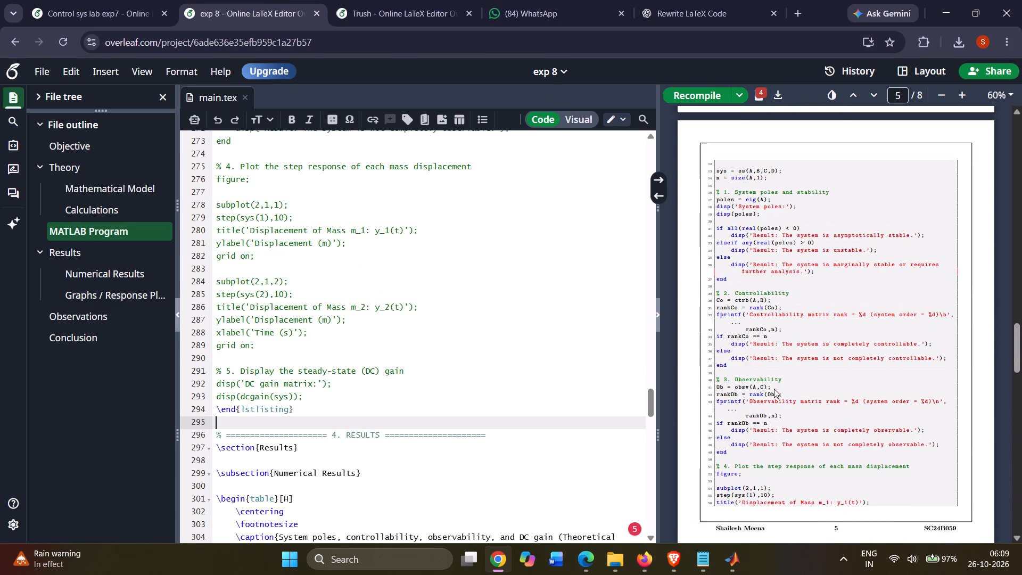
pyautogui.scroll(20, 774, 389)
pyautogui.scroll(9, 774, 389)
pyautogui.scroll(-7, 837, 343)
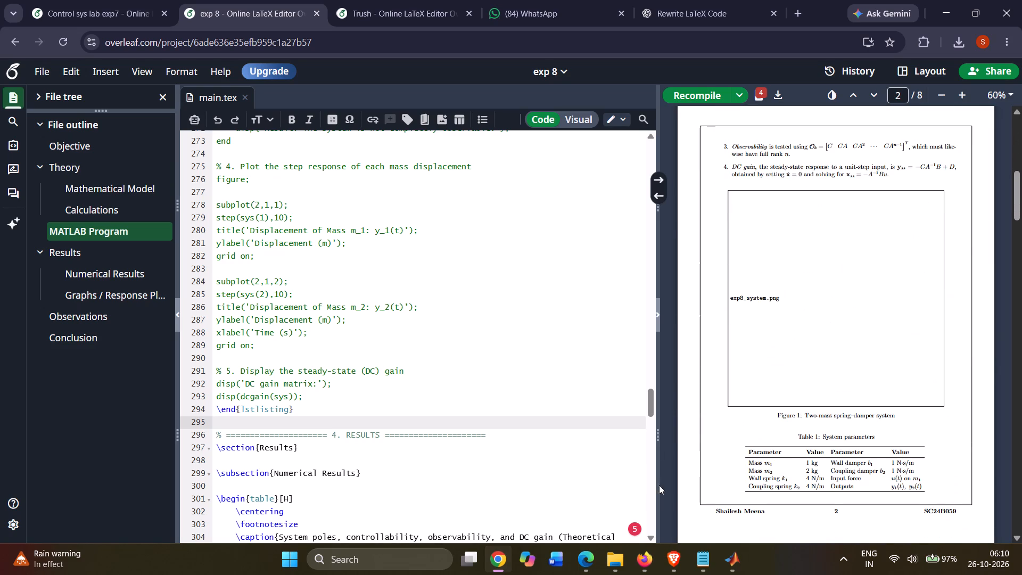
# Open exp8_step.png from the Exp8 folder in File Explorer and copy the image to the clipboard.
pyautogui.click(612, 566)
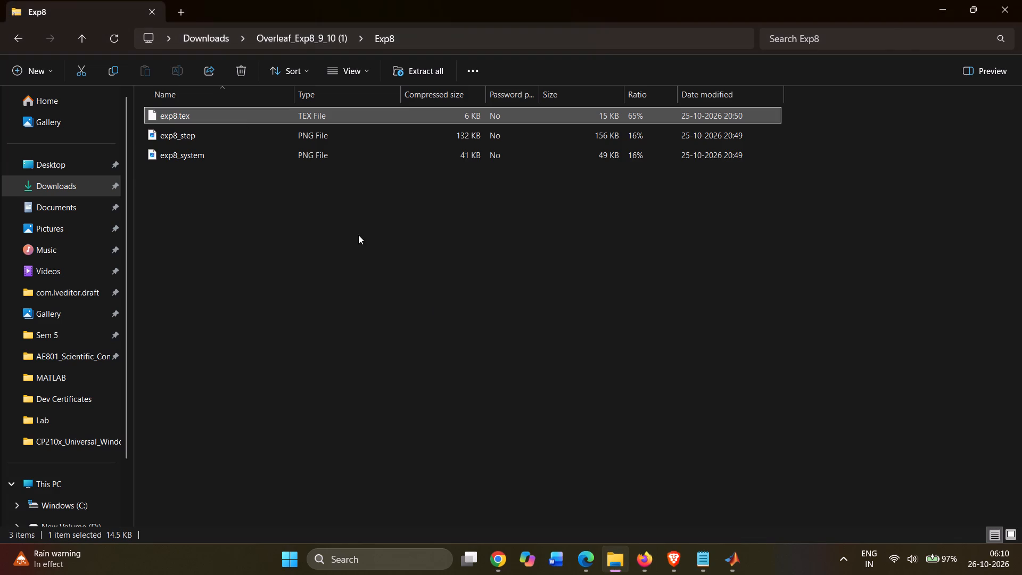
pyautogui.doubleClick(218, 134)
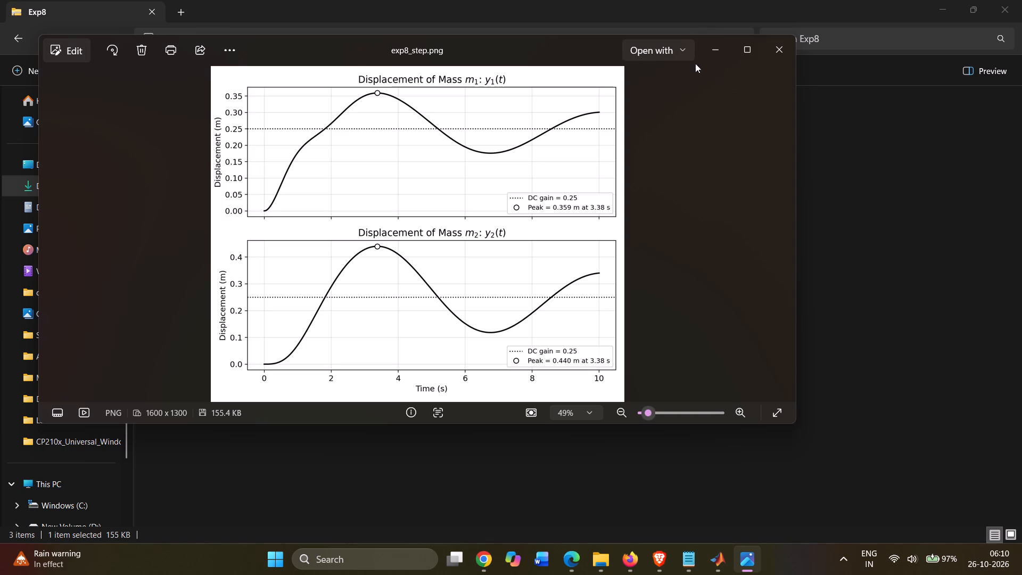
pyautogui.rightClick(316, 220)
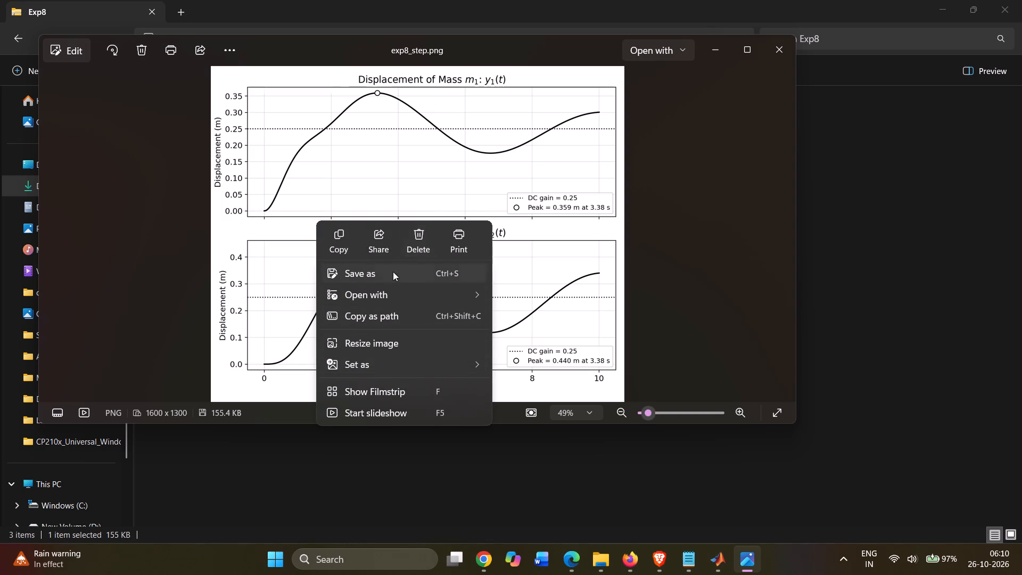
pyautogui.click(341, 238)
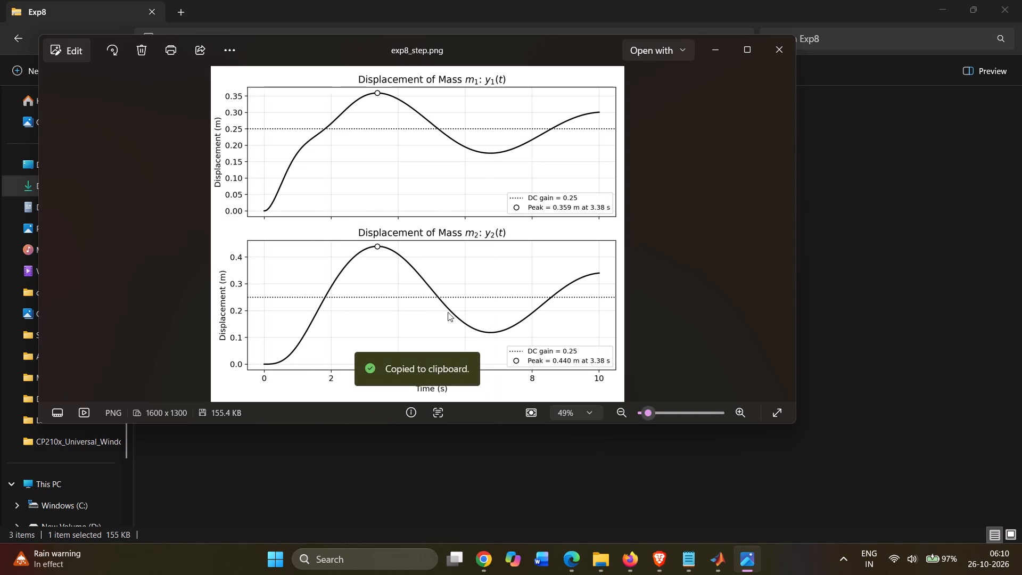
# Return to exp 8 in Chrome and look through its compiled pages down to the step-response figure placeholder.
pyautogui.click(485, 556)
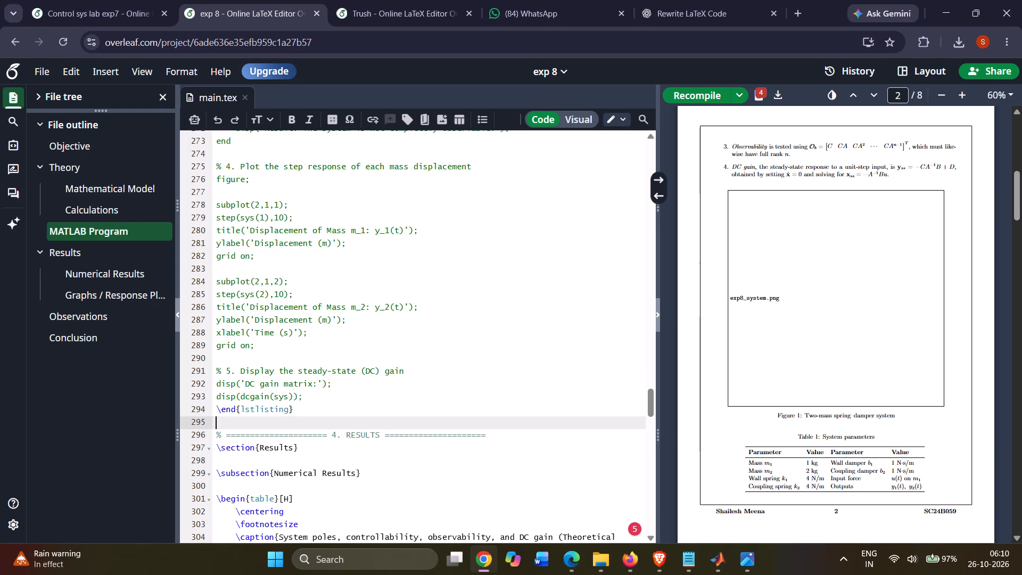
pyautogui.scroll(-15, 798, 278)
pyautogui.scroll(-8, 798, 274)
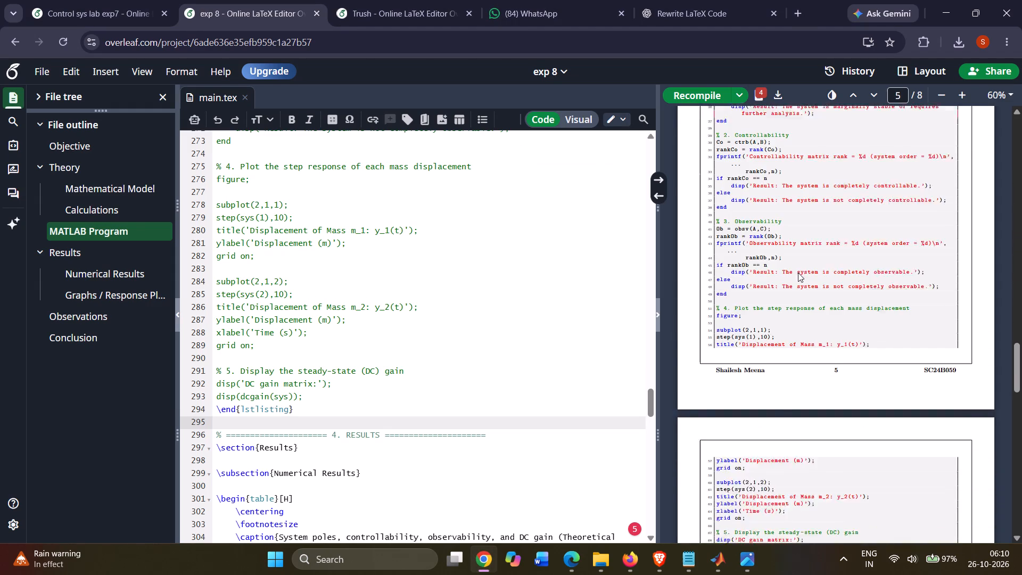
pyautogui.scroll(-17, 798, 267)
pyautogui.scroll(5, 797, 262)
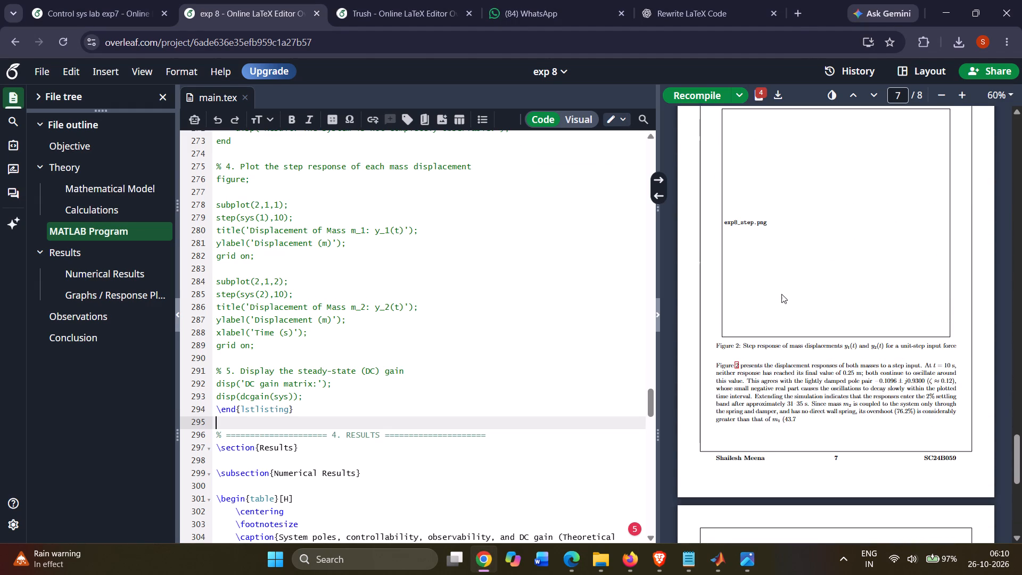
# Open exp8_system.png from the Exp8 folder in File Explorer and copy the image to the clipboard.
pyautogui.click(605, 564)
pyautogui.doubleClick(215, 152)
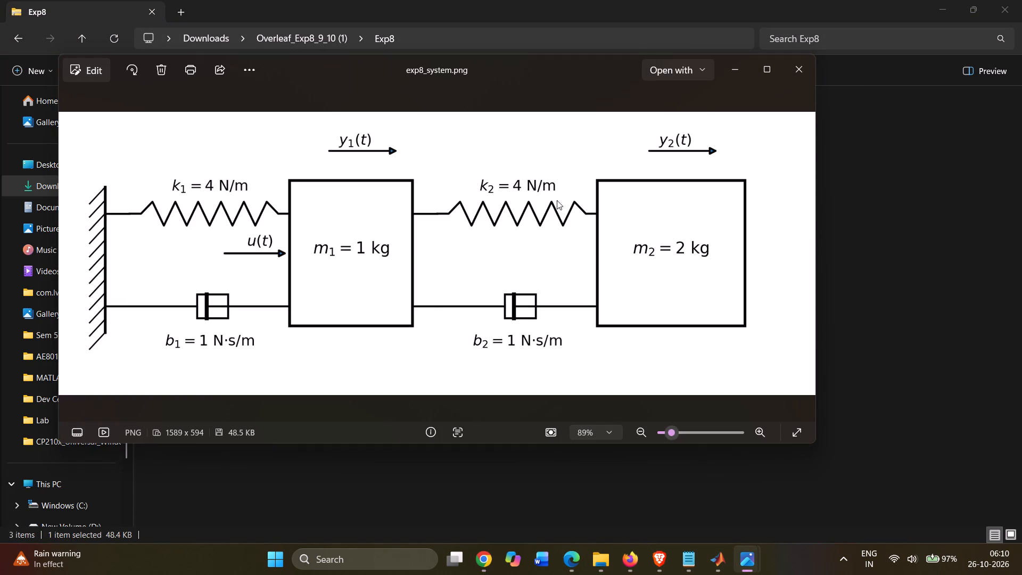
pyautogui.rightClick(543, 220)
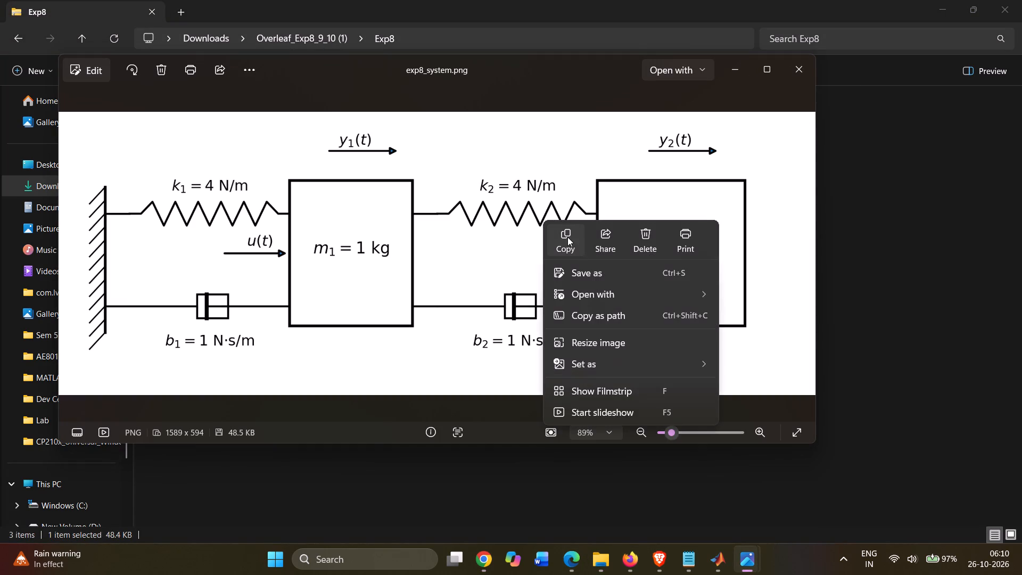
pyautogui.click(567, 237)
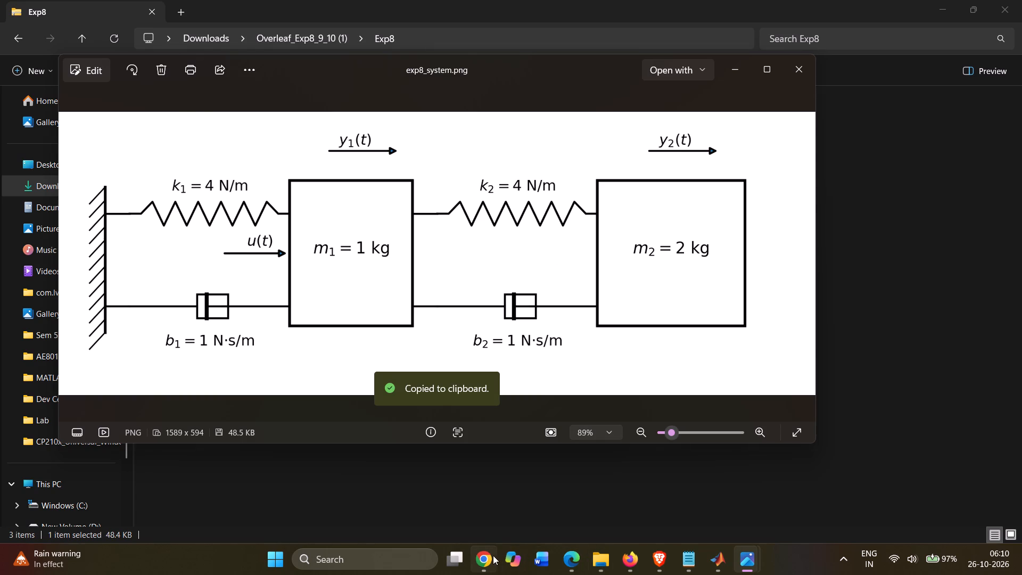
# Back in exp 8 in Chrome, find the source of the two-mass spring-damper figure and delete its whole figure block.
pyautogui.click(493, 555)
pyautogui.scroll(20, 834, 355)
pyautogui.scroll(6, 834, 355)
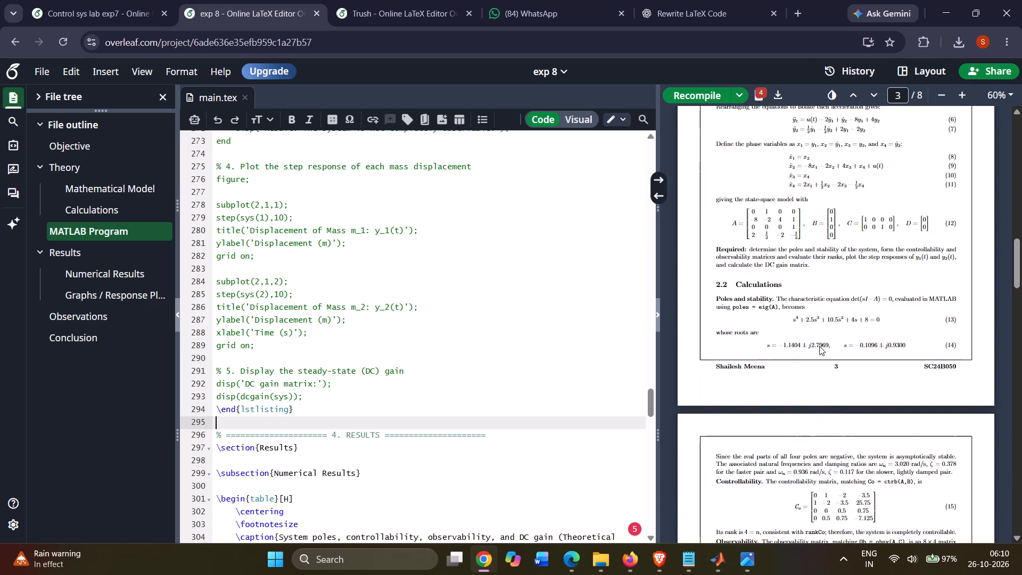
pyautogui.scroll(12, 820, 346)
pyautogui.scroll(-4, 837, 420)
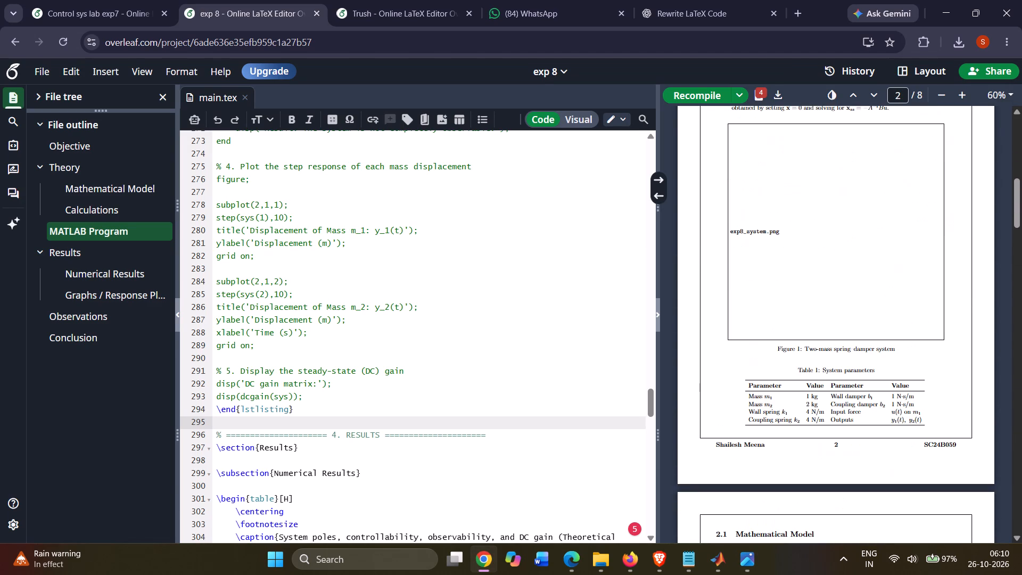
pyautogui.doubleClick(819, 348)
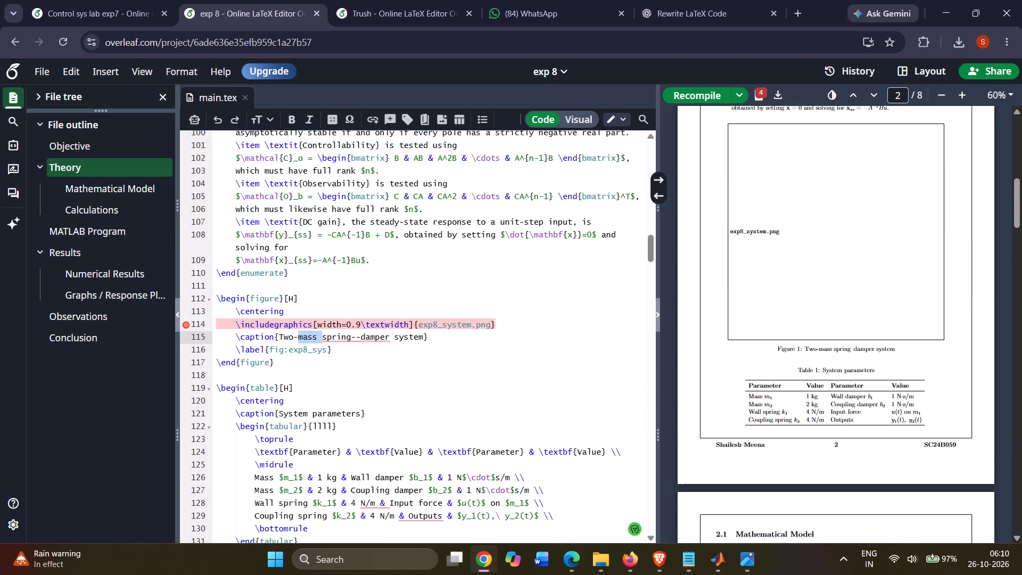
pyautogui.moveTo(214, 293); pyautogui.dragTo(282, 352)
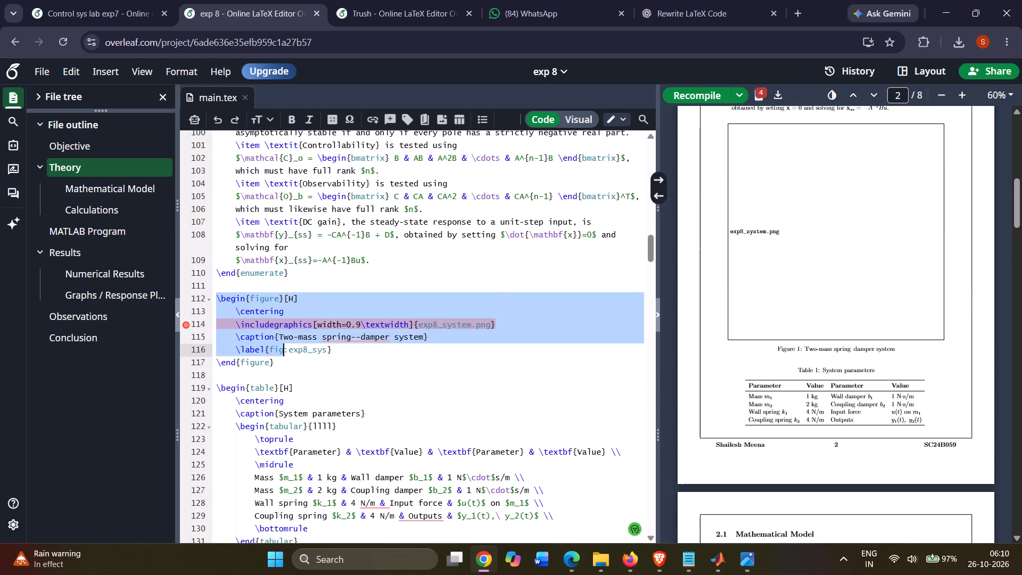
pyautogui.moveTo(282, 352); pyautogui.dragTo(286, 360)
pyautogui.press('BackSpace')
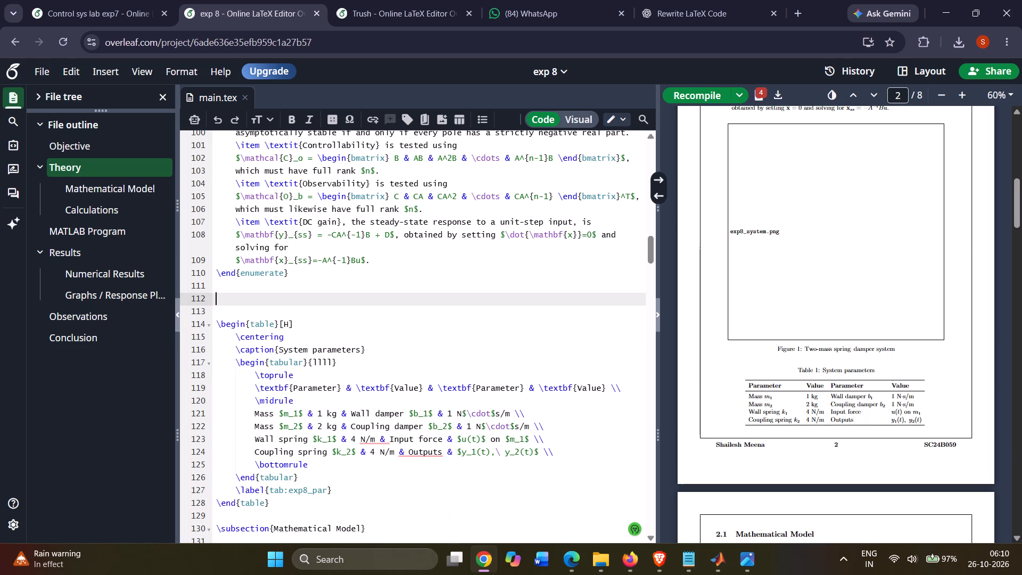
# Insert the copied exp8_system.png there as a captioned, labelled figure at ¾ width with the [H] placement option.
pyautogui.hotkey('ctrl', 'v')
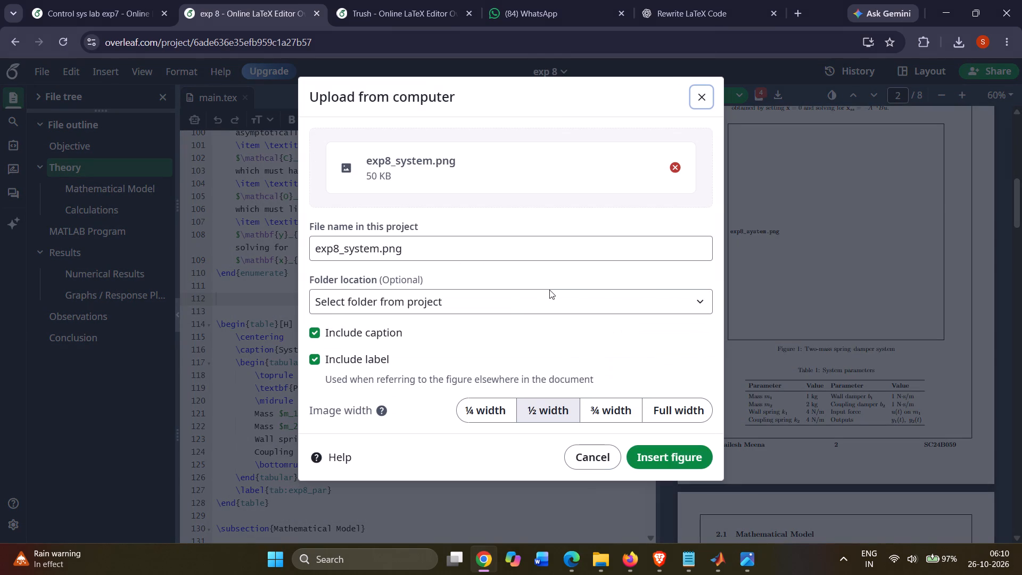
pyautogui.click(607, 405)
pyautogui.click(663, 458)
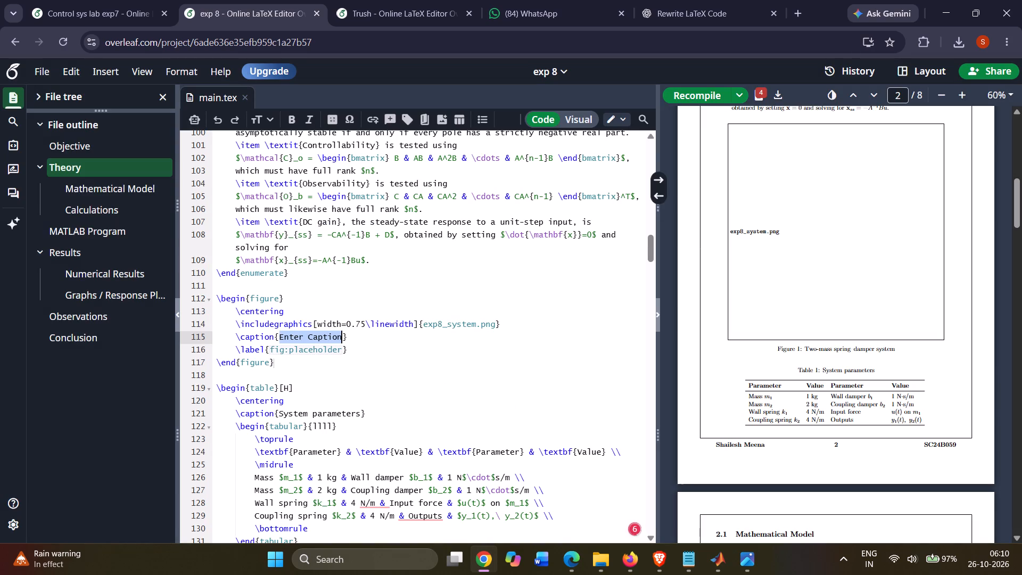
pyautogui.click(292, 298)
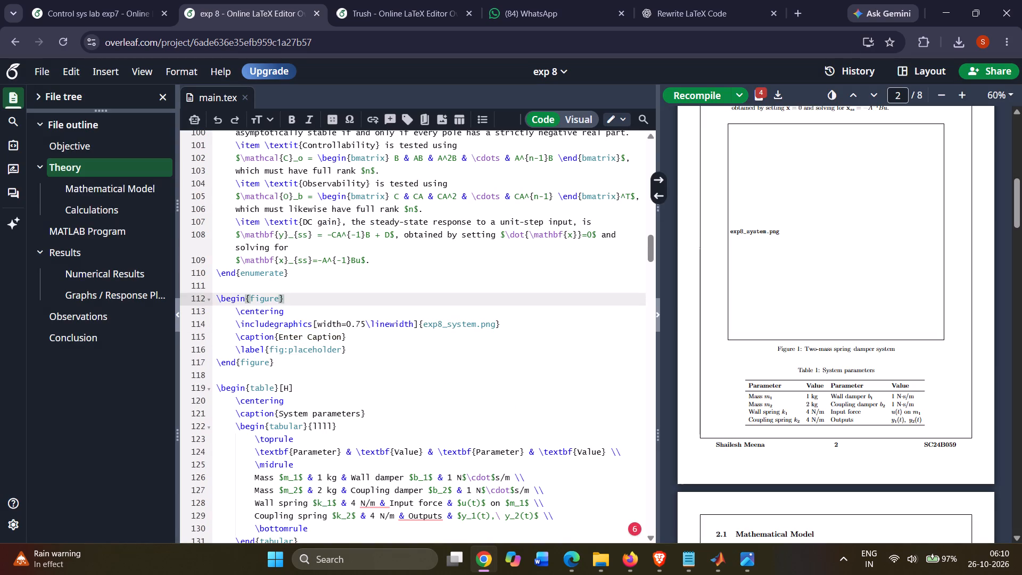
pyautogui.press('[')
pyautogui.hotkey('shift', 'h')
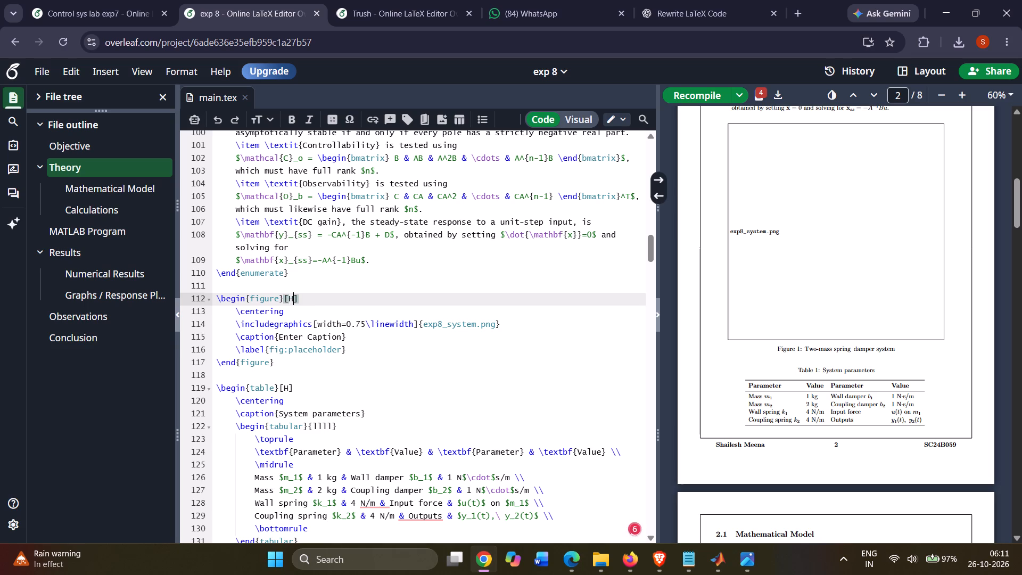
# Replace the new figure's placeholder caption with the Figure 1 caption text copied from the compiled PDF.
pyautogui.click(342, 334)
pyautogui.press('BackSpace')
pyautogui.press('BackSpace')
pyautogui.press('BackSpace')
pyautogui.press('BackSpace')
pyautogui.press('BackSpace')
pyautogui.press('BackSpace')
pyautogui.press('BackSpace')
pyautogui.press('BackSpace')
pyautogui.press('BackSpace')
pyautogui.press('BackSpace')
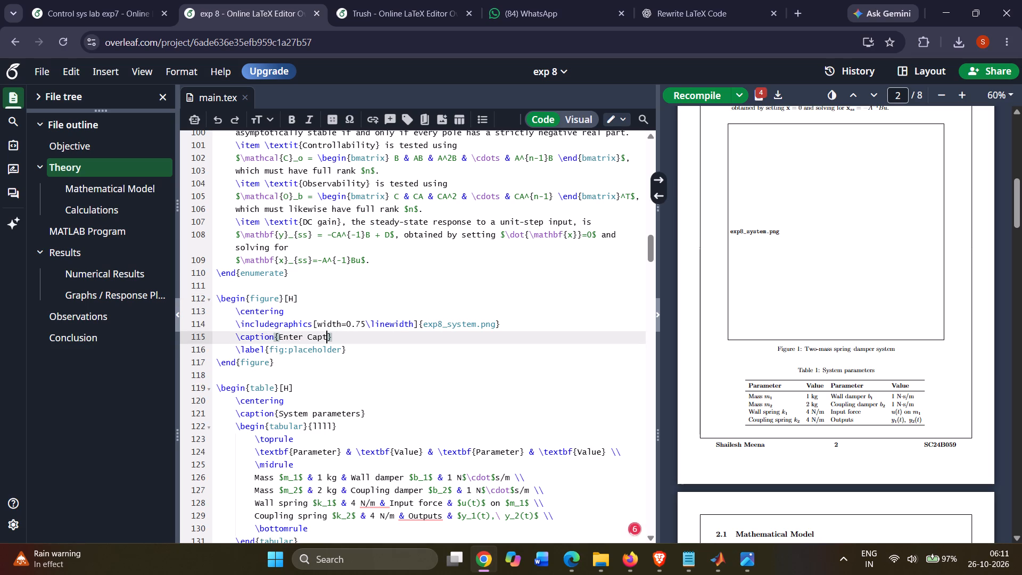
pyautogui.press('BackSpace')
pyautogui.press('BackSpace')
pyautogui.press('BackSpace')
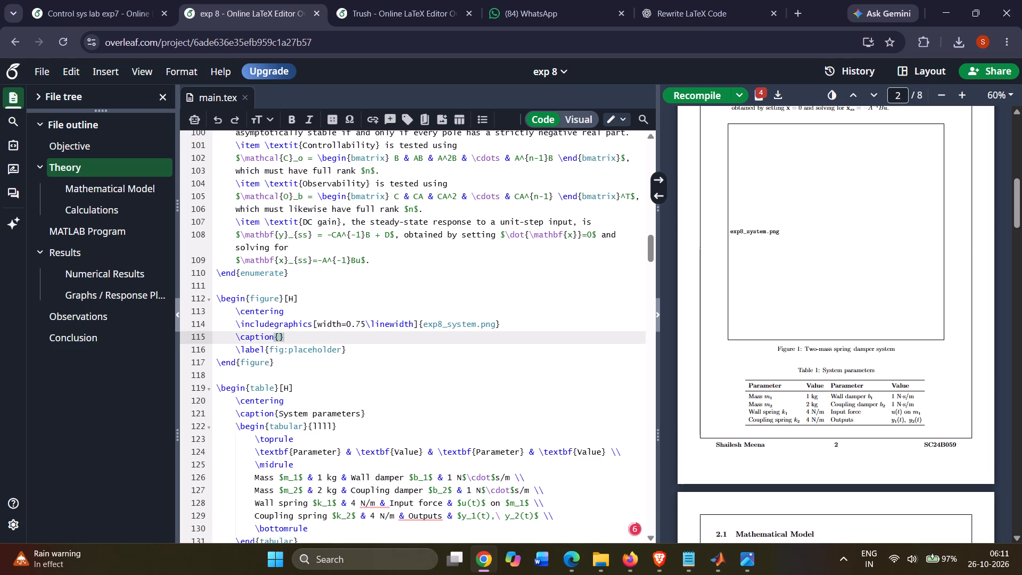
pyautogui.moveTo(895, 348); pyautogui.dragTo(805, 350)
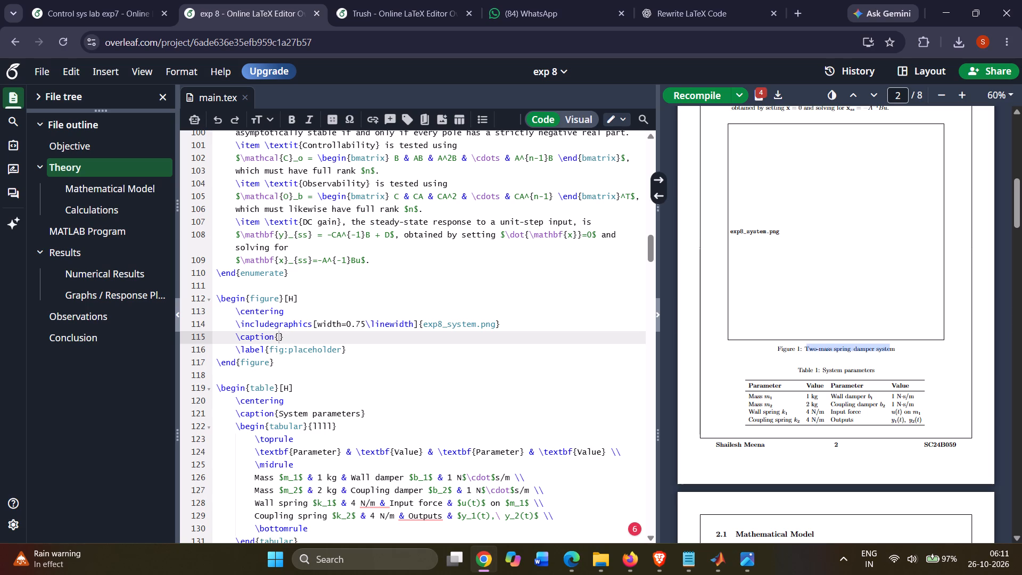
pyautogui.hotkey('ctrl', 'c')
pyautogui.click(279, 333)
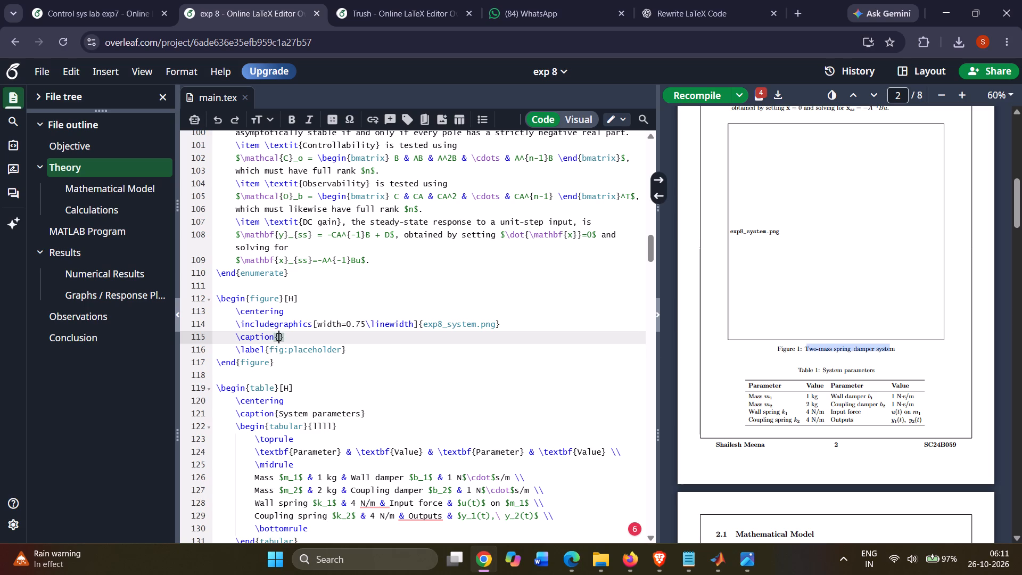
pyautogui.hotkey('ctrl', 'v')
# Correct the pasted caption so it reads "two-mass spring-damper system".
pyautogui.click(290, 337)
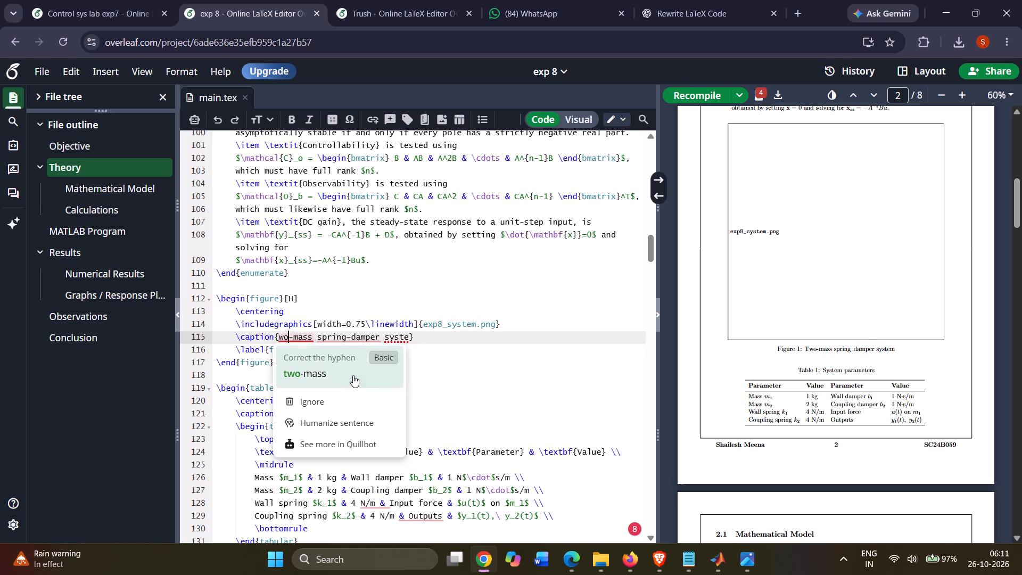
pyautogui.click(347, 371)
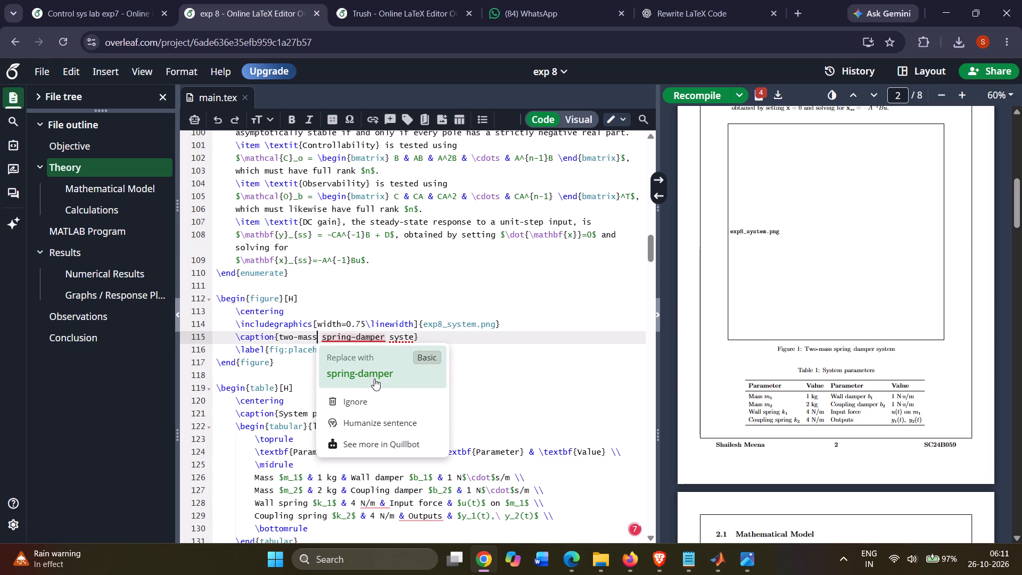
pyautogui.click(374, 379)
pyautogui.click(405, 339)
pyautogui.click(402, 332)
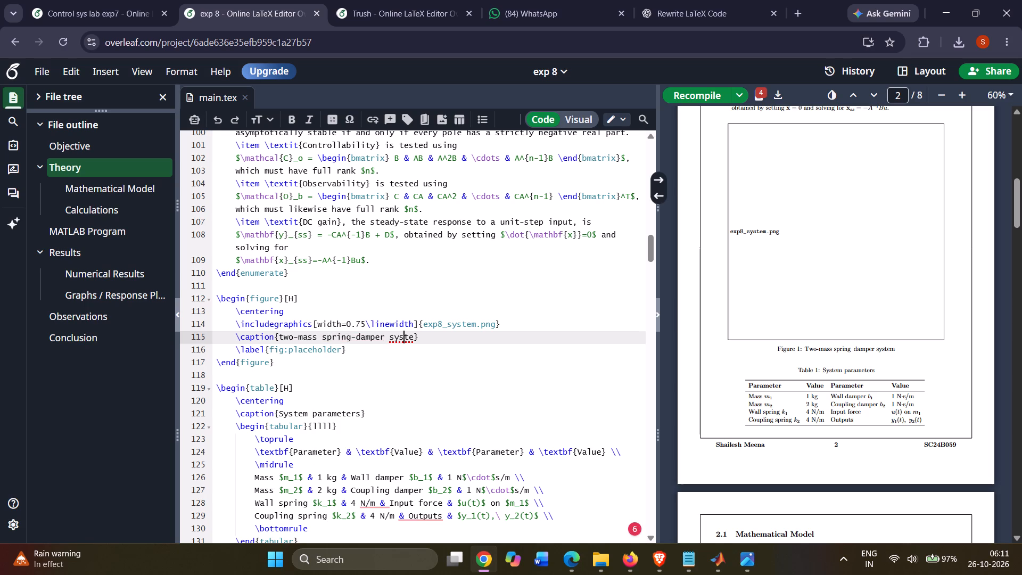
pyautogui.click(403, 333)
pyautogui.click(414, 335)
pyautogui.press('m')
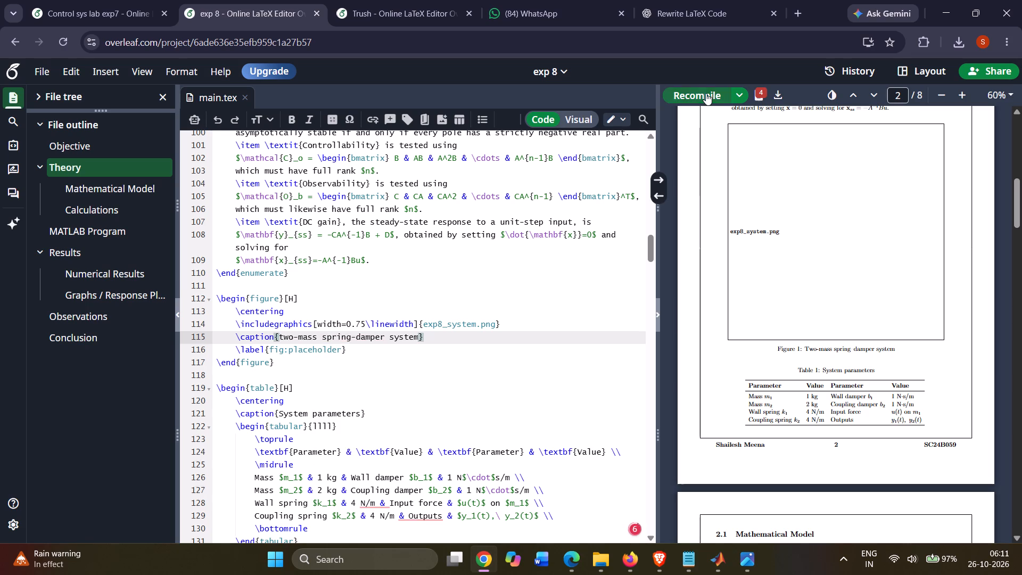
# Recompile the report and inspect the system figure on page 2.
pyautogui.click(706, 93)
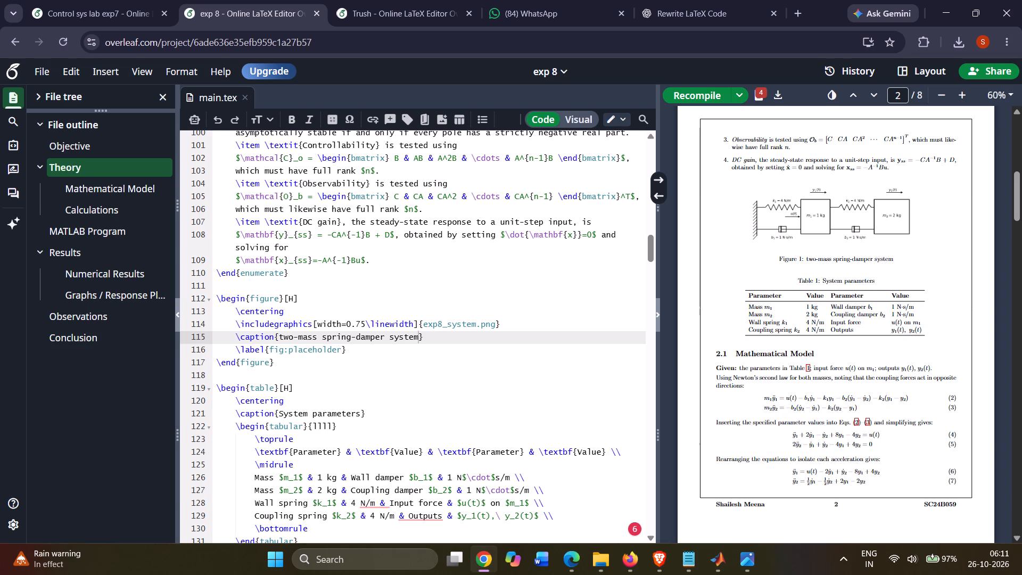
pyautogui.scroll(2, 751, 281)
pyautogui.scroll(2, 831, 343)
pyautogui.scroll(-2, 831, 343)
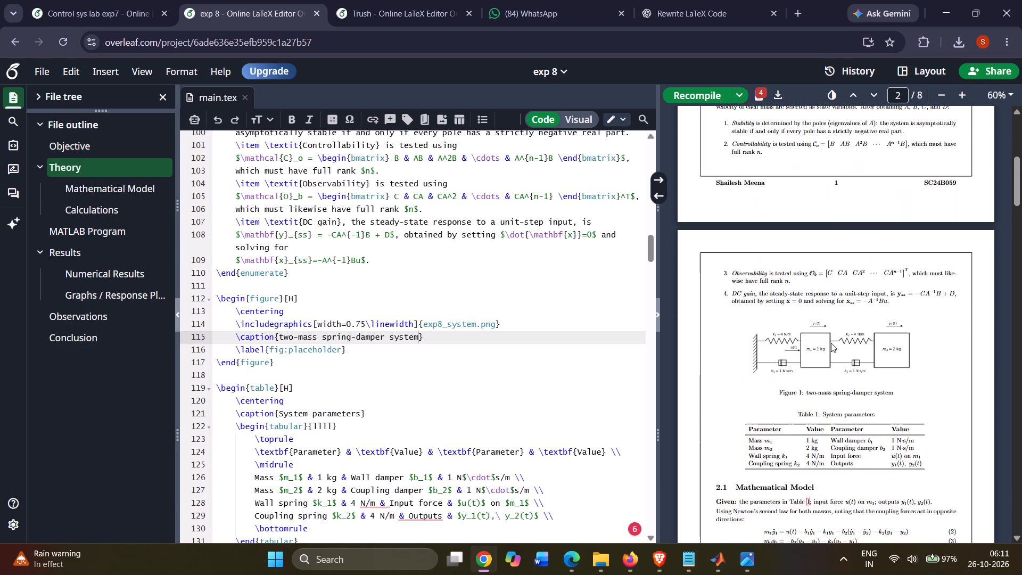
pyautogui.keyDown('ctrl'); pyautogui.scroll(4, 831, 343); pyautogui.keyUp('ctrl')
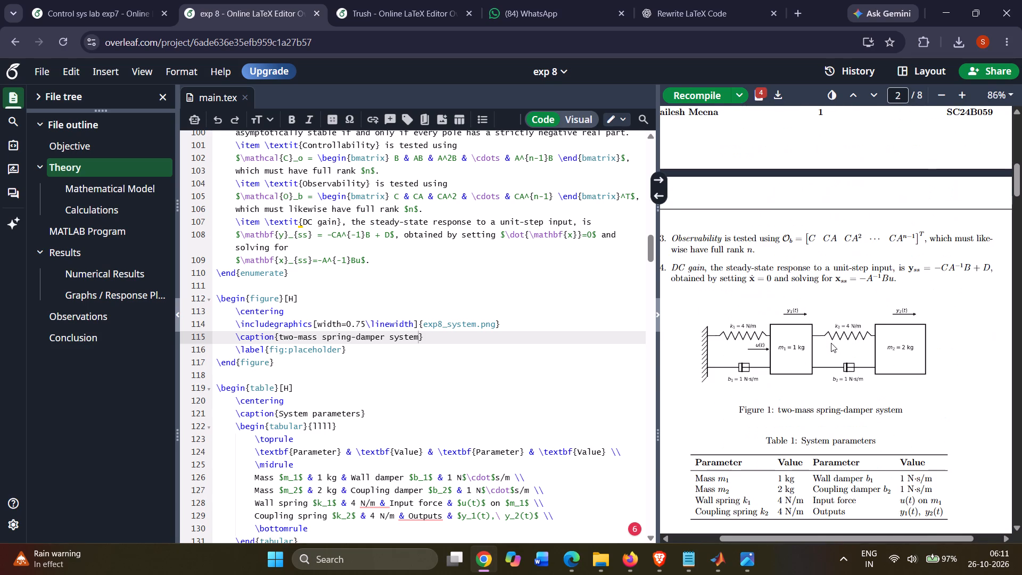
pyautogui.keyDown('ctrl'); pyautogui.scroll(-4, 831, 343); pyautogui.keyUp('ctrl')
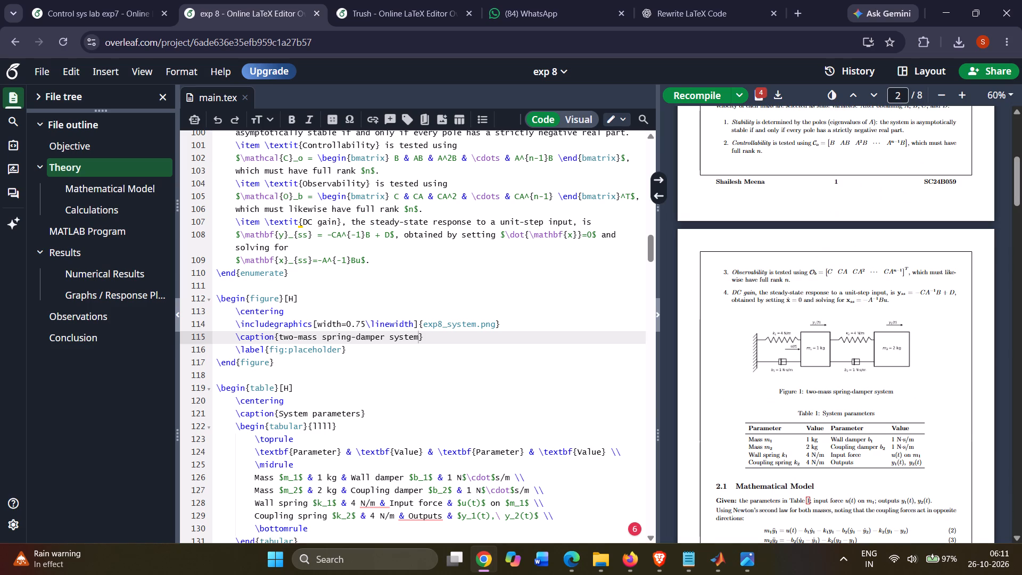
# Set the exp8_system.png figure's width to 0.9\linewidth and recompile the report.
pyautogui.click(368, 321)
pyautogui.press('Left')
pyautogui.press('BackSpace')
pyautogui.press('BackSpace')
pyautogui.press('9')
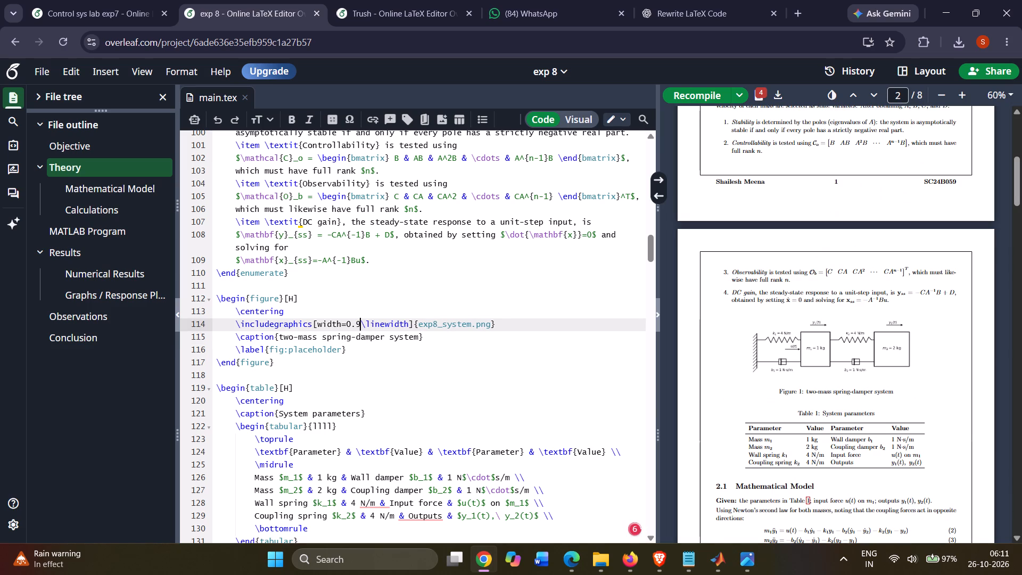
pyautogui.hotkey('ctrl', 's')
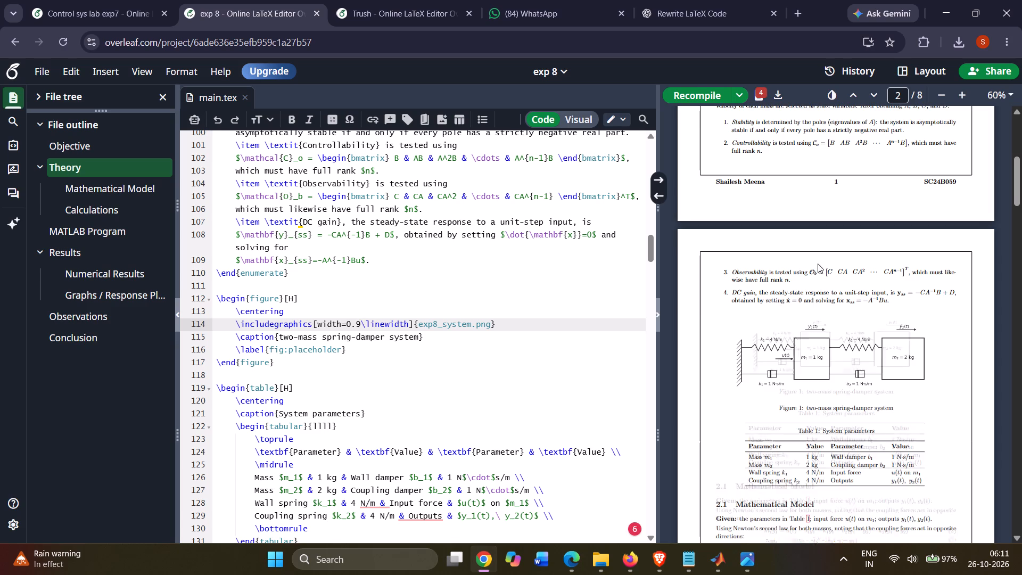
# Delete the entire exp8_step.png figure block under the Graphs / Response Plots subsection of the report source.
pyautogui.scroll(-5, 826, 252)
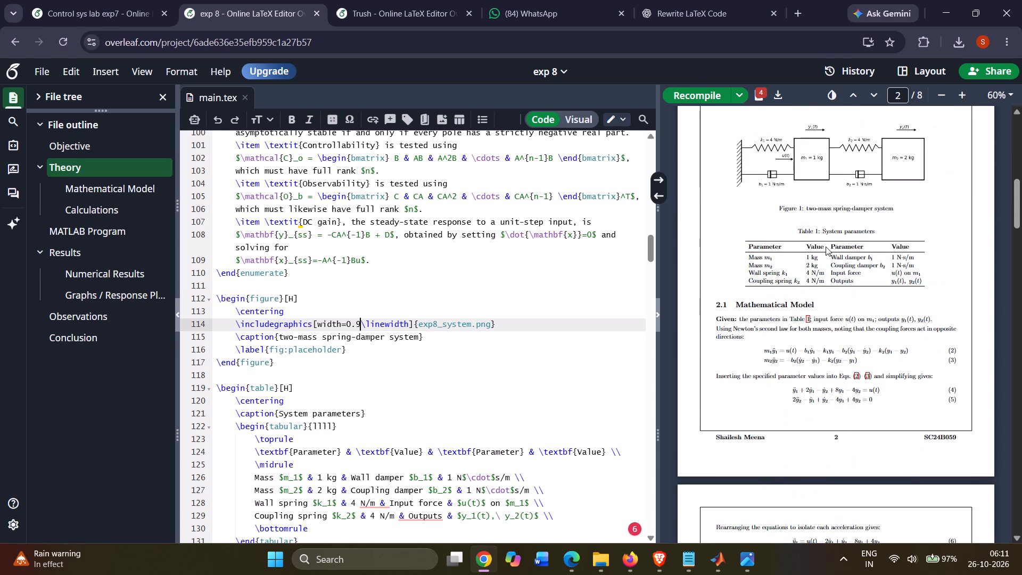
pyautogui.scroll(-15, 826, 247)
pyautogui.scroll(-11, 811, 316)
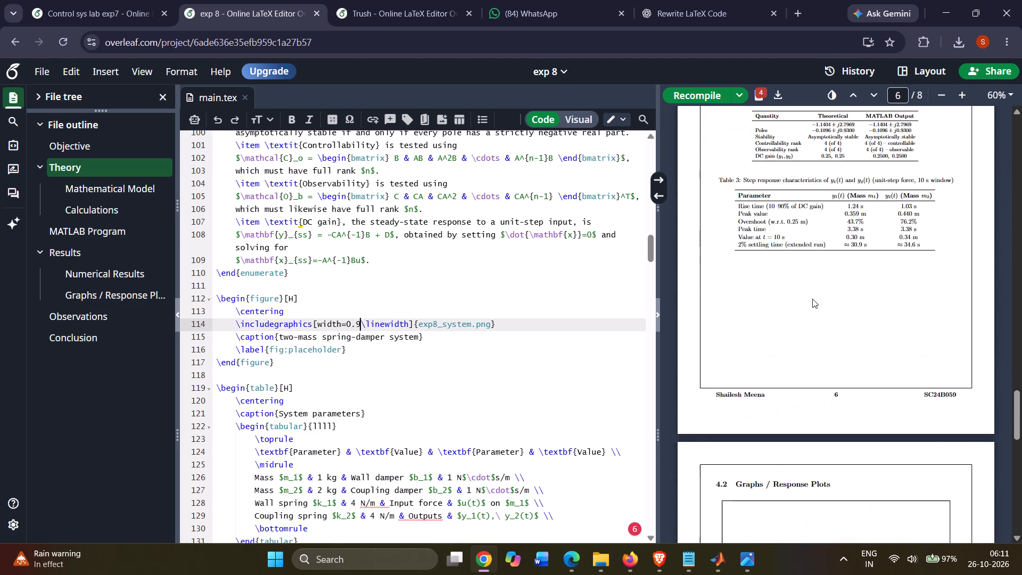
pyautogui.scroll(-5, 847, 225)
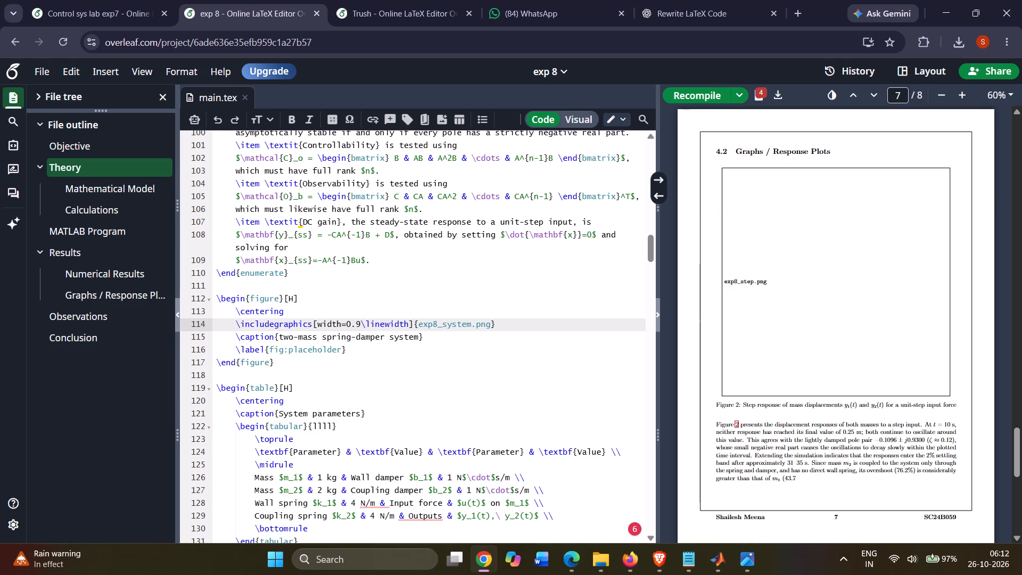
pyautogui.doubleClick(757, 278)
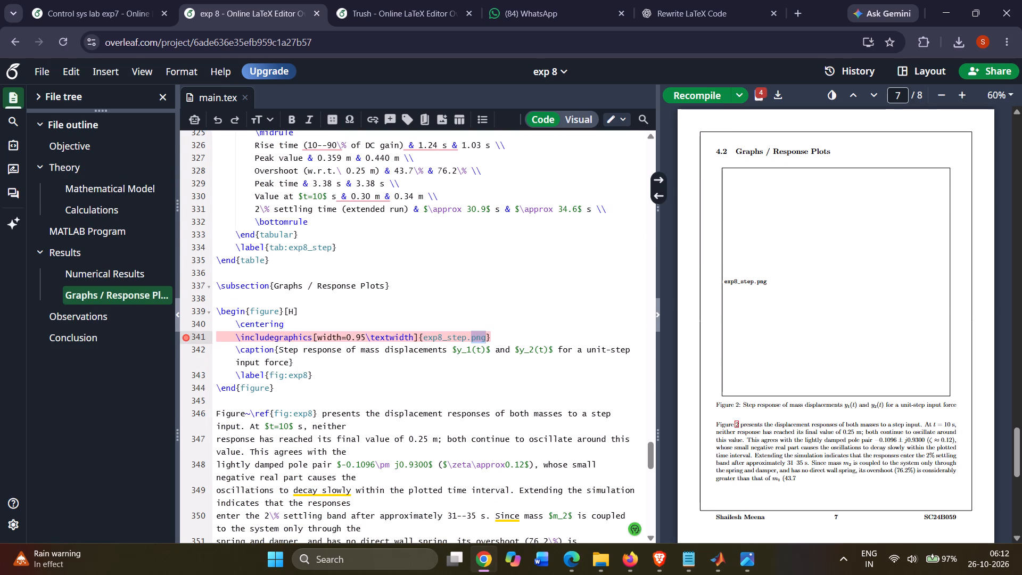
pyautogui.moveTo(217, 308); pyautogui.dragTo(325, 377)
pyautogui.press('BackSpace')
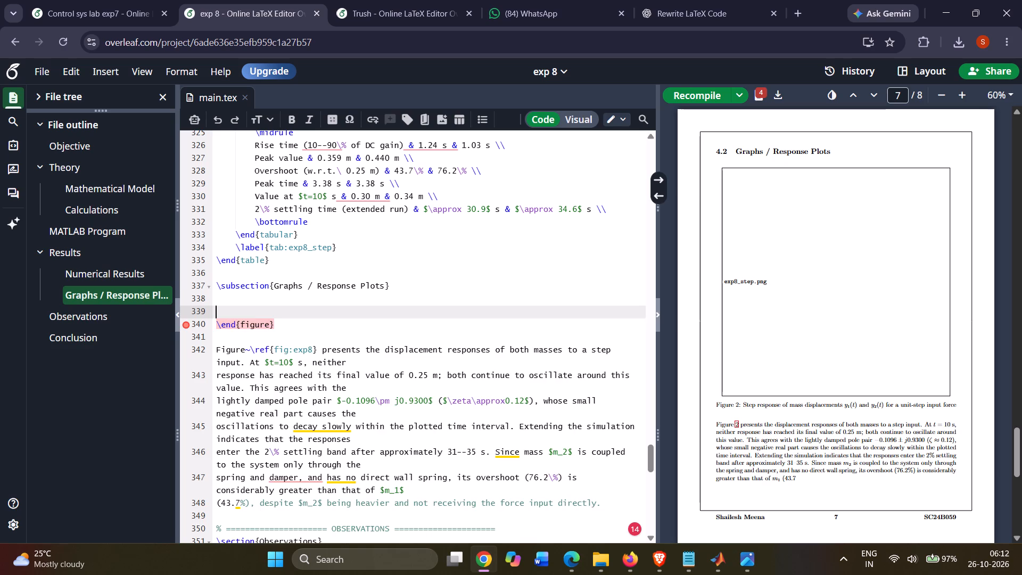
pyautogui.hotkey('ctrl', 'z')
pyautogui.click(258, 369)
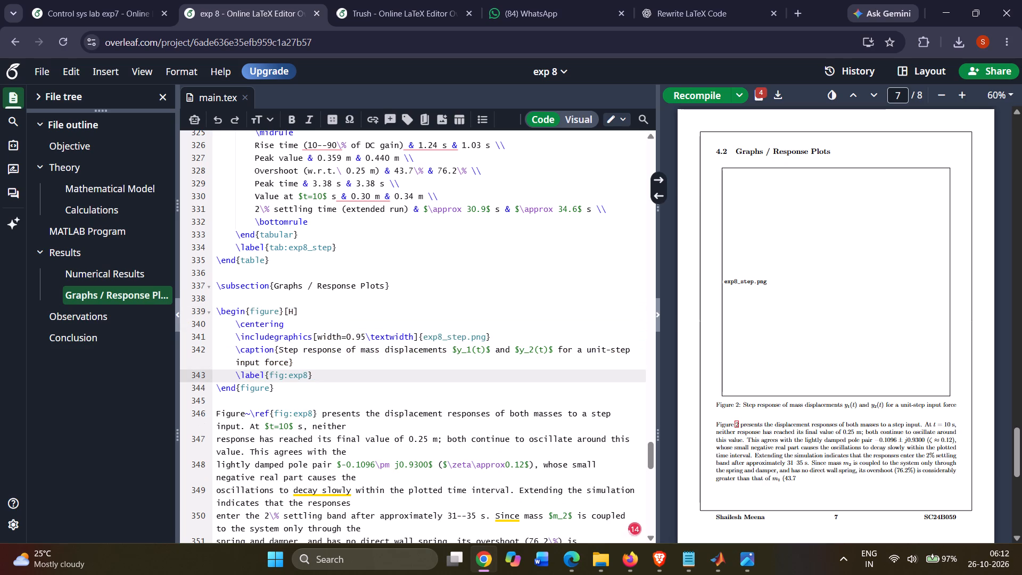
pyautogui.moveTo(216, 305); pyautogui.dragTo(296, 390)
pyautogui.press('BackSpace')
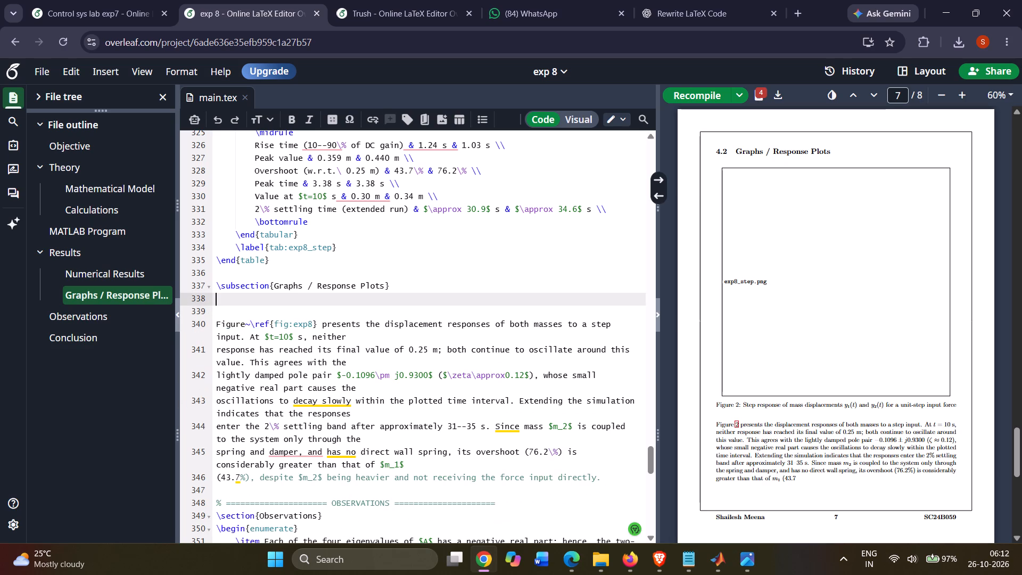
# Open the exp8_step.png step-response image from the Exp8 folder.
pyautogui.click(601, 558)
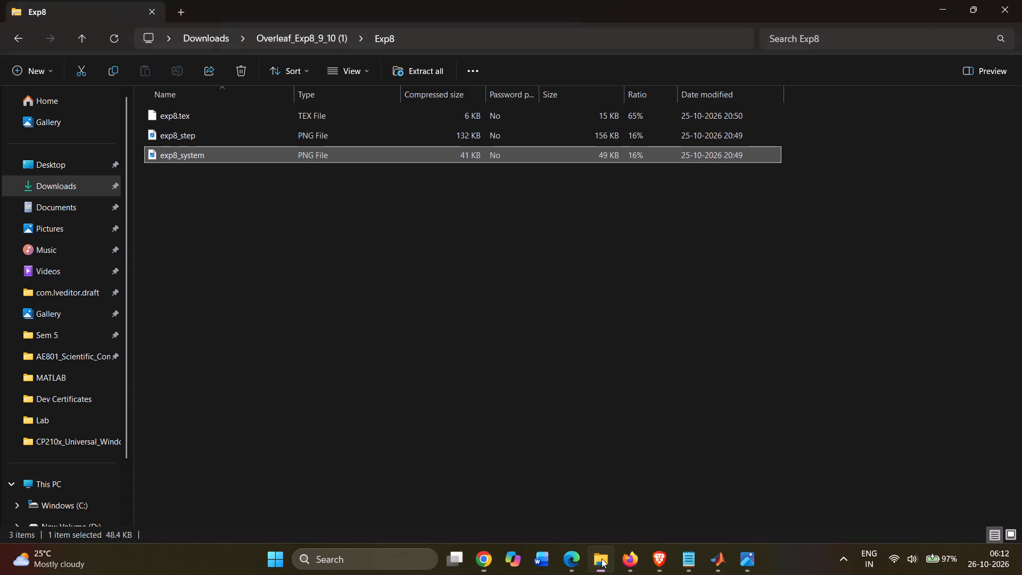
pyautogui.doubleClick(276, 129)
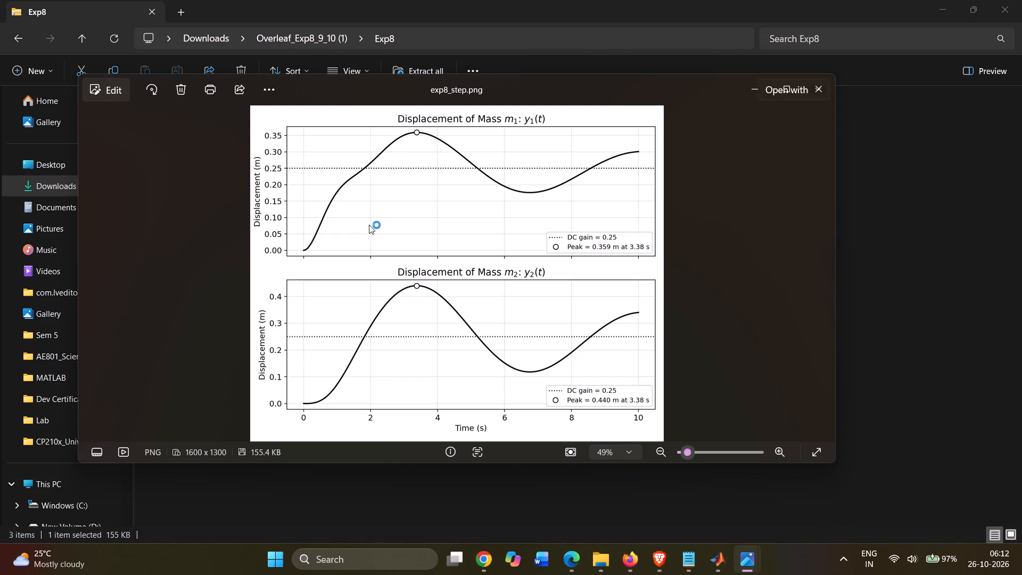
pyautogui.rightClick(489, 257)
pyautogui.click(504, 273)
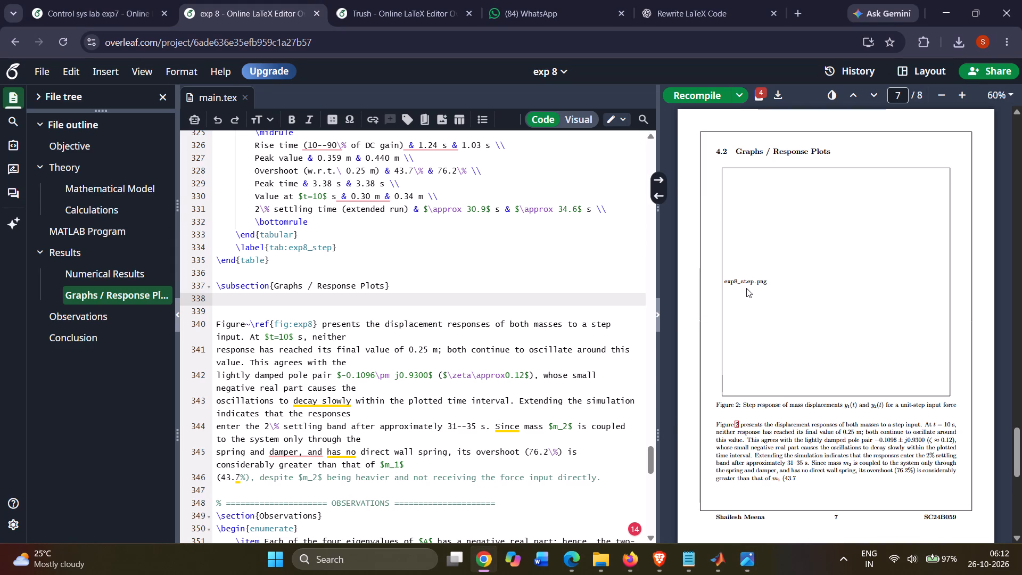
# Switch to MATLAB and run the lab2.m state-space script to plot both mass displacement step responses.
pyautogui.click(725, 558)
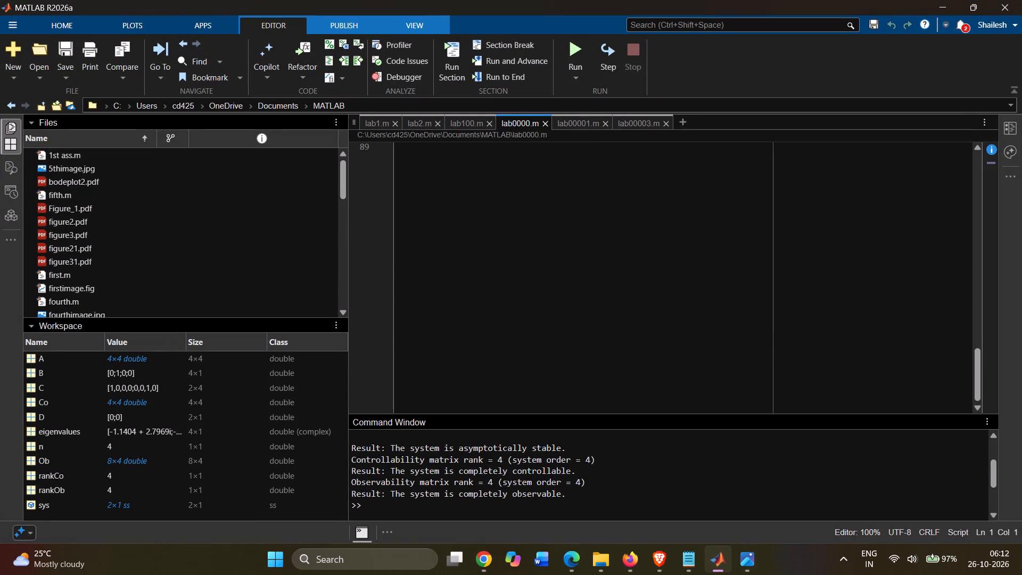
pyautogui.click(468, 121)
pyautogui.click(424, 121)
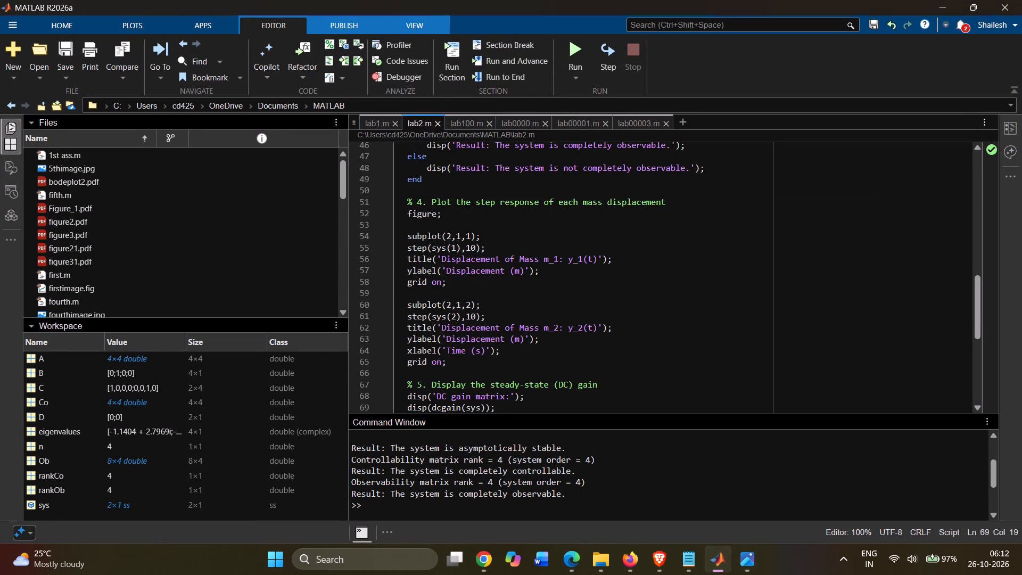
pyautogui.scroll(19, 508, 195)
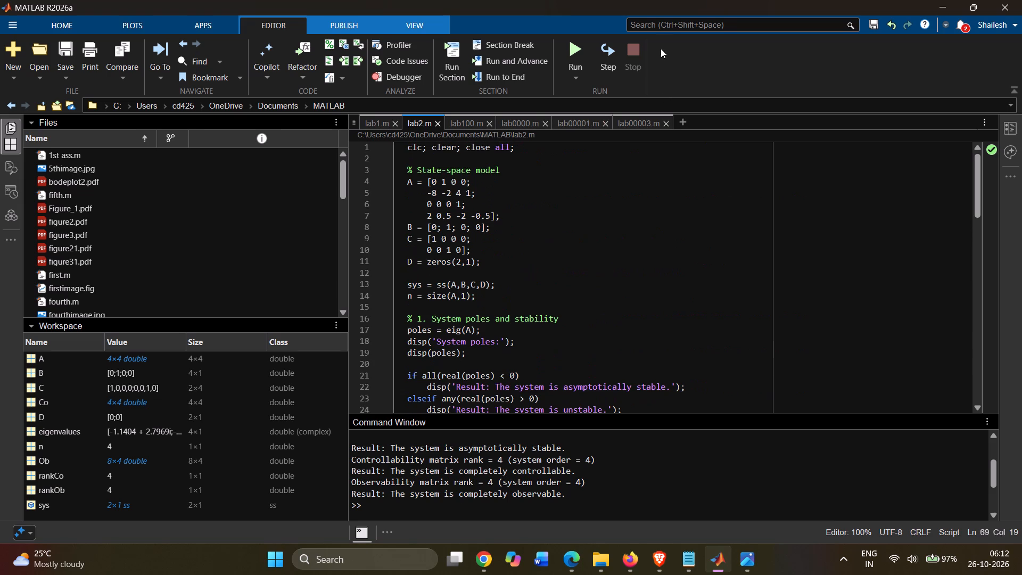
pyautogui.click(569, 48)
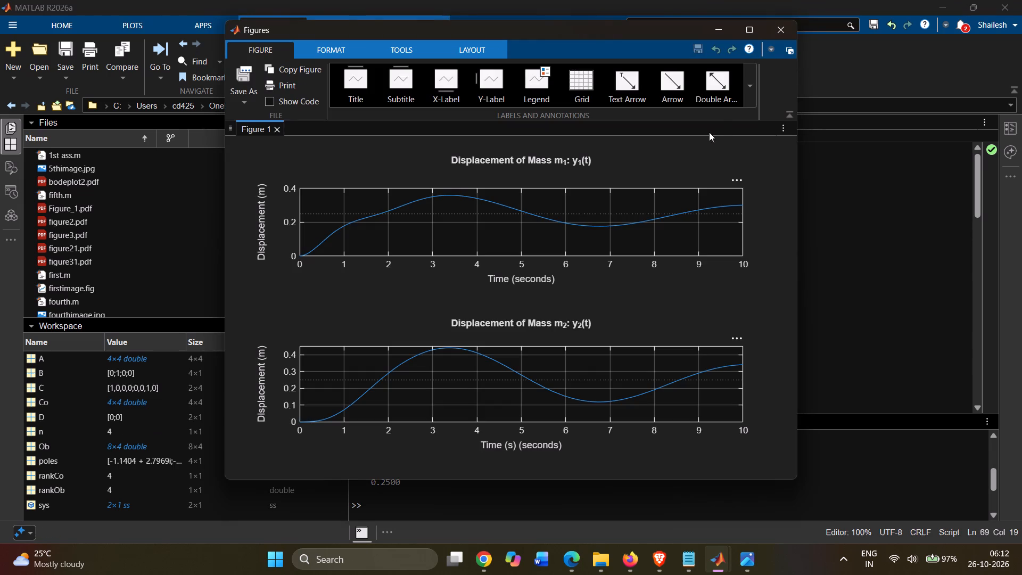
# Place the exp8_step.png image beside the MATLAB figure and compare the y1(t) and y2(t) step-response curves.
pyautogui.click(576, 566)
pyautogui.click(576, 566)
pyautogui.click(596, 565)
pyautogui.click(596, 565)
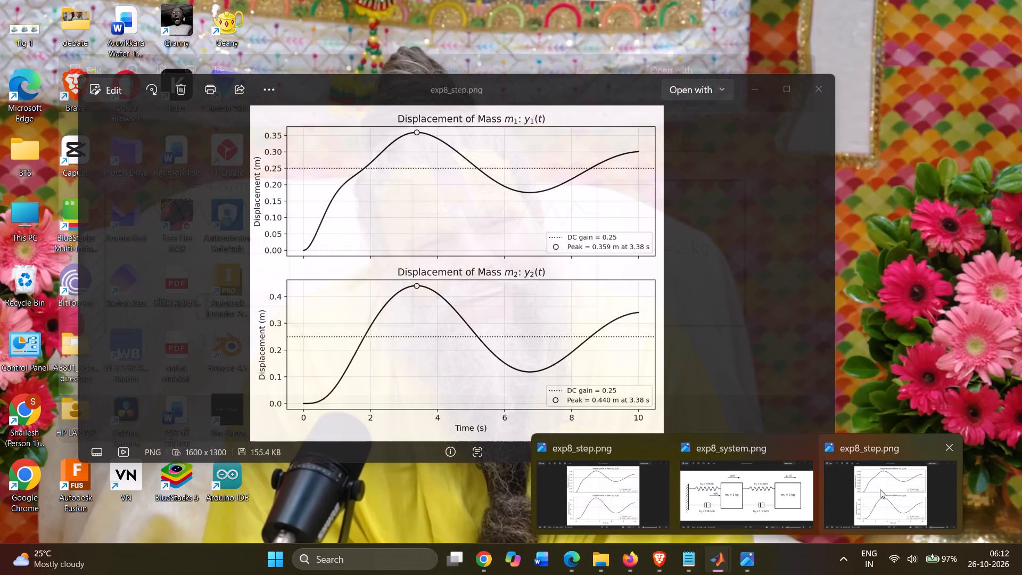
pyautogui.click(592, 494)
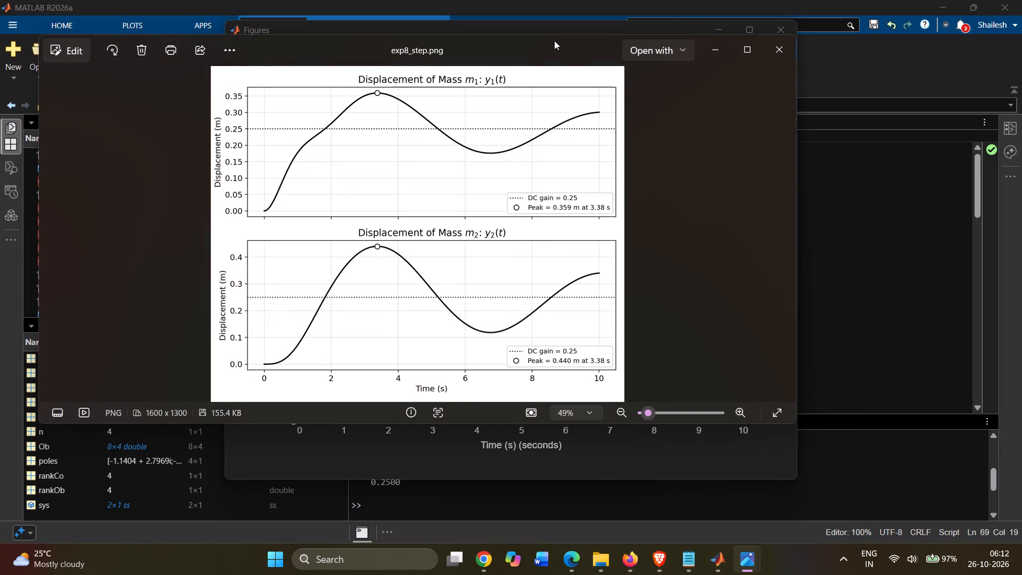
pyautogui.moveTo(554, 40); pyautogui.dragTo(970, 118)
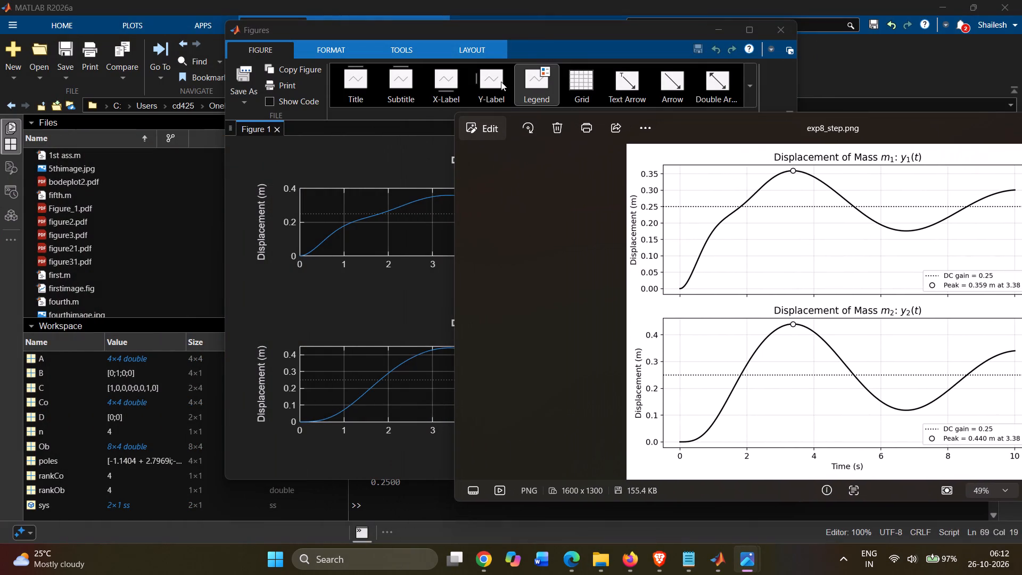
pyautogui.moveTo(571, 30); pyautogui.dragTo(397, 55)
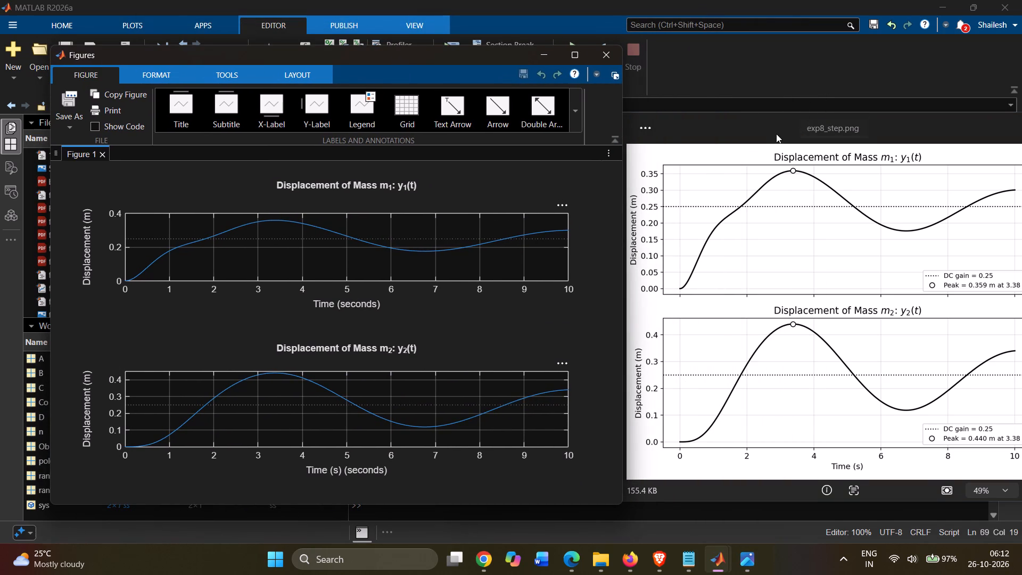
pyautogui.moveTo(770, 134); pyautogui.dragTo(738, 127)
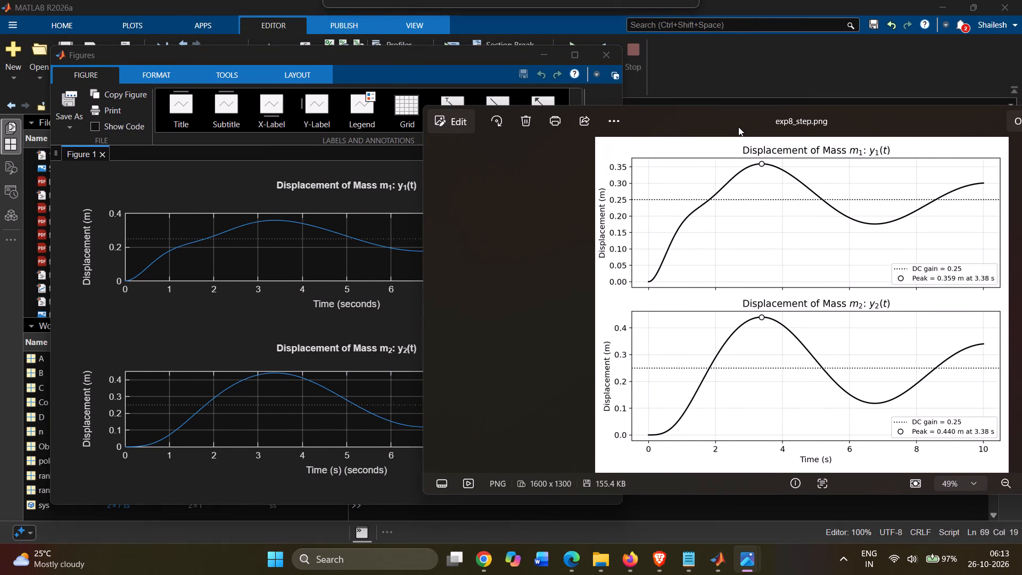
pyautogui.moveTo(738, 127); pyautogui.dragTo(736, 127)
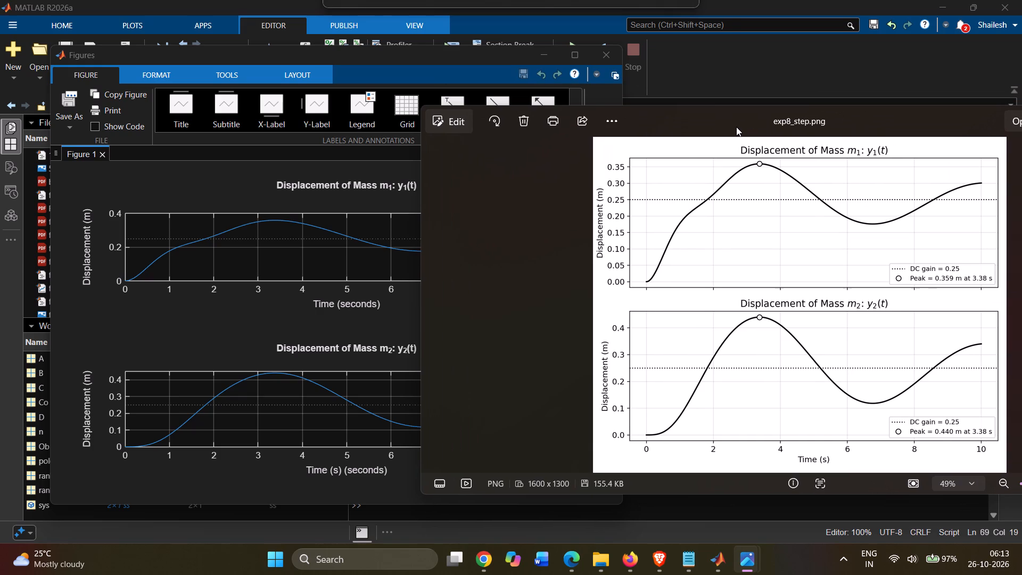
pyautogui.moveTo(736, 127); pyautogui.dragTo(719, 126)
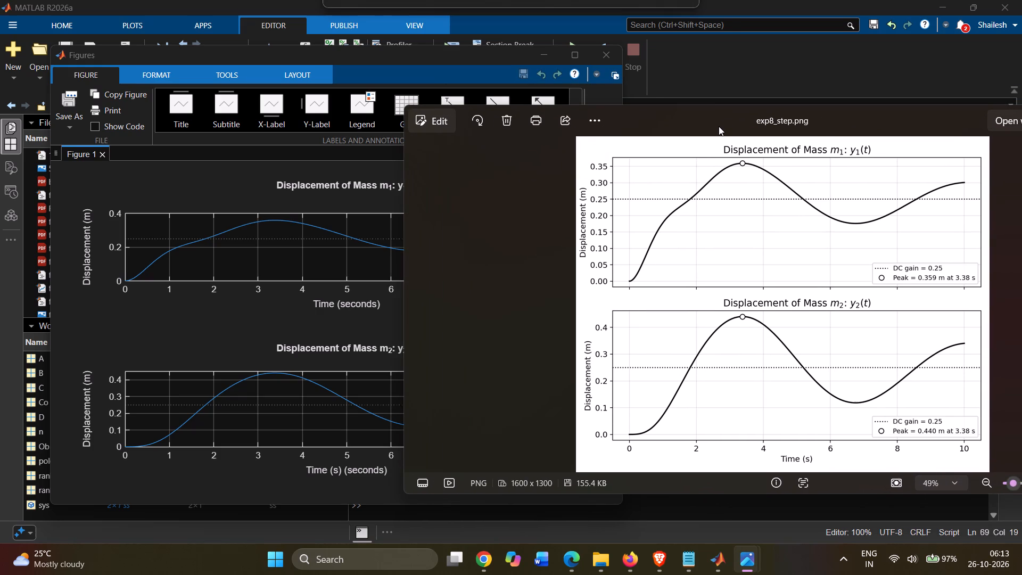
pyautogui.moveTo(719, 126); pyautogui.dragTo(801, 126)
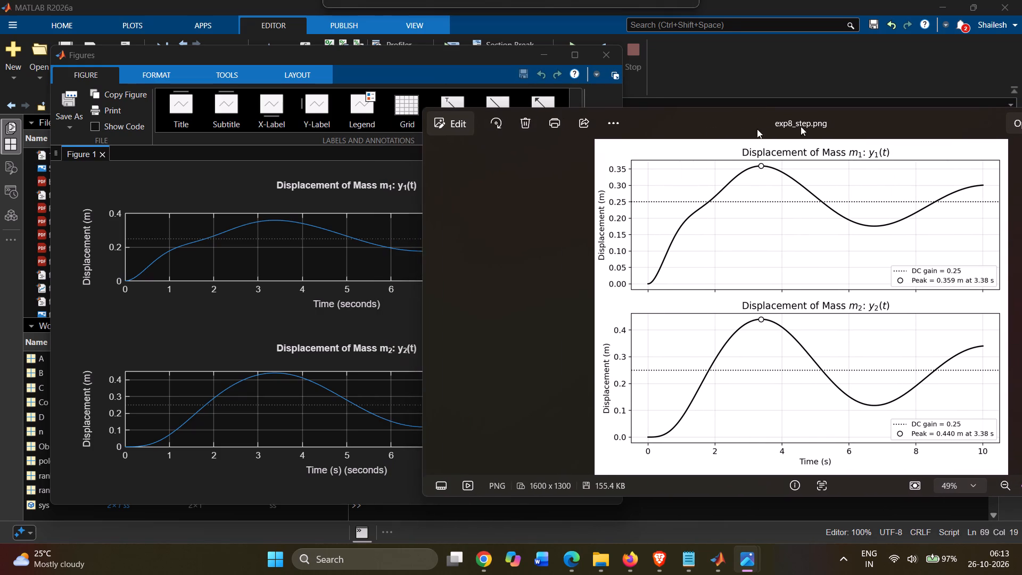
pyautogui.moveTo(801, 126); pyautogui.dragTo(747, 125)
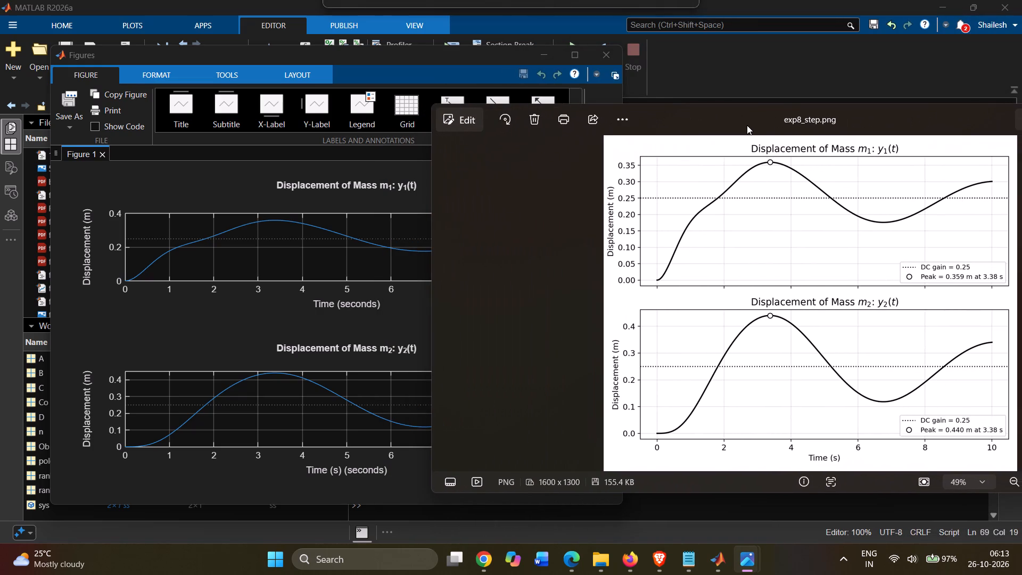
pyautogui.moveTo(747, 125); pyautogui.dragTo(751, 139)
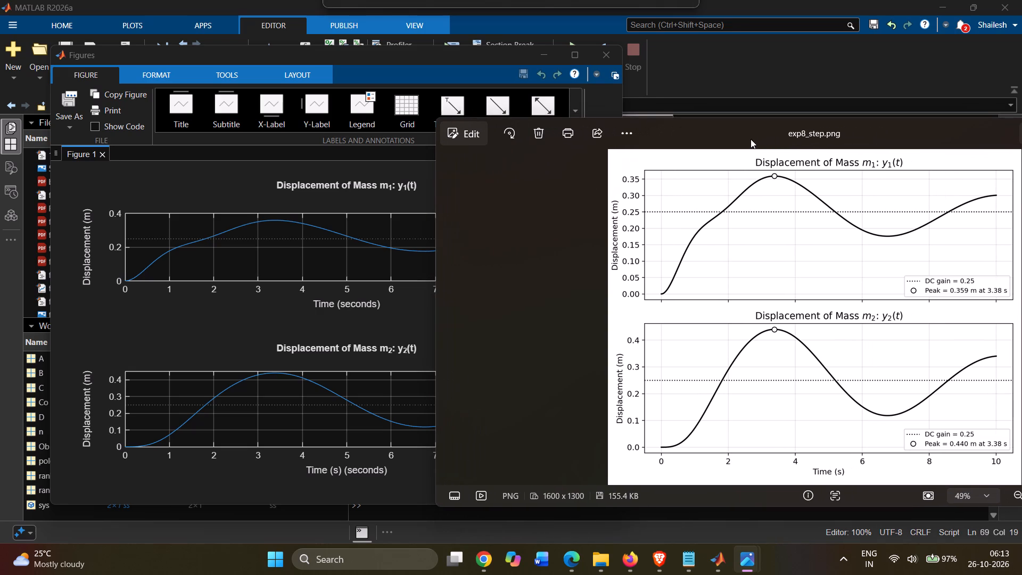
pyautogui.moveTo(751, 139); pyautogui.dragTo(749, 139)
pyautogui.moveTo(869, 134); pyautogui.dragTo(760, 120)
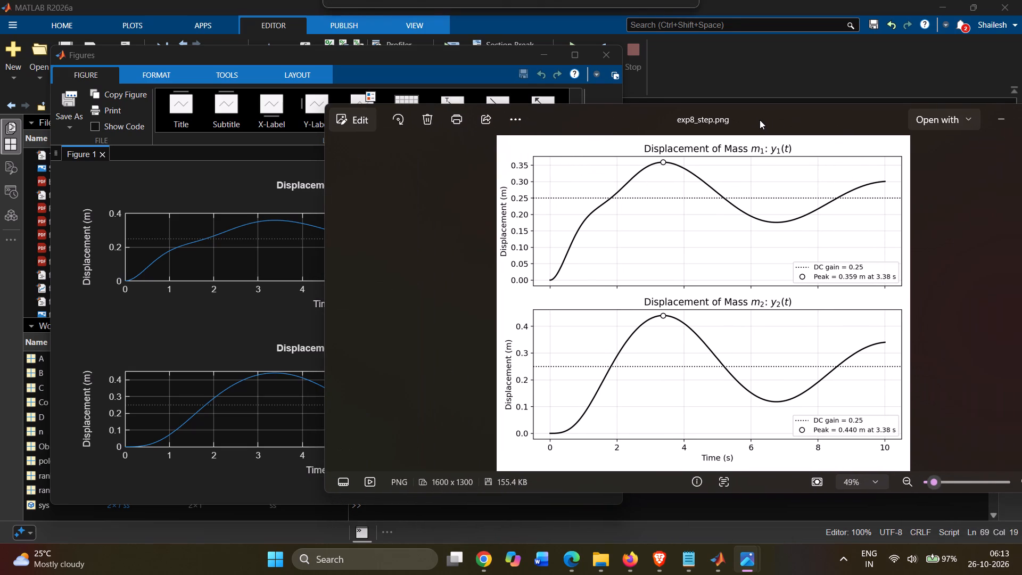
pyautogui.moveTo(760, 120); pyautogui.dragTo(876, 137)
pyautogui.moveTo(922, 129); pyautogui.dragTo(831, 121)
pyautogui.moveTo(883, 139); pyautogui.dragTo(826, 129)
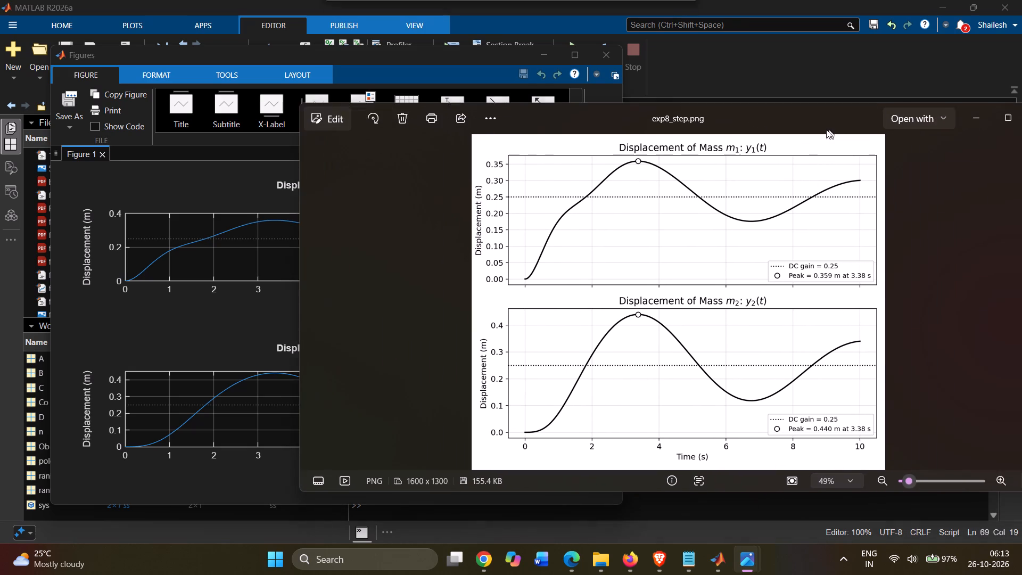
pyautogui.moveTo(826, 129); pyautogui.dragTo(804, 128)
pyautogui.click(1007, 115)
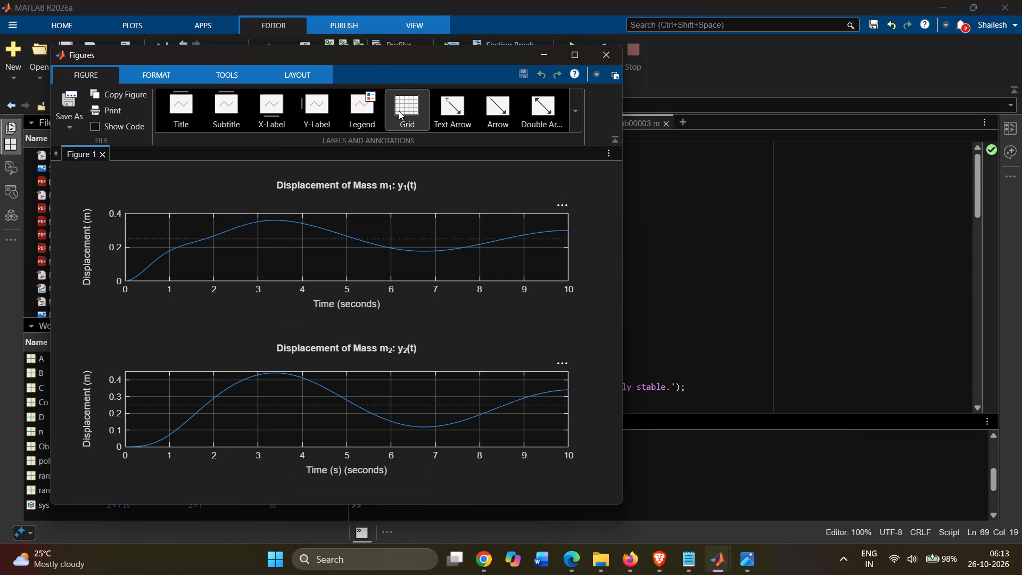
# Add a legend to the mass m2 displacement plot in the MATLAB figure and turn off that plot's grid.
pyautogui.click(372, 109)
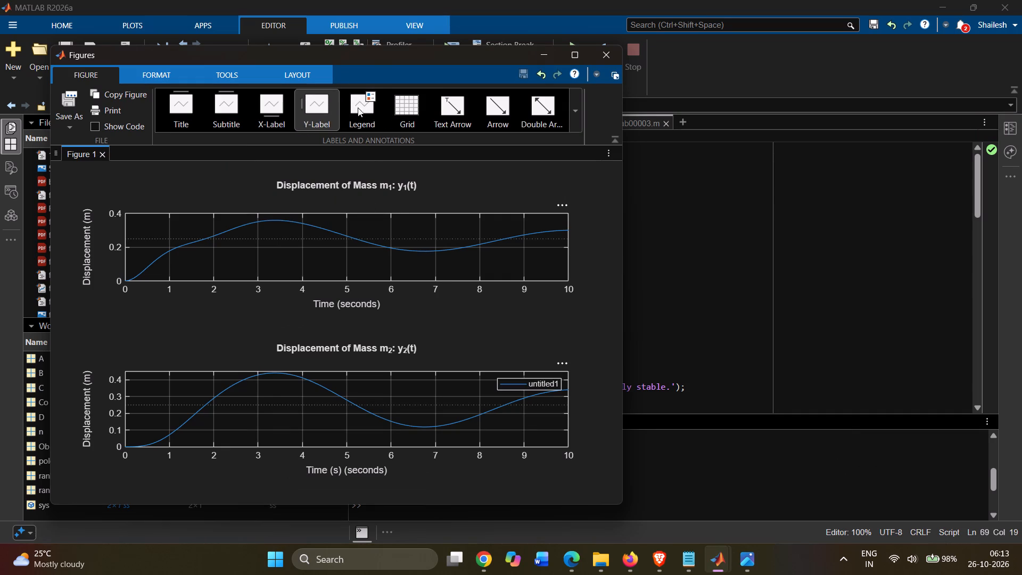
pyautogui.click(280, 100)
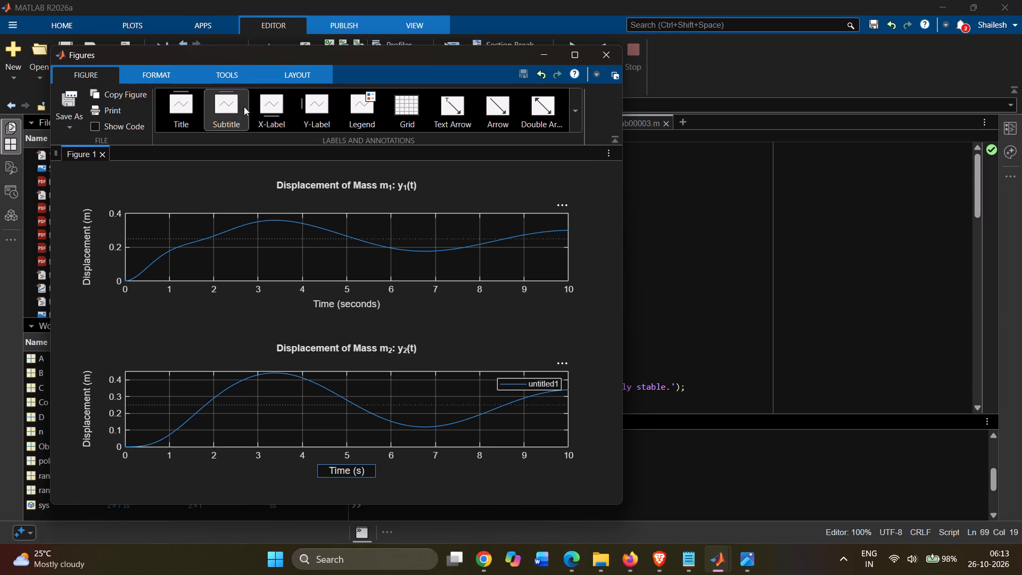
pyautogui.click(239, 108)
pyautogui.click(180, 103)
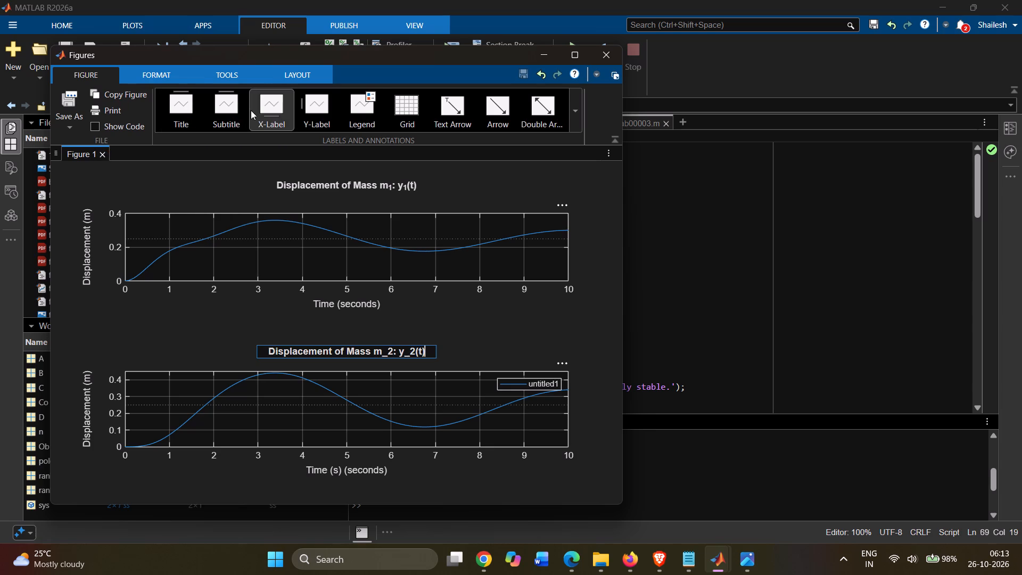
pyautogui.click(397, 114)
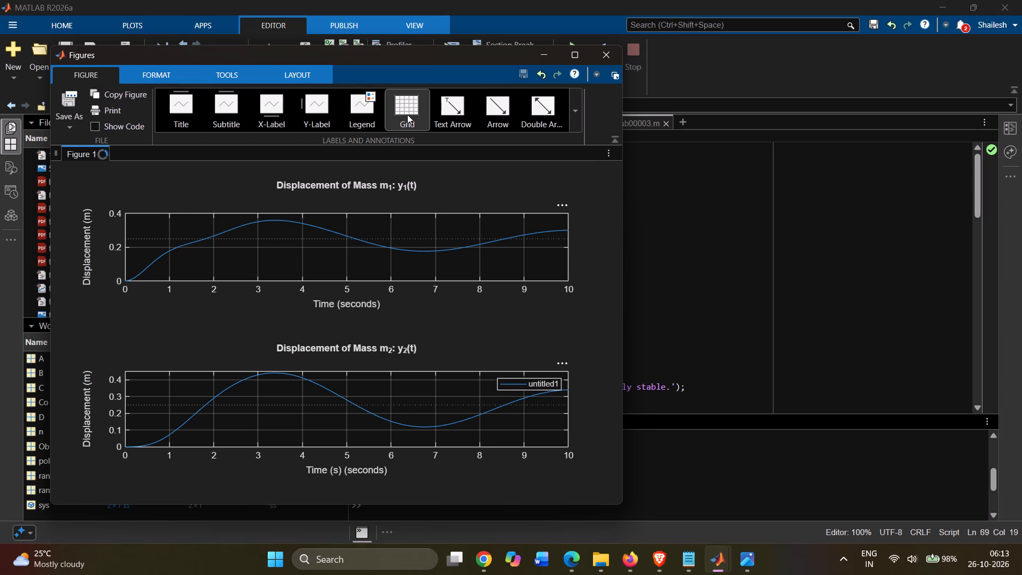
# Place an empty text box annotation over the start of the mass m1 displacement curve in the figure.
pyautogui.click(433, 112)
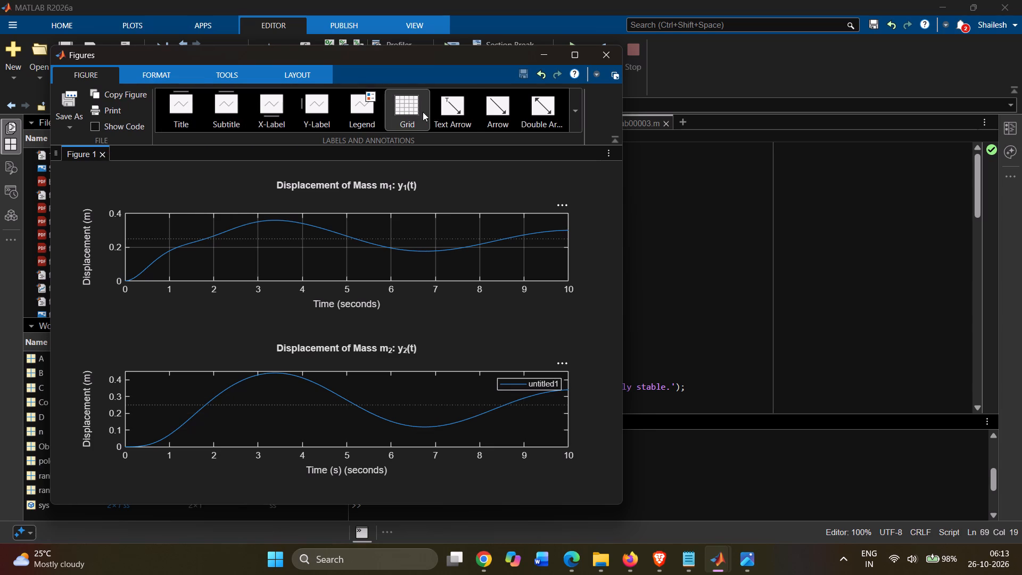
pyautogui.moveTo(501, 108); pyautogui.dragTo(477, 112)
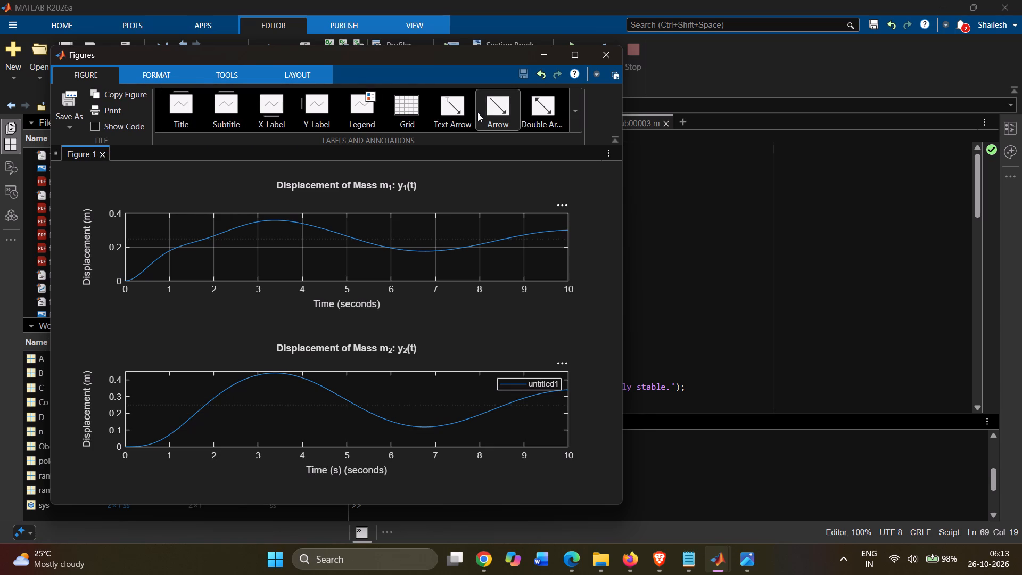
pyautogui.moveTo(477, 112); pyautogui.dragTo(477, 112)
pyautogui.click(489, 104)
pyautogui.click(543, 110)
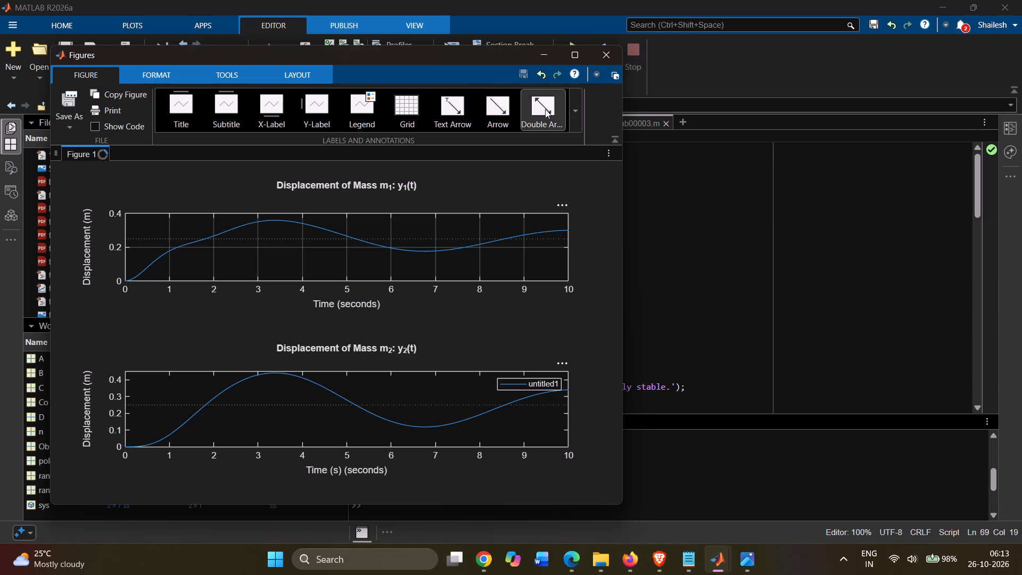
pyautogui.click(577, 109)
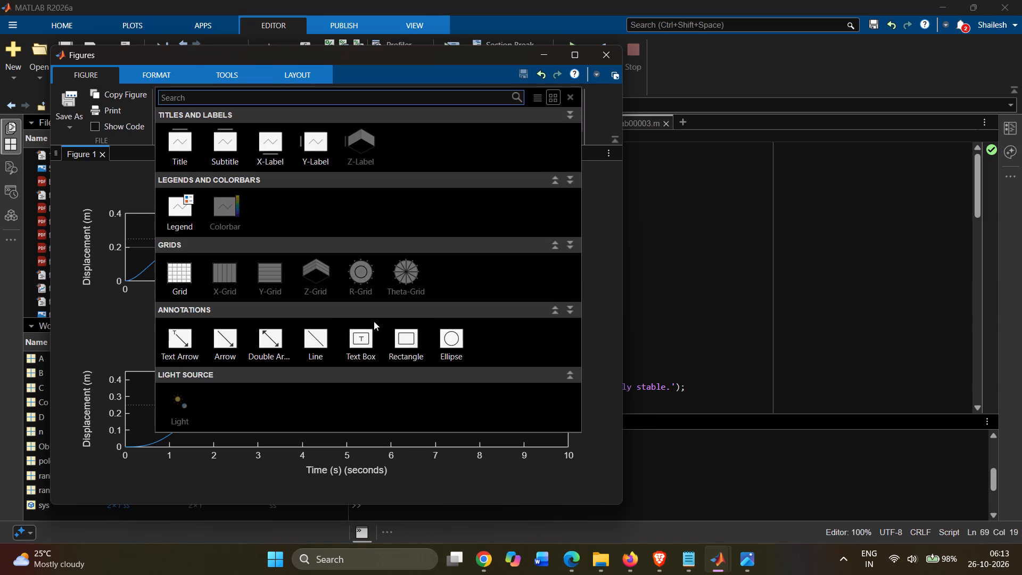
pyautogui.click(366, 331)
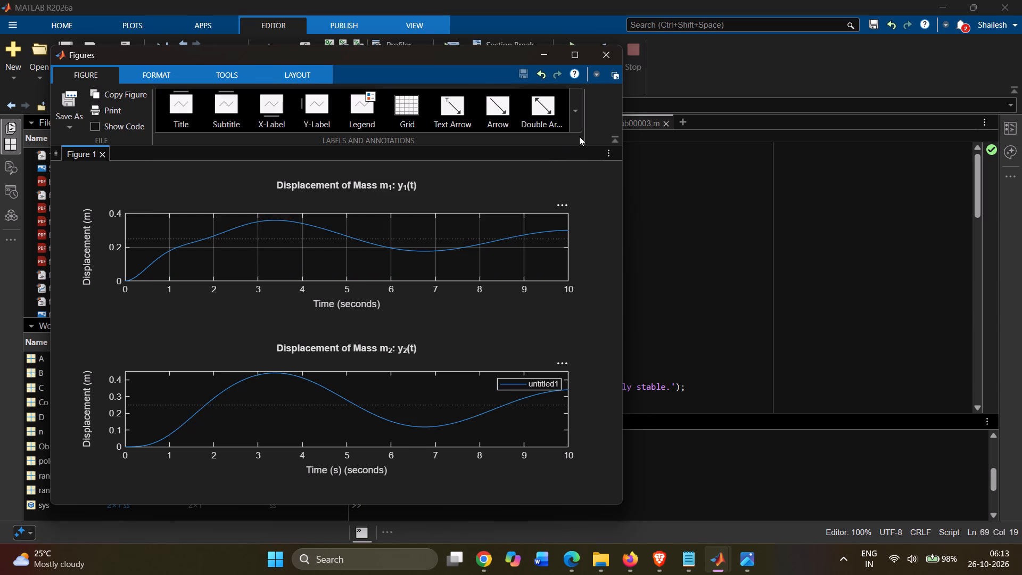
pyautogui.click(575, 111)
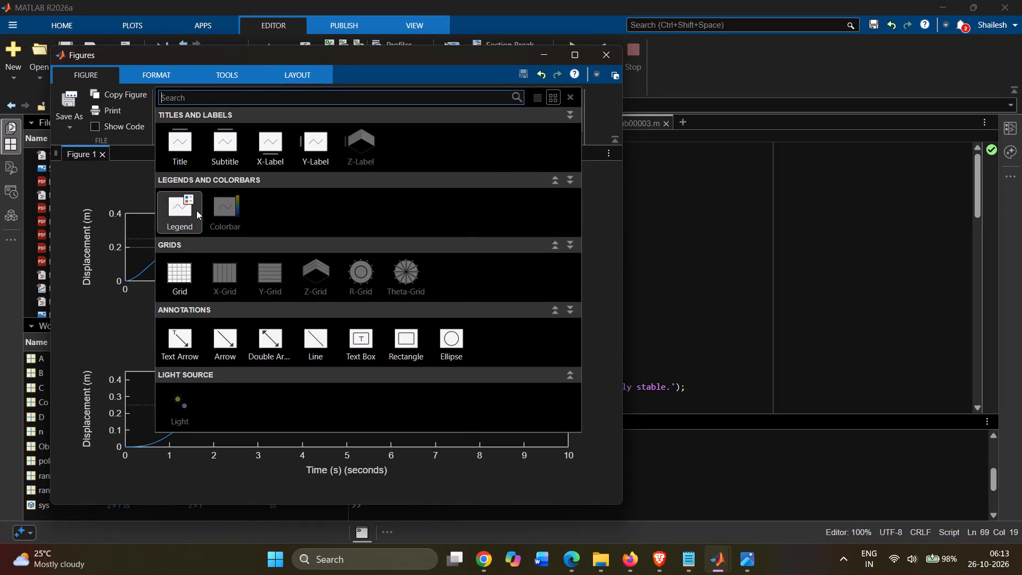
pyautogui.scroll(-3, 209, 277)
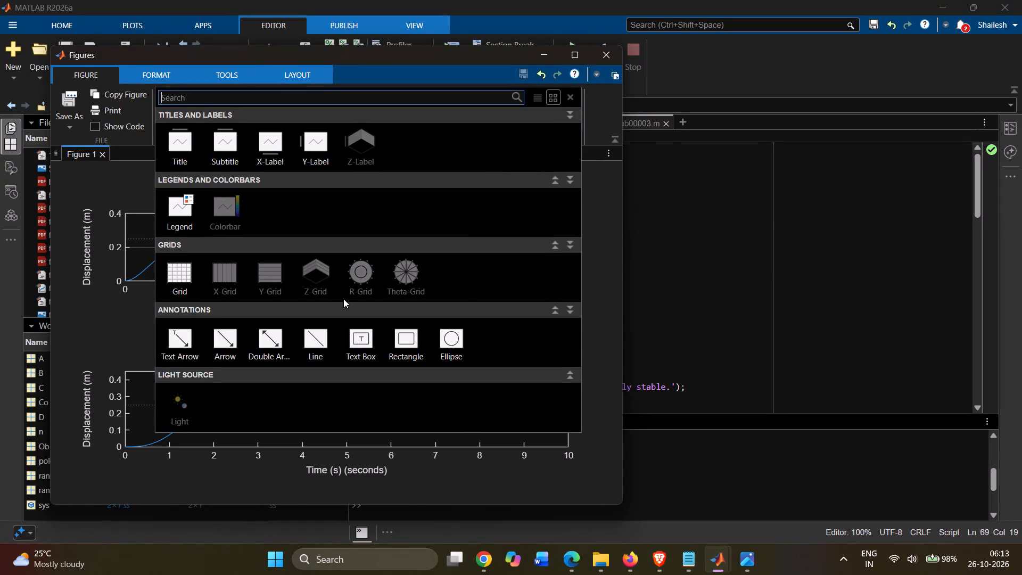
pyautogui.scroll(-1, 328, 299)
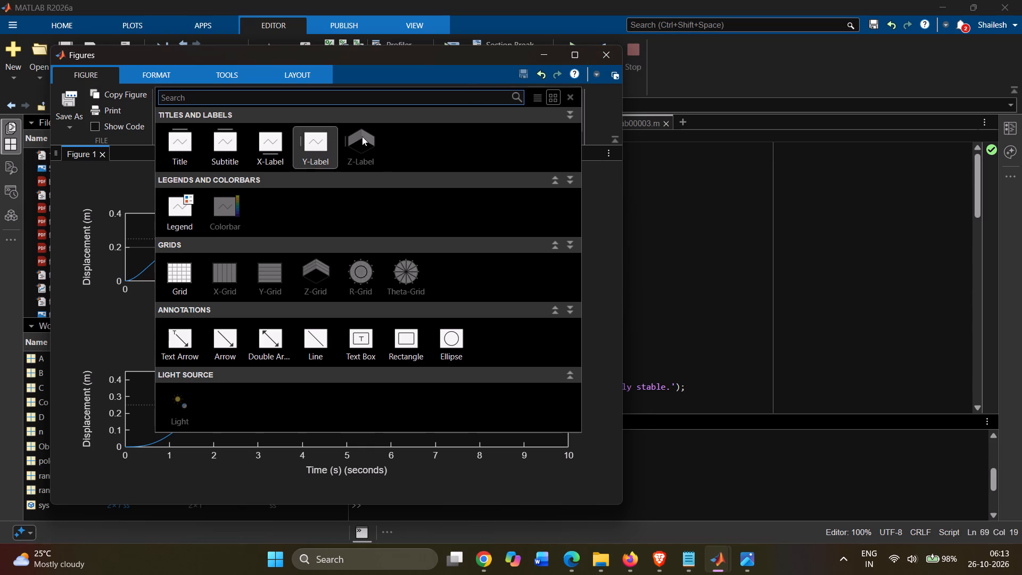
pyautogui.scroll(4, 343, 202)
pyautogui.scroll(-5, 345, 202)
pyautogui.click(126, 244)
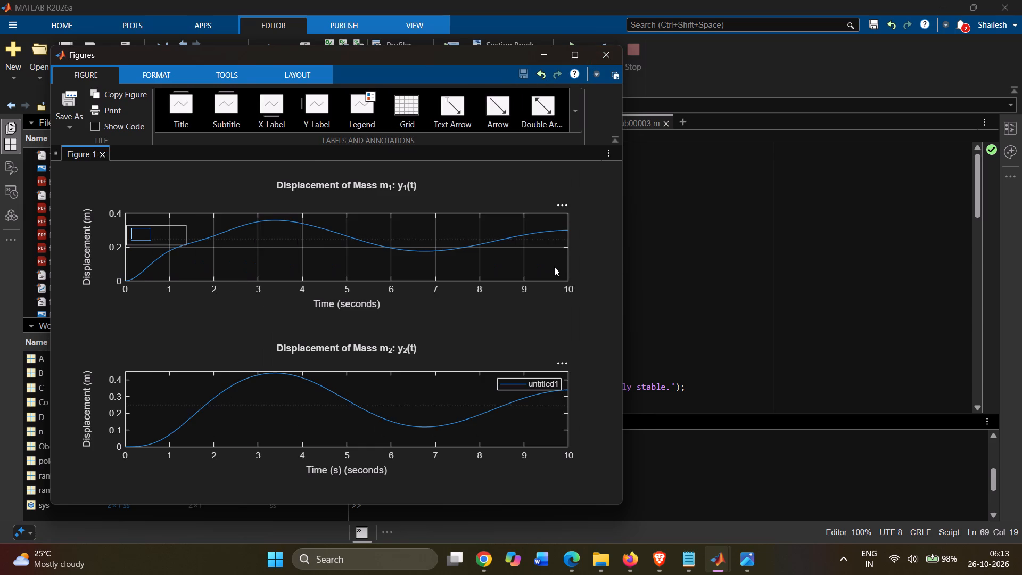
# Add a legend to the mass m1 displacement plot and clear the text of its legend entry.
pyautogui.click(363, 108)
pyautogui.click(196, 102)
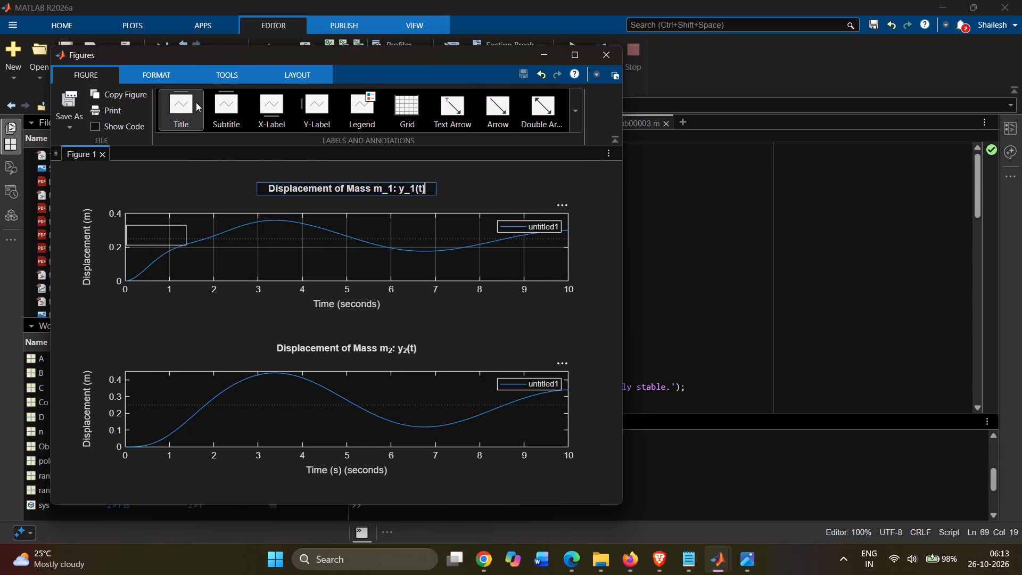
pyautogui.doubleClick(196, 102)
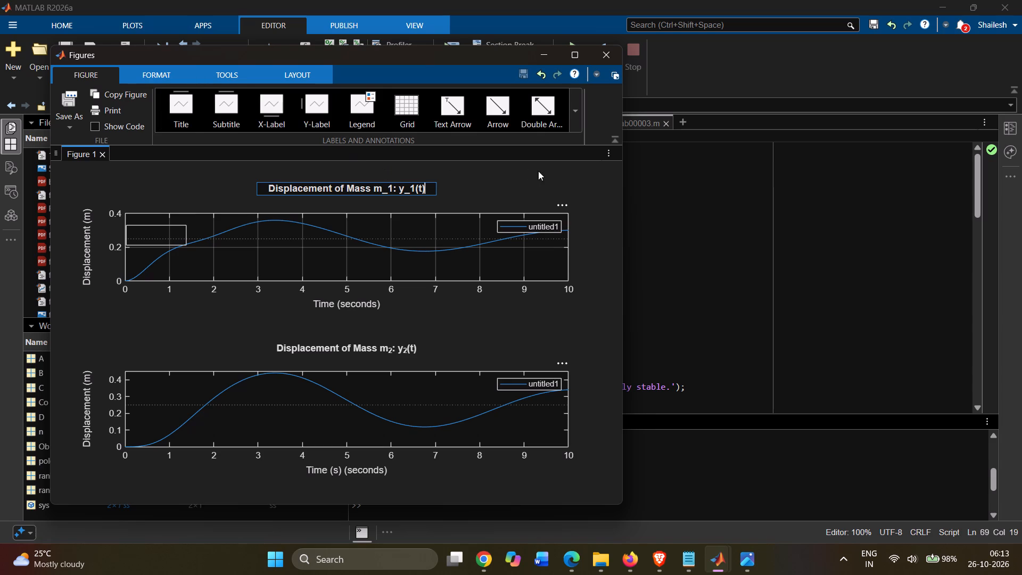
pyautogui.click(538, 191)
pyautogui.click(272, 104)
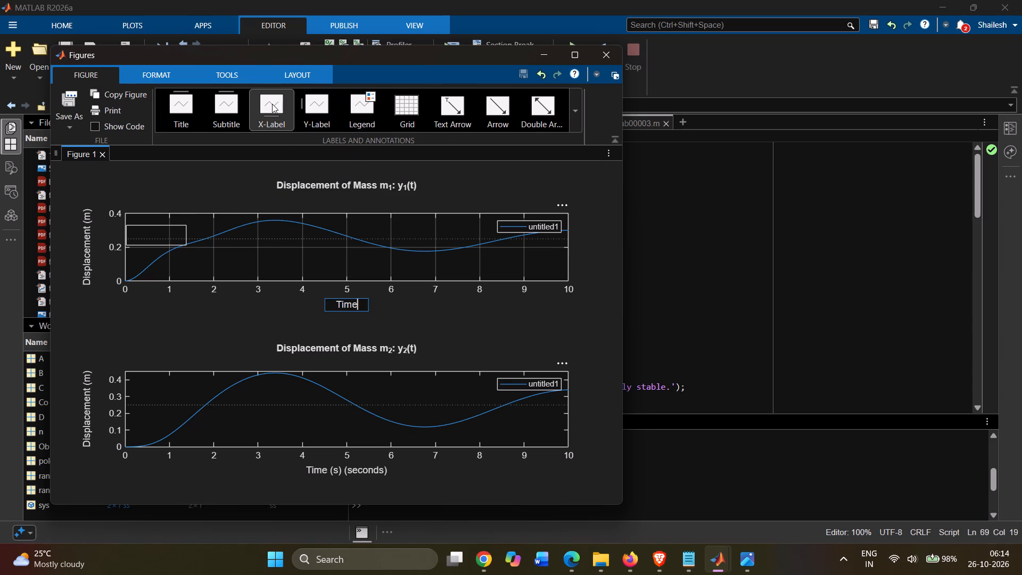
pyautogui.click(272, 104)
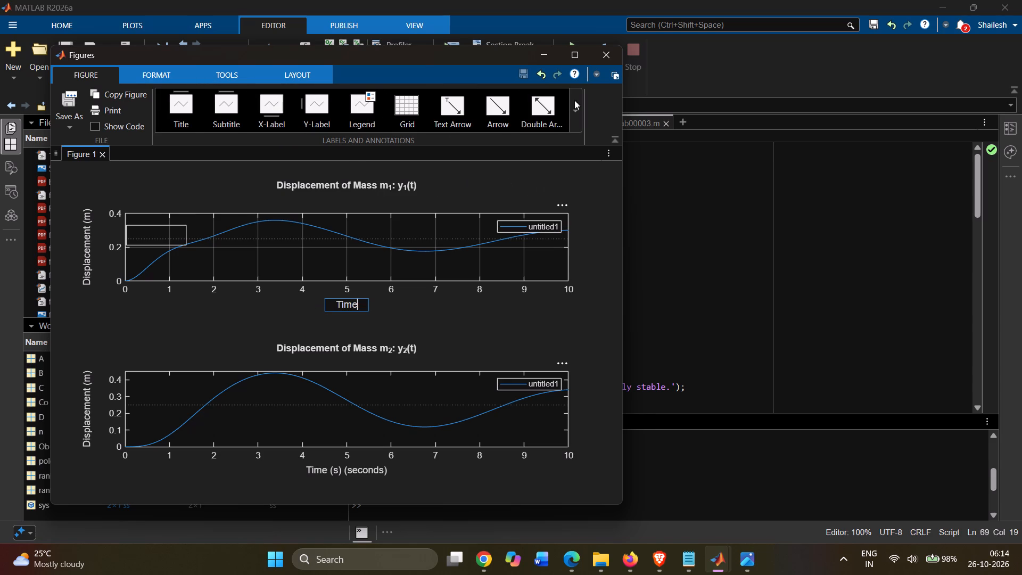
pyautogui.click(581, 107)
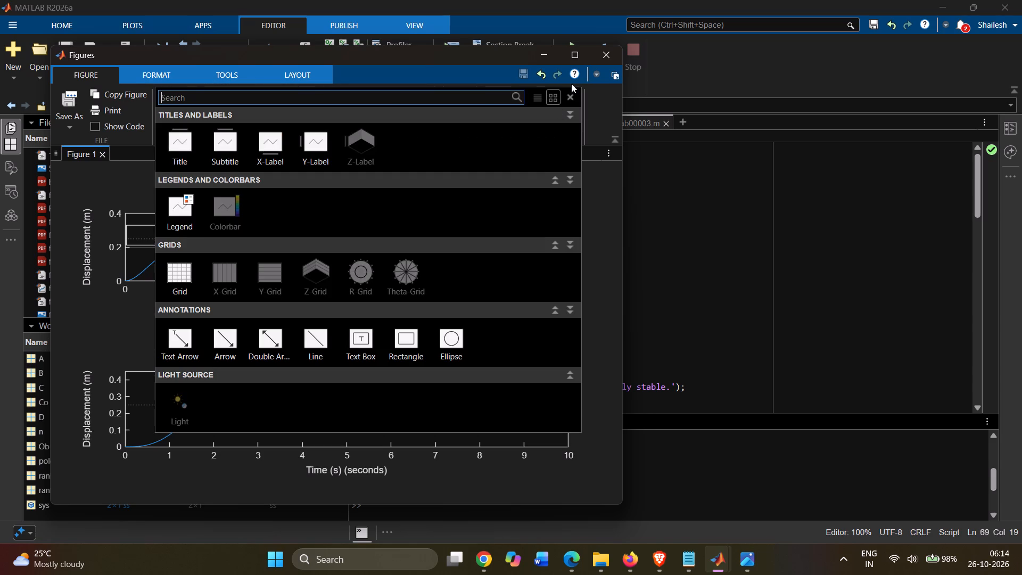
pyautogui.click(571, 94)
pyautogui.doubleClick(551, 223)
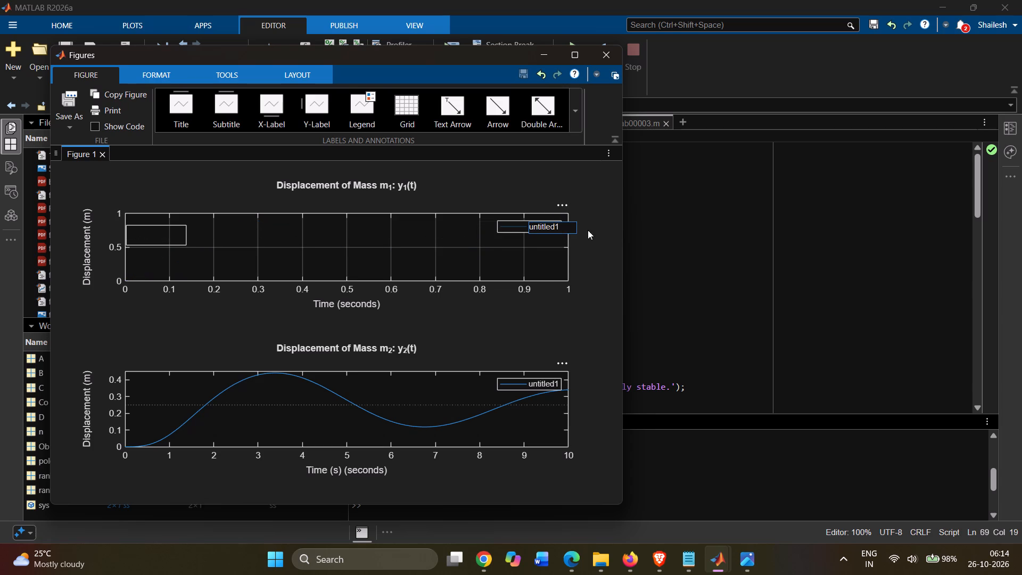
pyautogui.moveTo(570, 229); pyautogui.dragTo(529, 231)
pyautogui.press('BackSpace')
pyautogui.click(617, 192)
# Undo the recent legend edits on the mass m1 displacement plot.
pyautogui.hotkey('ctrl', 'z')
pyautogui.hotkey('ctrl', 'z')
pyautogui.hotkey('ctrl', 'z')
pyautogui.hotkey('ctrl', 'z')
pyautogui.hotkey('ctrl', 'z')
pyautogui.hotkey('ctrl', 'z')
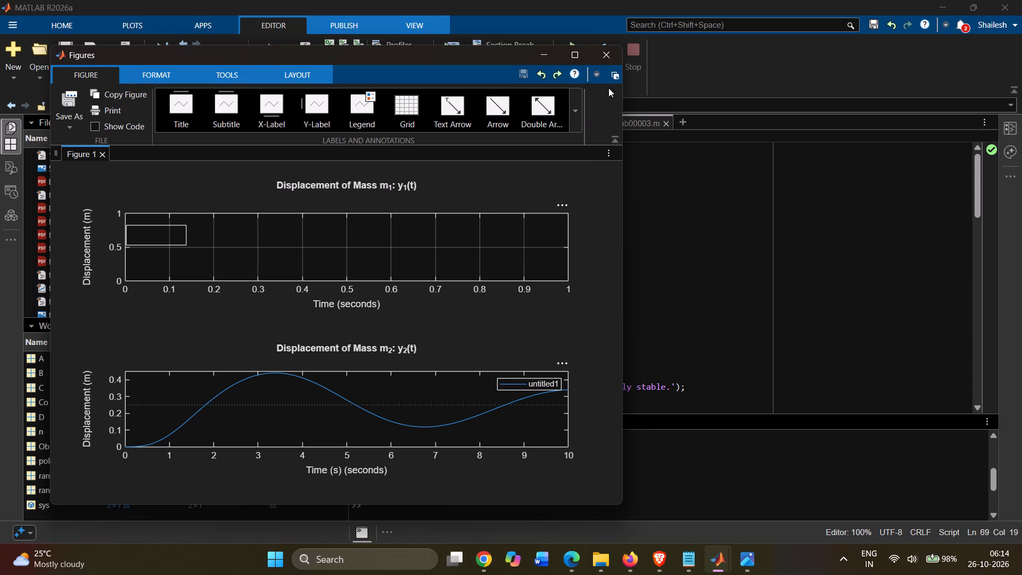
# Close the edited figure and rerun the script to regenerate both mass displacement plots.
pyautogui.click(613, 59)
pyautogui.click(570, 50)
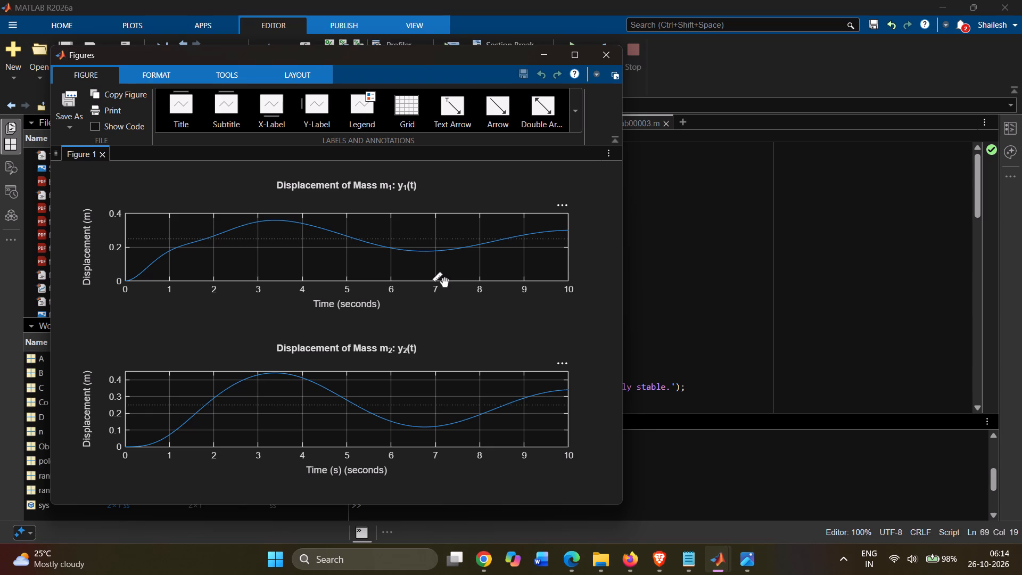
pyautogui.click(444, 282)
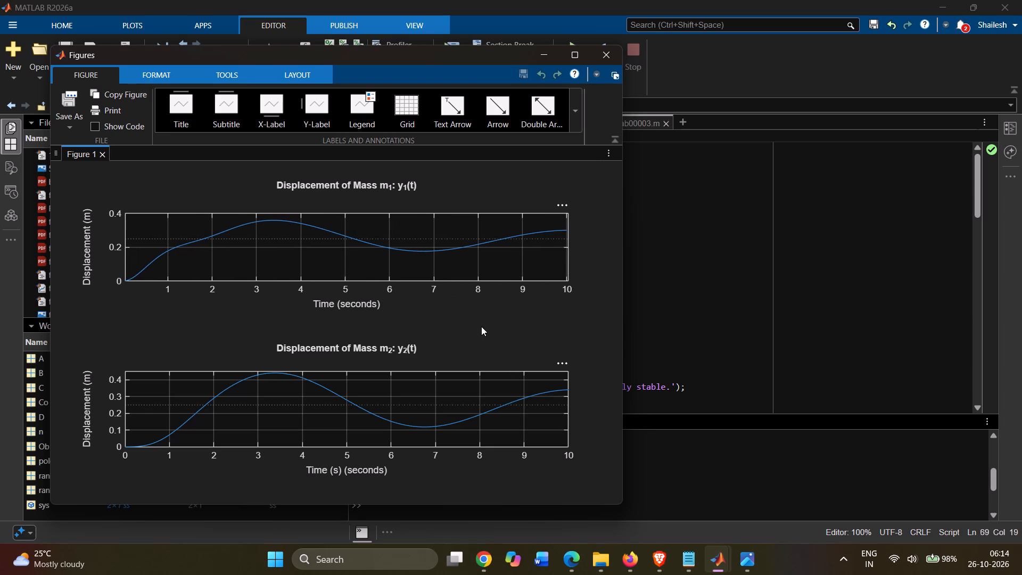
pyautogui.press('Print')
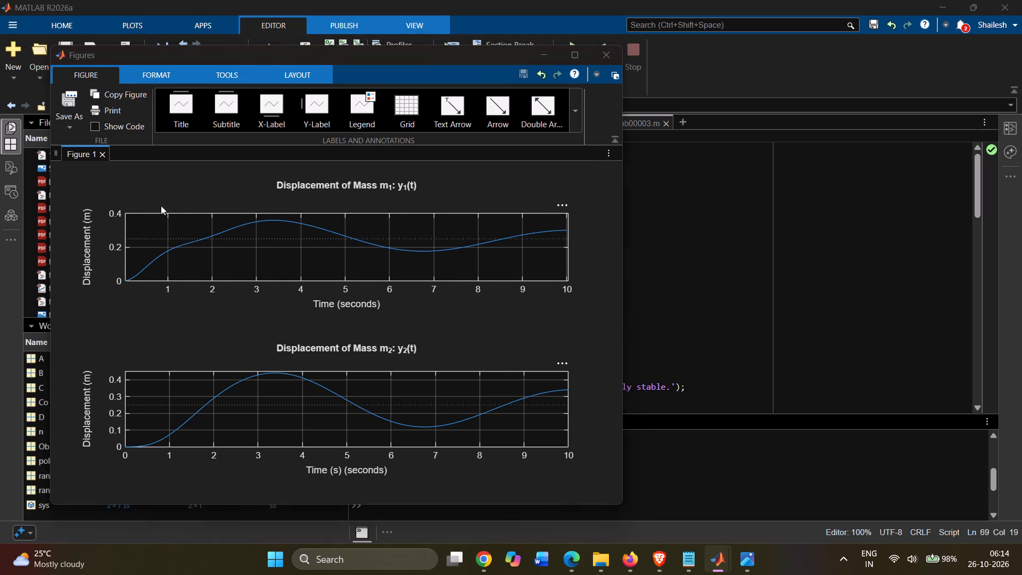
pyautogui.moveTo(54, 165); pyautogui.dragTo(135, 255)
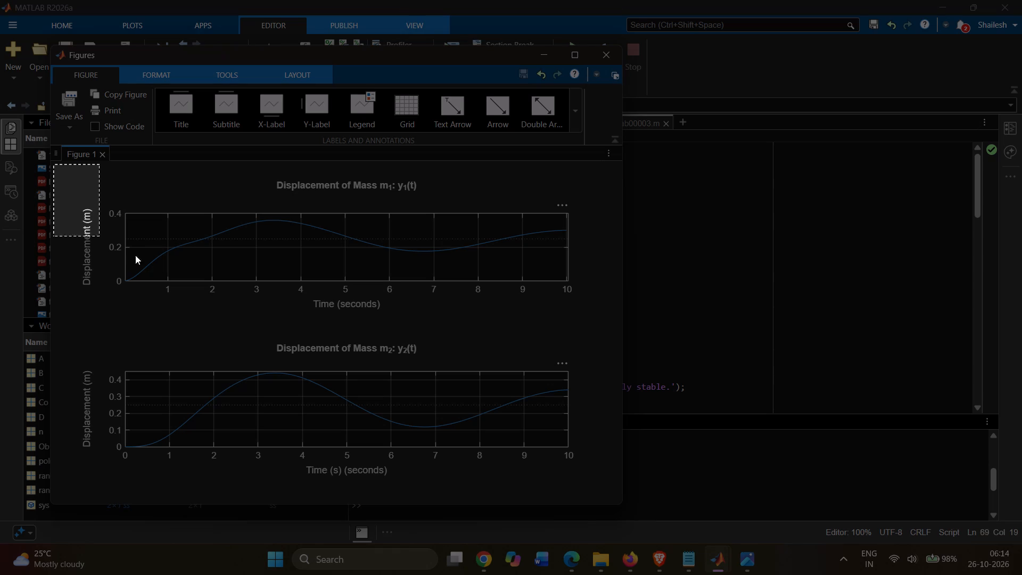
pyautogui.moveTo(135, 255); pyautogui.dragTo(622, 491)
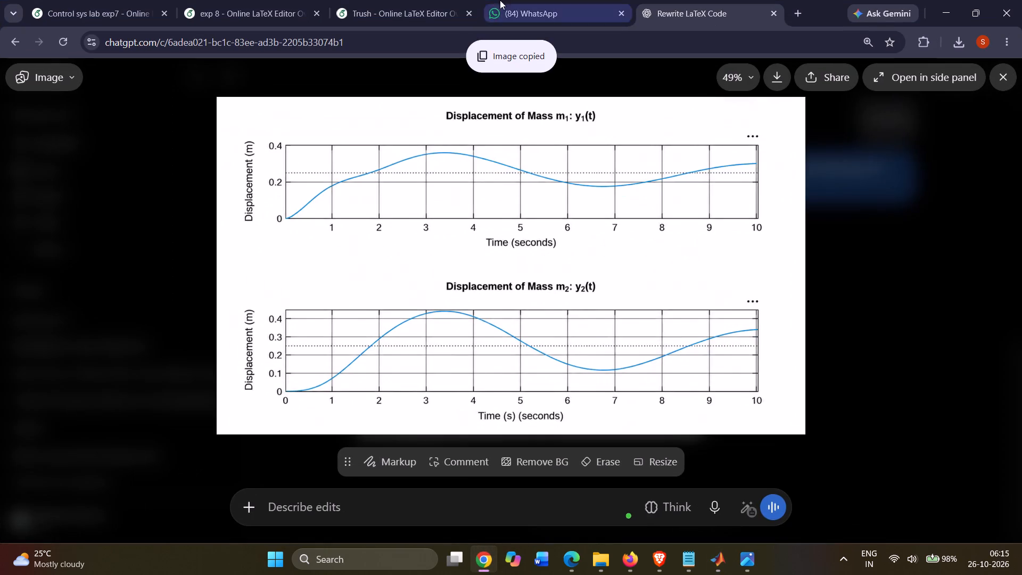
# Switch to the exp 8 Overleaf project and insert the copied plot under Graphs / Response Plots as image.png, ¾ width, with caption and label.
pyautogui.click(414, 0)
pyautogui.click(250, 0)
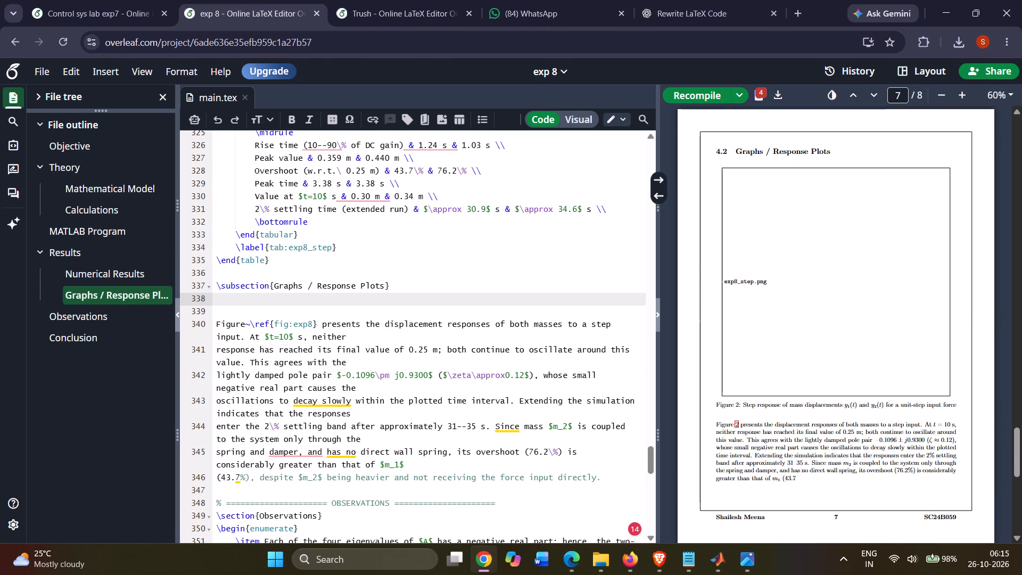
pyautogui.hotkey('ctrl', 'v')
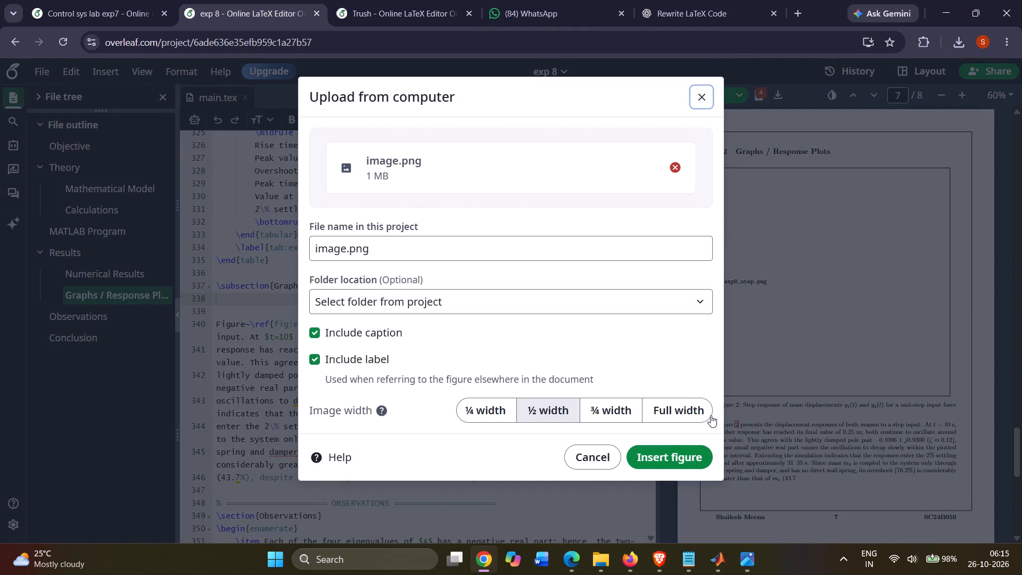
pyautogui.click(603, 406)
pyautogui.click(665, 451)
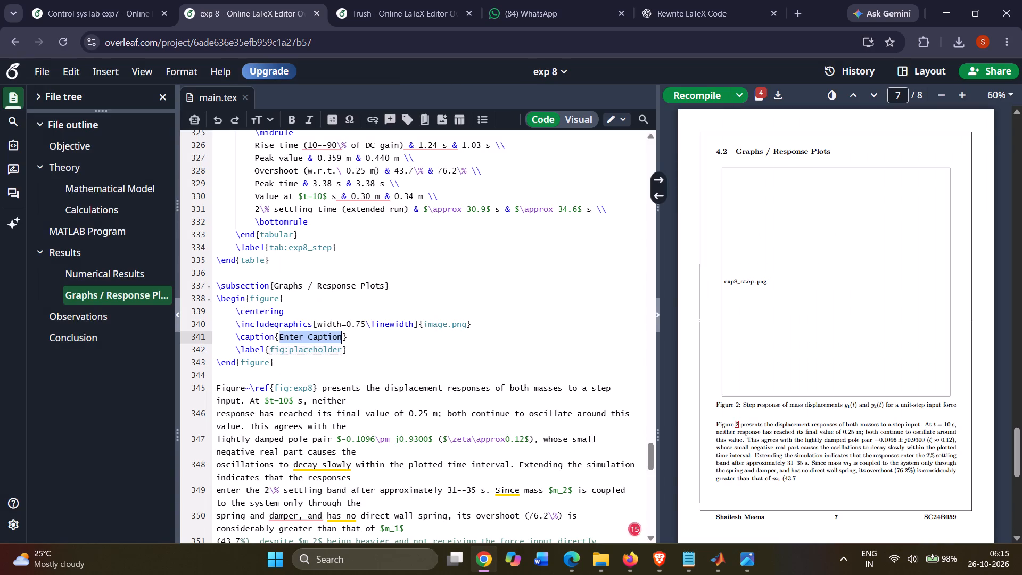
# Replace the placeholder caption with the old figure's wording: "Step response of mass displacements y1(t) and y2(t) for a unit-step input force".
pyautogui.moveTo(954, 404); pyautogui.dragTo(924, 406)
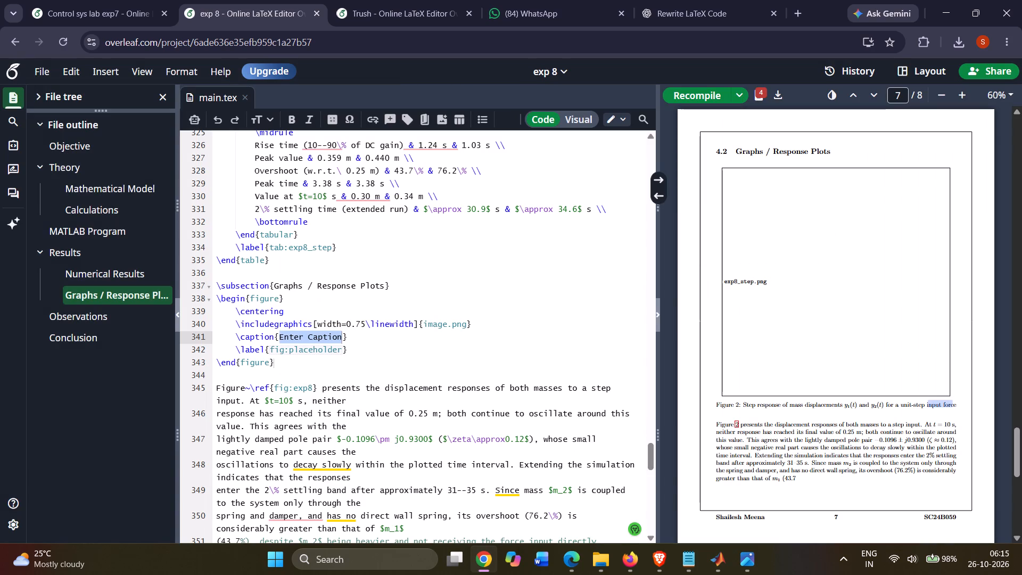
pyautogui.moveTo(924, 406); pyautogui.dragTo(739, 405)
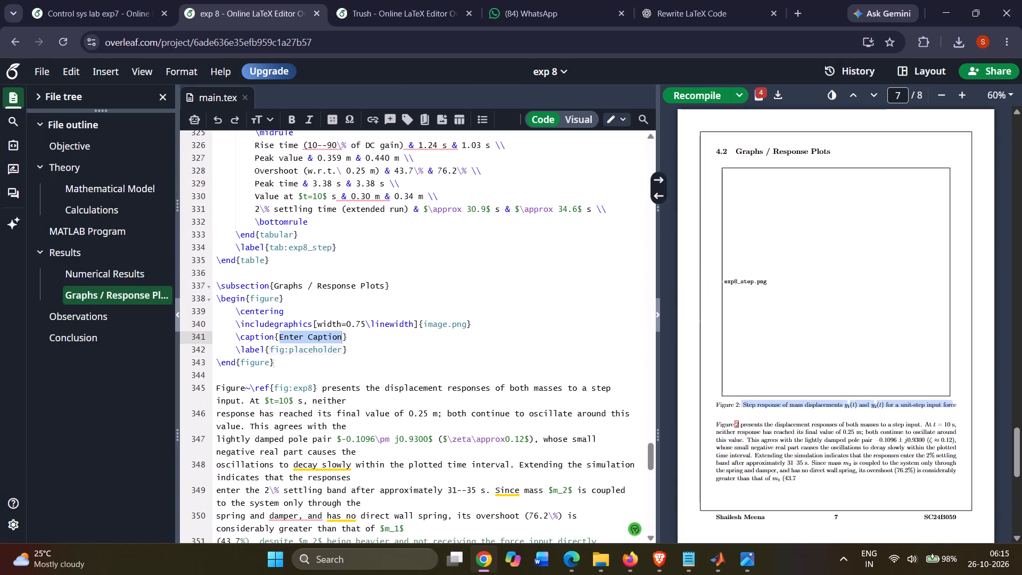
pyautogui.moveTo(739, 405); pyautogui.dragTo(742, 405)
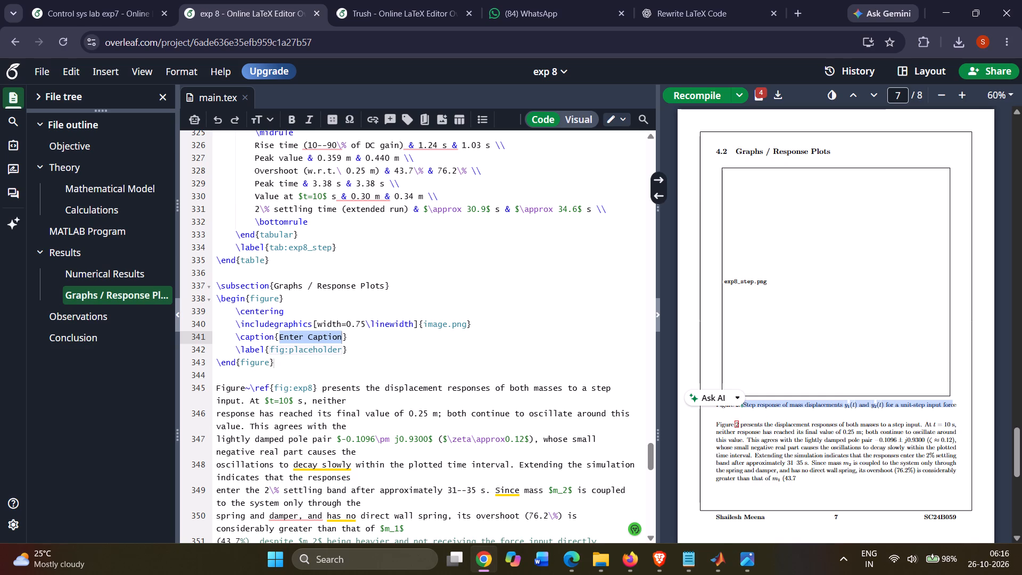
pyautogui.hotkey('ctrl', 'c')
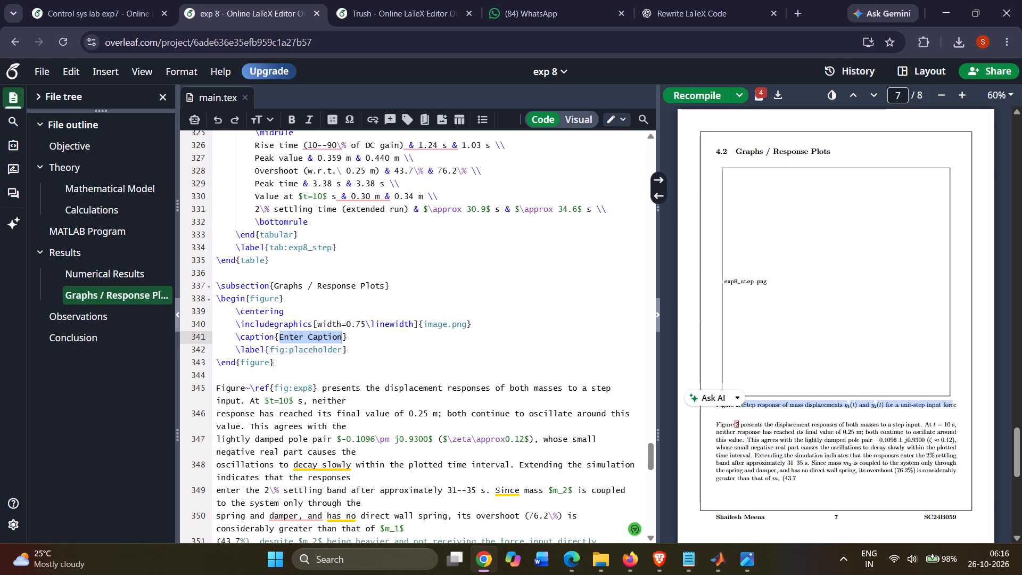
pyautogui.press('BackSpace')
pyautogui.click(343, 335)
pyautogui.press('BackSpace')
pyautogui.press('BackSpace')
pyautogui.press('BackSpace')
pyautogui.press('BackSpace')
pyautogui.press('BackSpace')
pyautogui.press('BackSpace')
pyautogui.press('BackSpace')
pyautogui.press('BackSpace')
pyautogui.press('BackSpace')
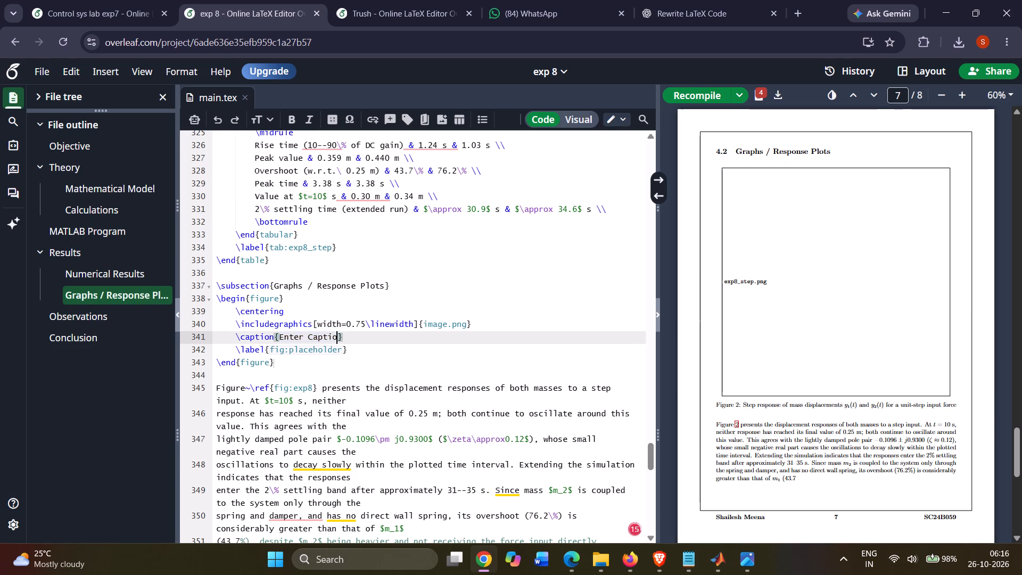
pyautogui.press('BackSpace')
pyautogui.press('BackSpace')
pyautogui.press('BackSpace')
pyautogui.press('BackSpace')
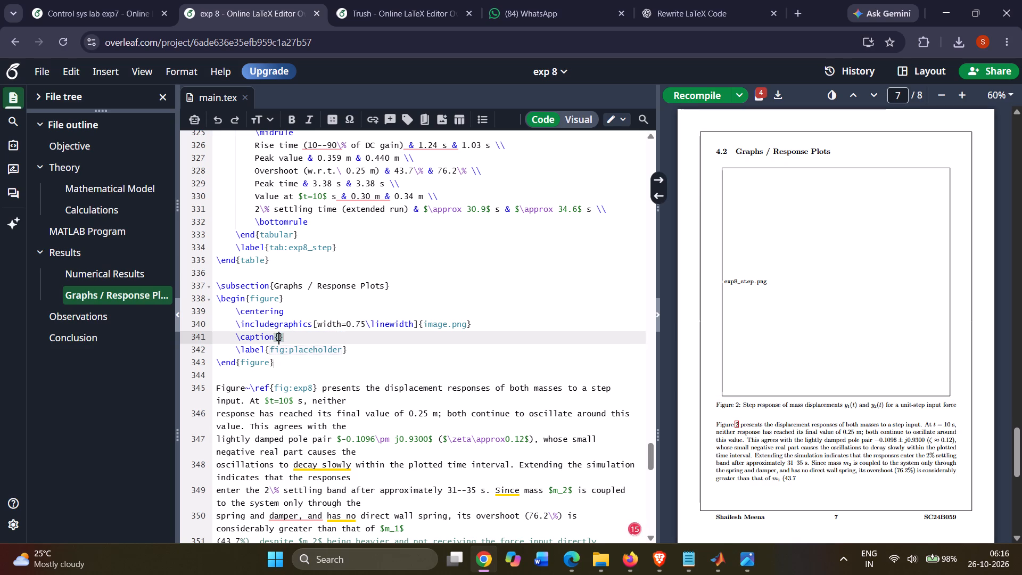
pyautogui.hotkey('ctrl', 'v')
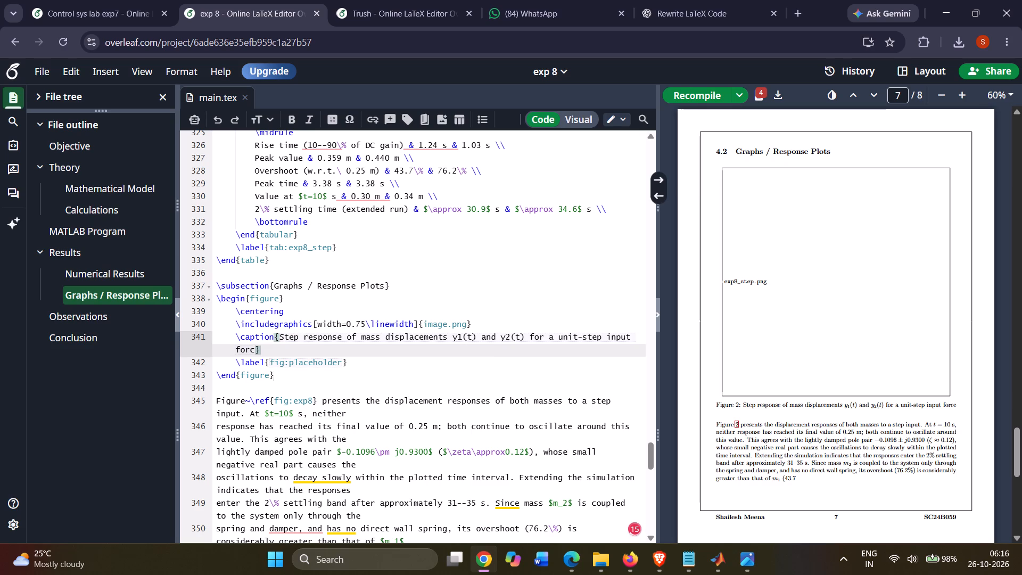
pyautogui.press('e')
# Add the [H] placement option to the new figure environment and recompile the document.
pyautogui.click(289, 302)
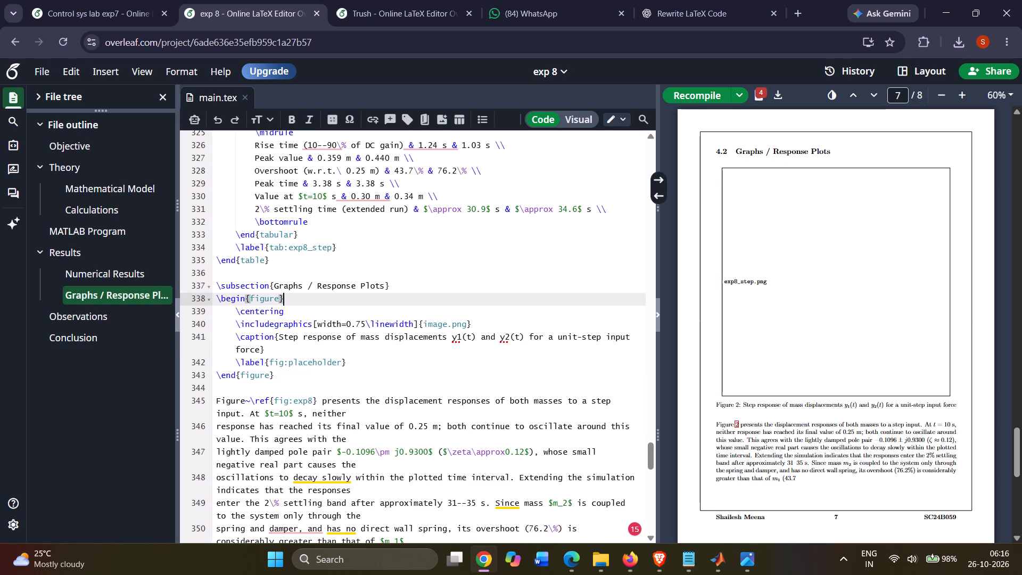
pyautogui.press('[')
pyautogui.hotkey('shift', 'h')
pyautogui.hotkey('ctrl', 's')
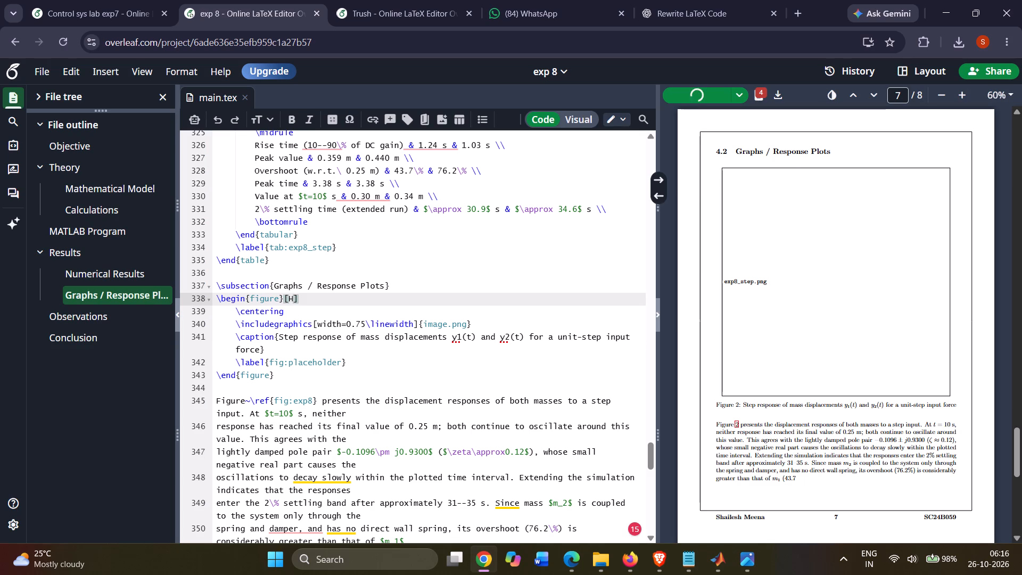
pyautogui.click(438, 307)
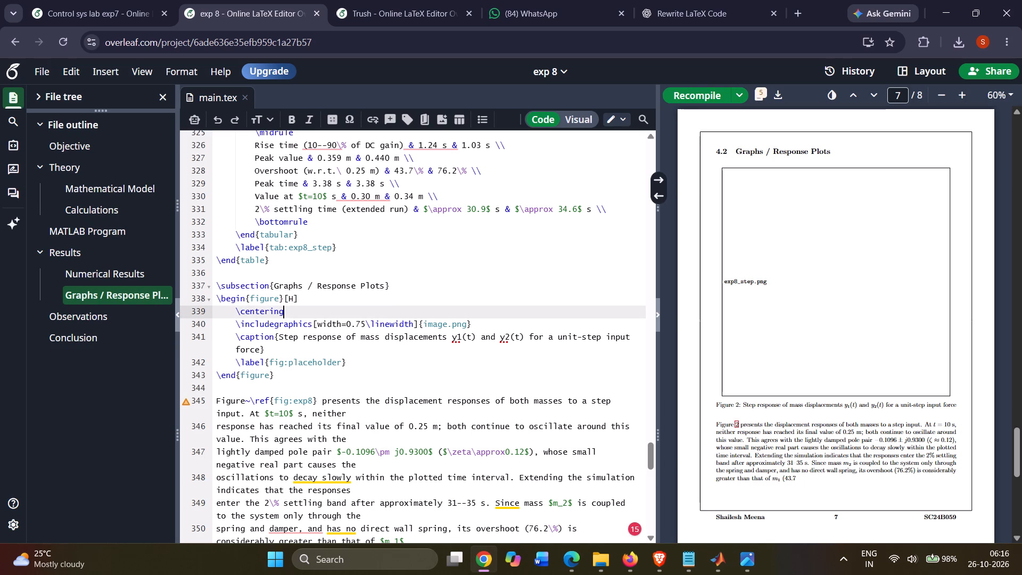
pyautogui.hotkey('ctrl', 's')
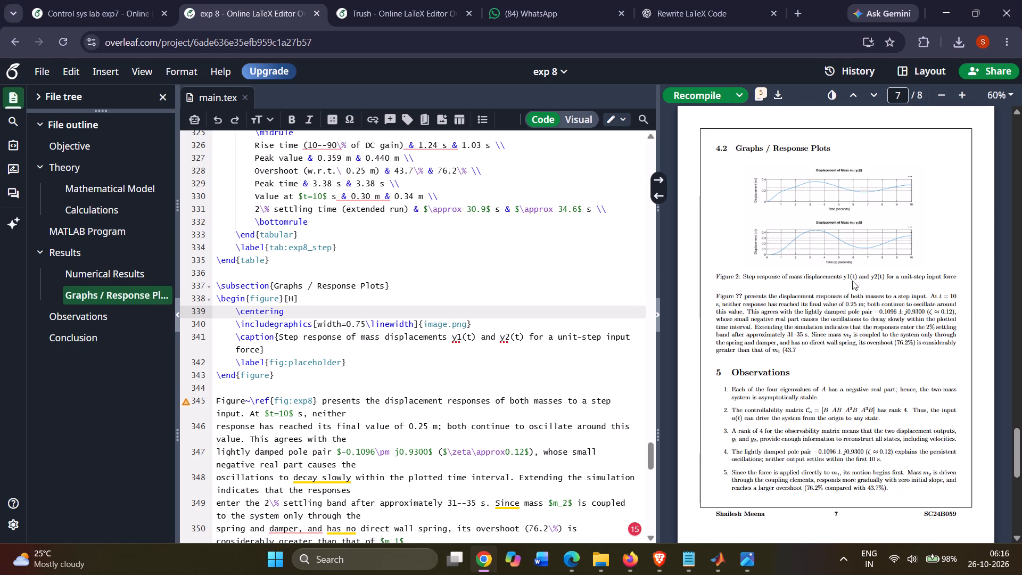
# Set the width of image.png to 0.9\linewidth and recompile the document.
pyautogui.click(364, 323)
pyautogui.press('BackSpace')
pyautogui.press('BackSpace')
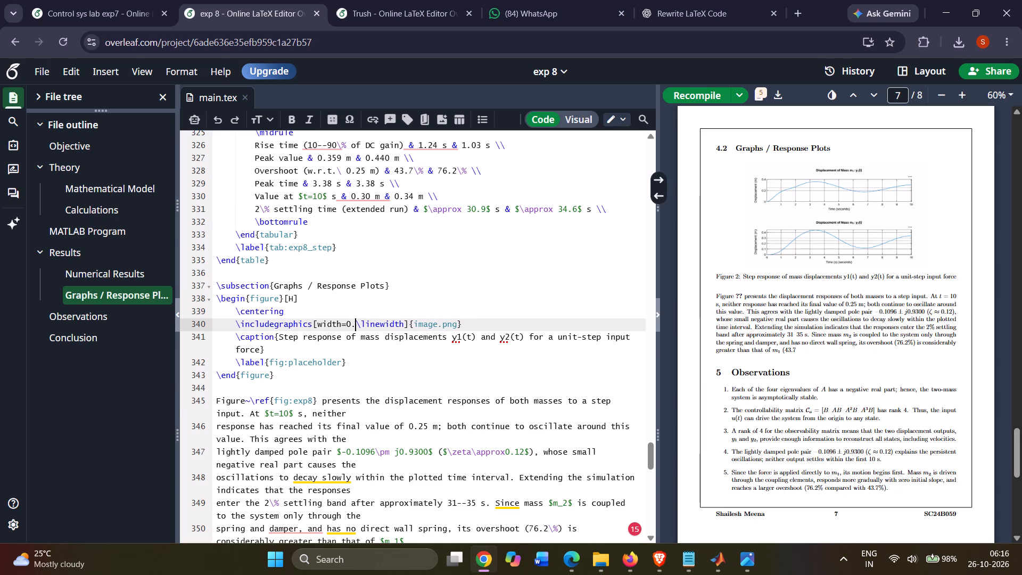
pyautogui.press('9')
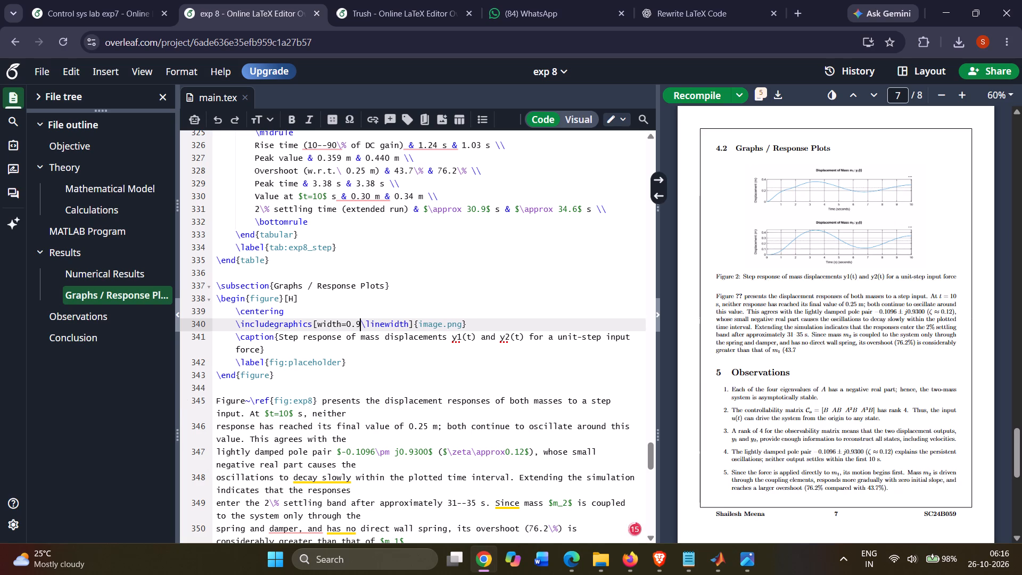
pyautogui.hotkey('ctrl', 's')
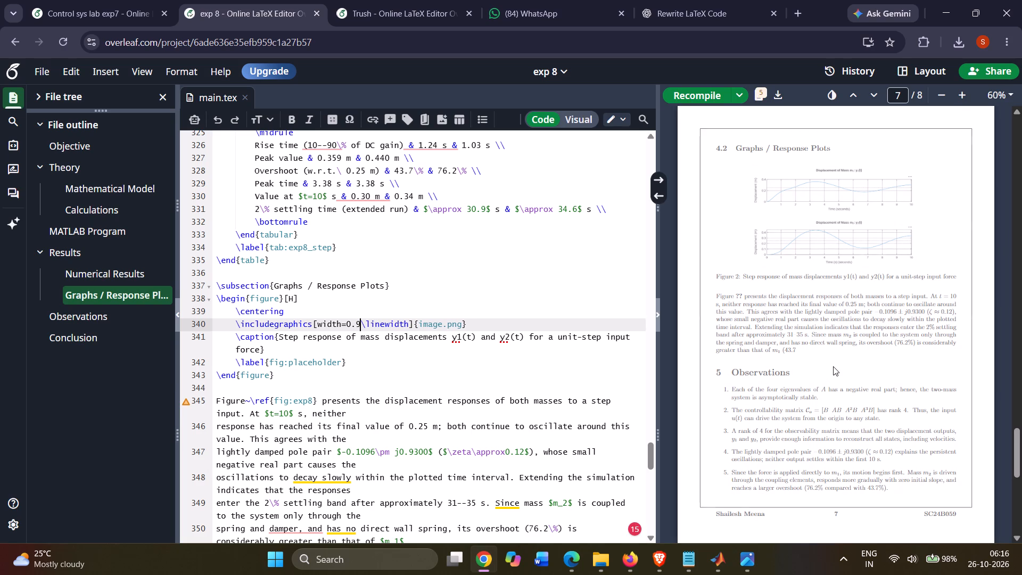
# Check the compiled Experiment 8 report pages and download the report as a PDF.
pyautogui.scroll(-14, 843, 343)
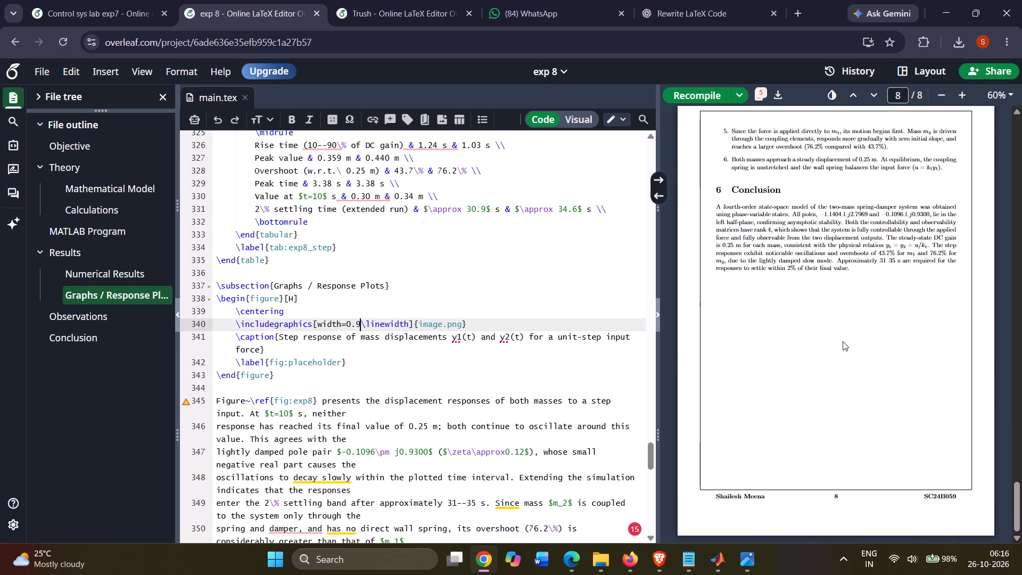
pyautogui.scroll(8, 843, 341)
pyautogui.scroll(-8, 843, 339)
pyautogui.scroll(13, 843, 338)
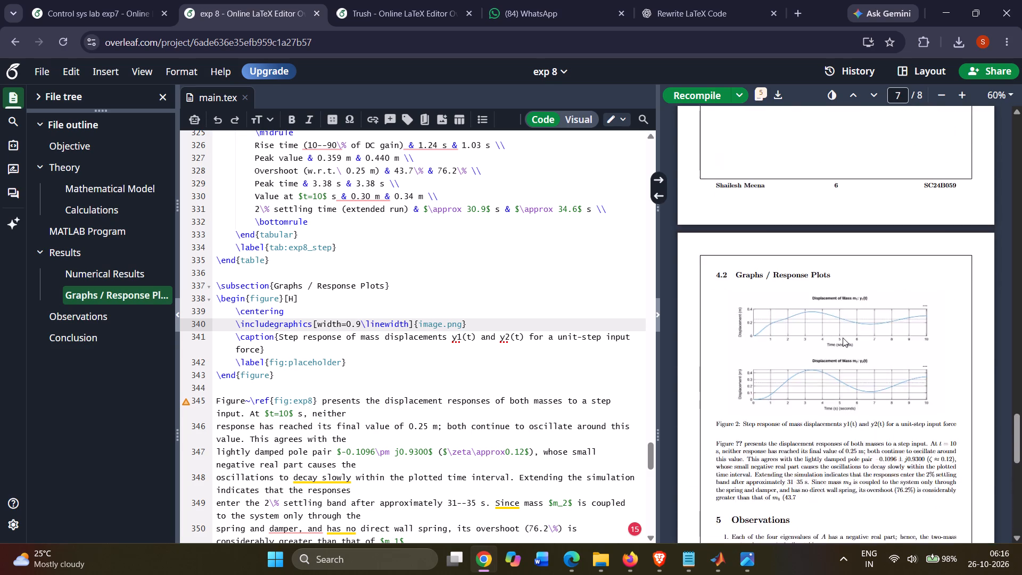
pyautogui.scroll(20, 843, 338)
pyautogui.scroll(20, 843, 338)
pyautogui.scroll(12, 843, 338)
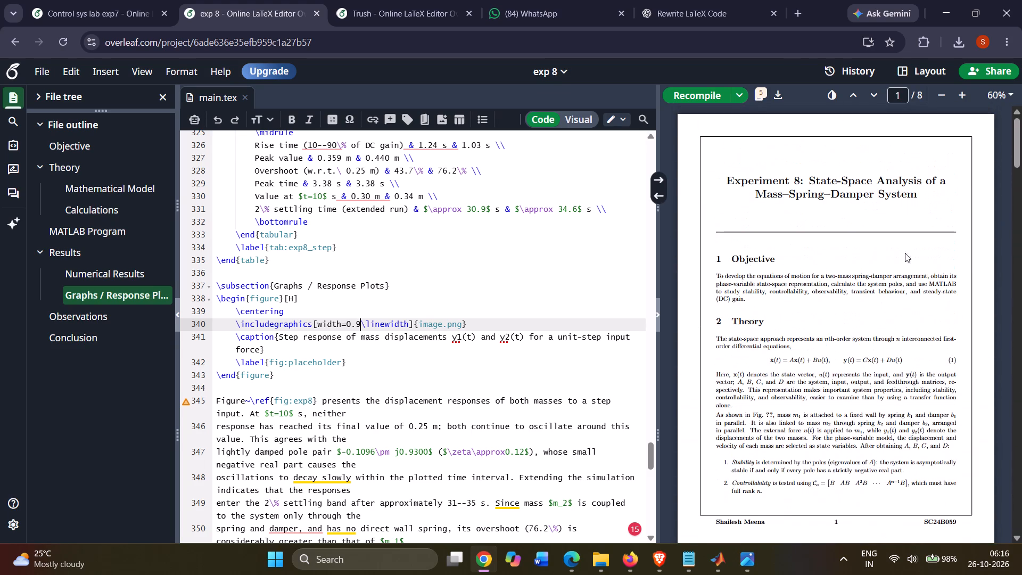
pyautogui.click(780, 97)
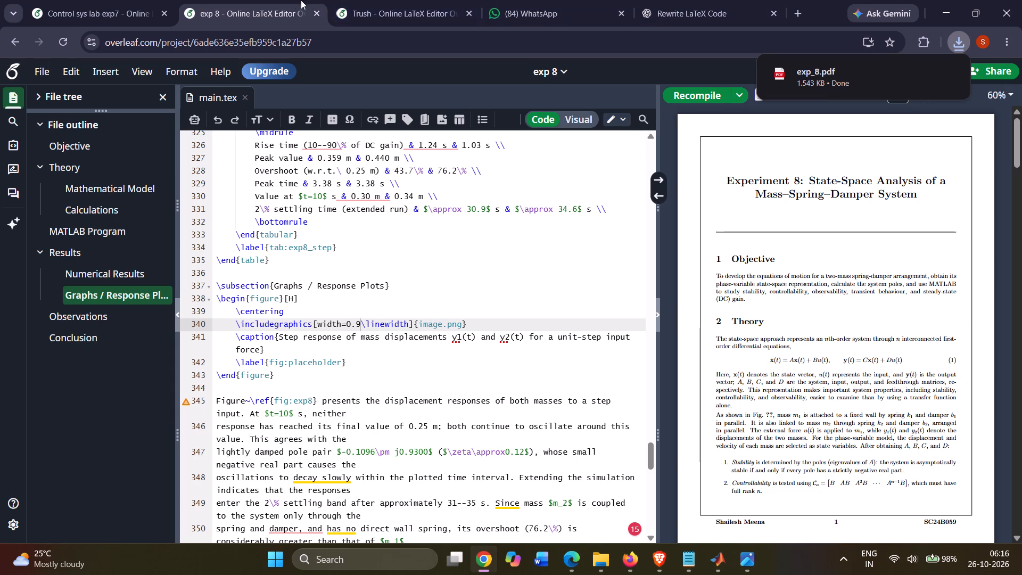
# Return to the Overleaf project list and create a new blank project named "exp 9".
pyautogui.click(205, 0)
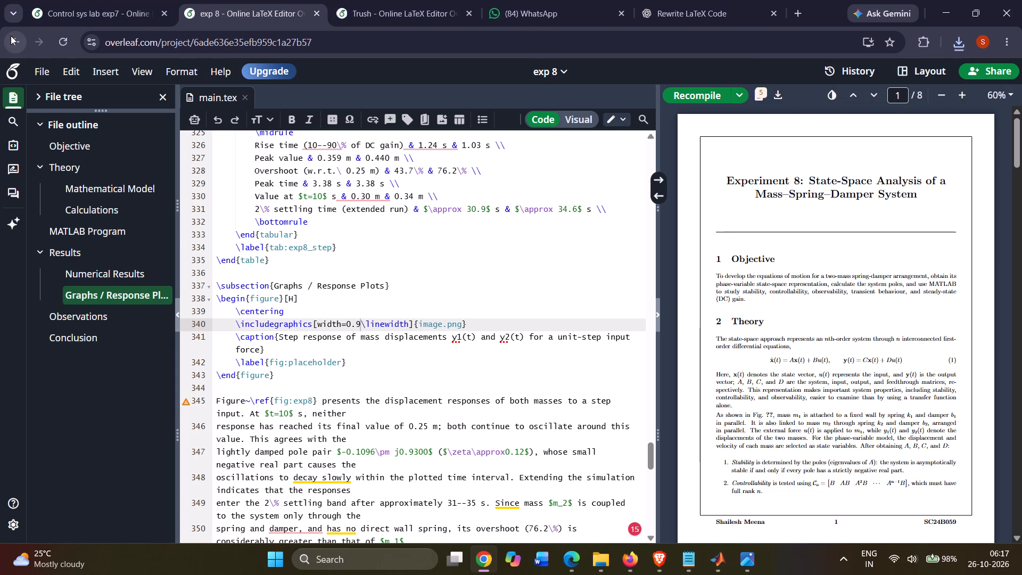
pyautogui.click(11, 36)
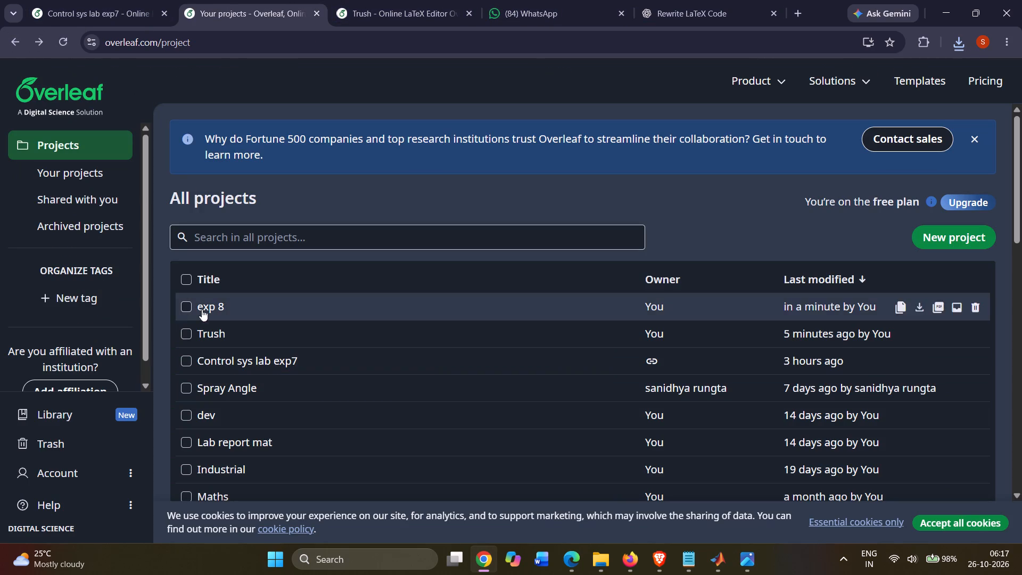
pyautogui.click(959, 237)
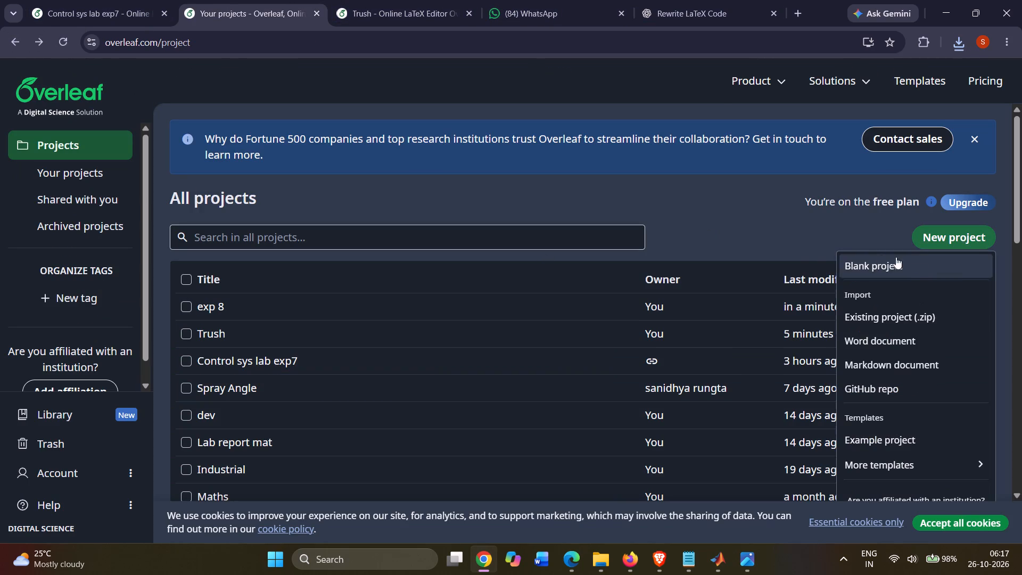
pyautogui.click(920, 264)
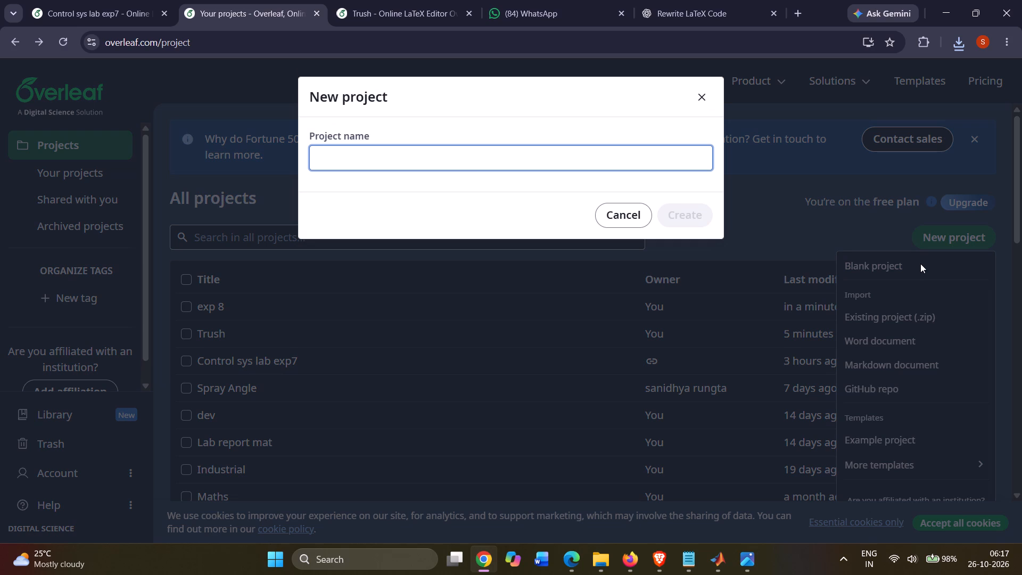
pyautogui.write('EXP')
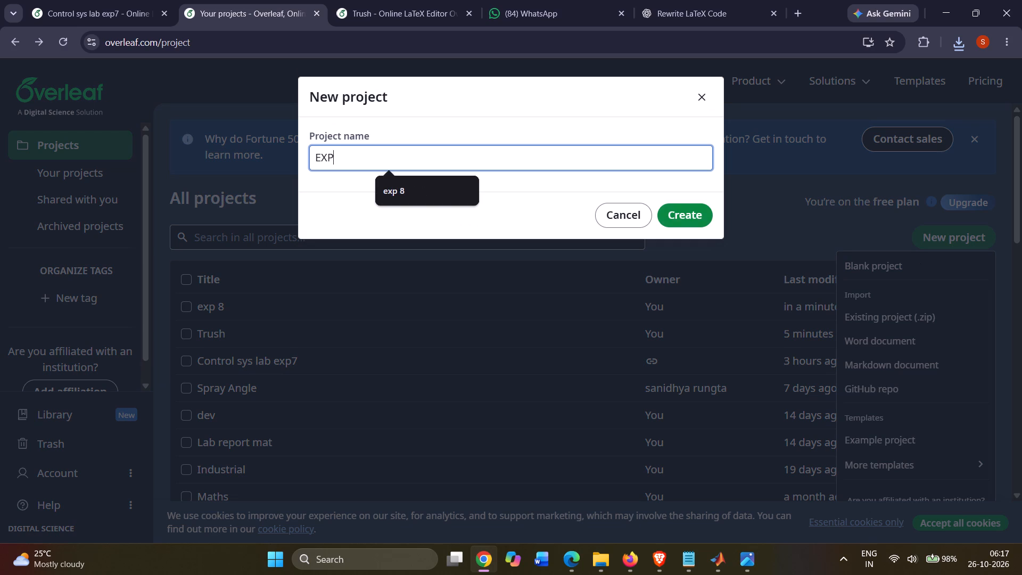
pyautogui.press('space')
pyautogui.press('9')
pyautogui.press('BackSpace')
pyautogui.press('BackSpace')
pyautogui.press('BackSpace')
pyautogui.press('BackSpace')
pyautogui.press('BackSpace')
pyautogui.press('BackSpace')
pyautogui.press('BackSpace')
pyautogui.press('BackSpace')
pyautogui.press('BackSpace')
pyautogui.press('BackSpace')
pyautogui.press('BackSpace')
pyautogui.press('BackSpace')
pyautogui.press('BackSpace')
pyautogui.write('exp 9')
pyautogui.press('Return')
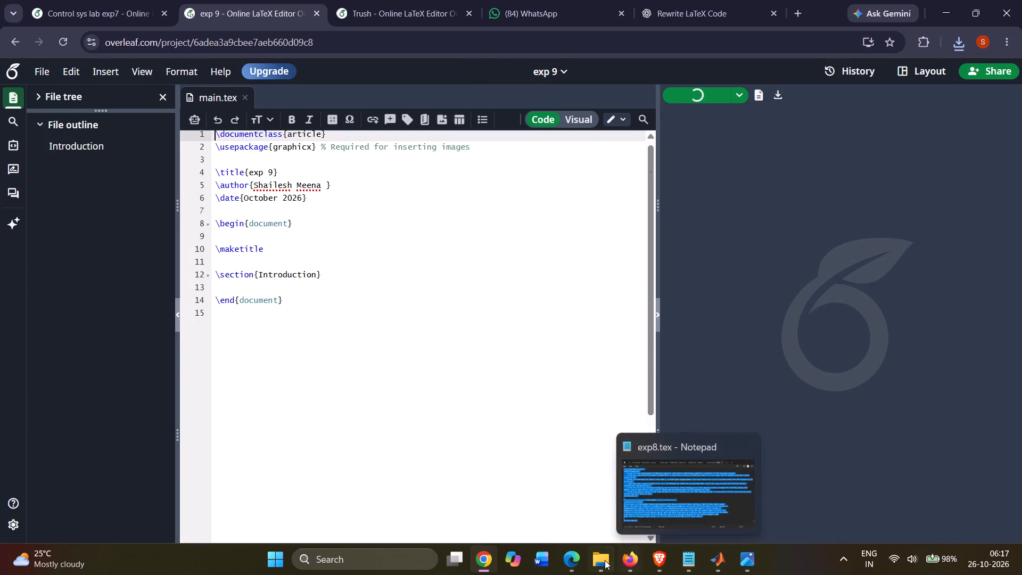
# Switch to File Explorer, open exp9.tex from the Exp9 folder in Notepad just once, and copy its entire contents.
pyautogui.click(604, 560)
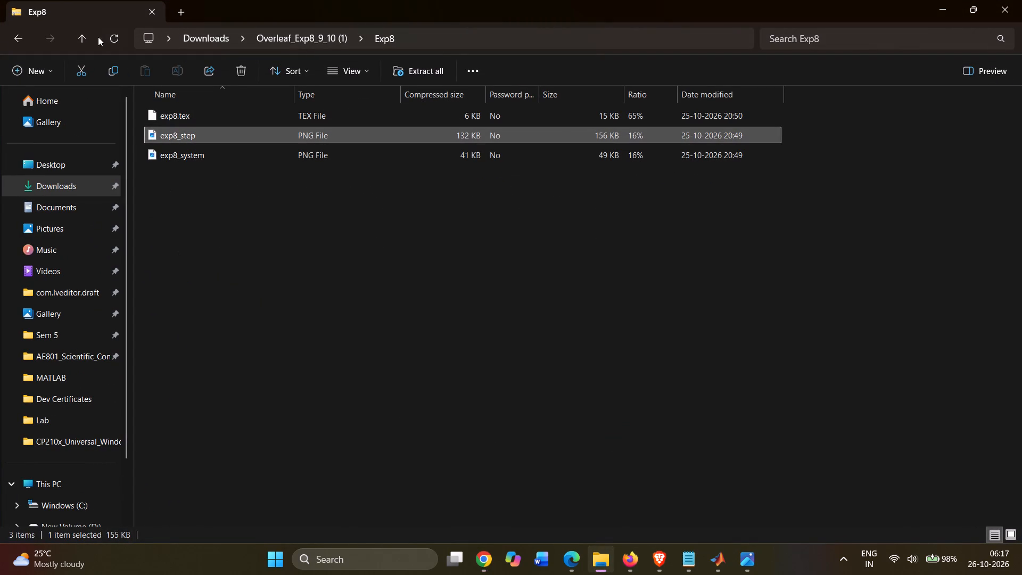
pyautogui.click(12, 36)
pyautogui.doubleClick(169, 134)
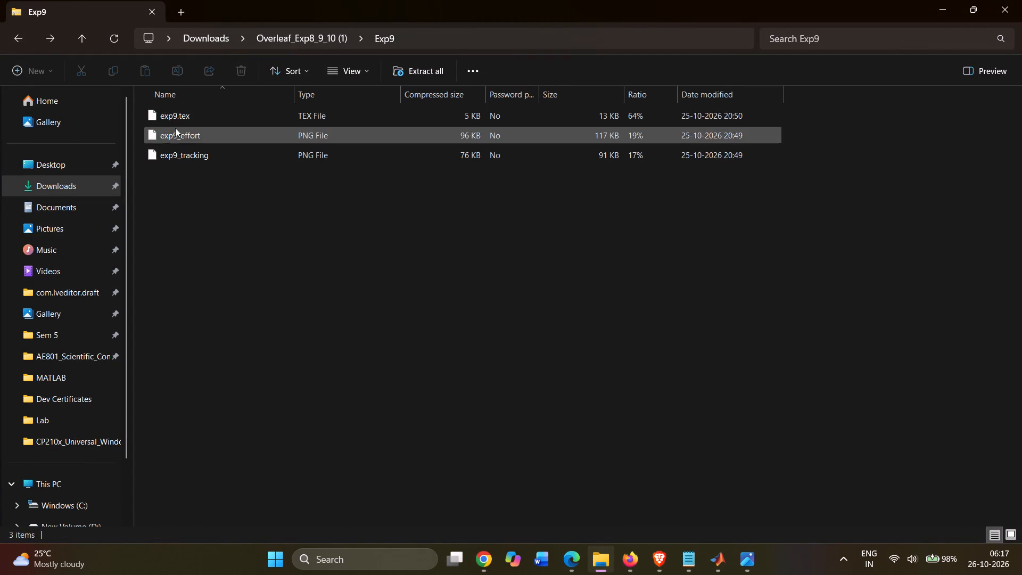
pyautogui.doubleClick(175, 115)
pyautogui.click(455, 162)
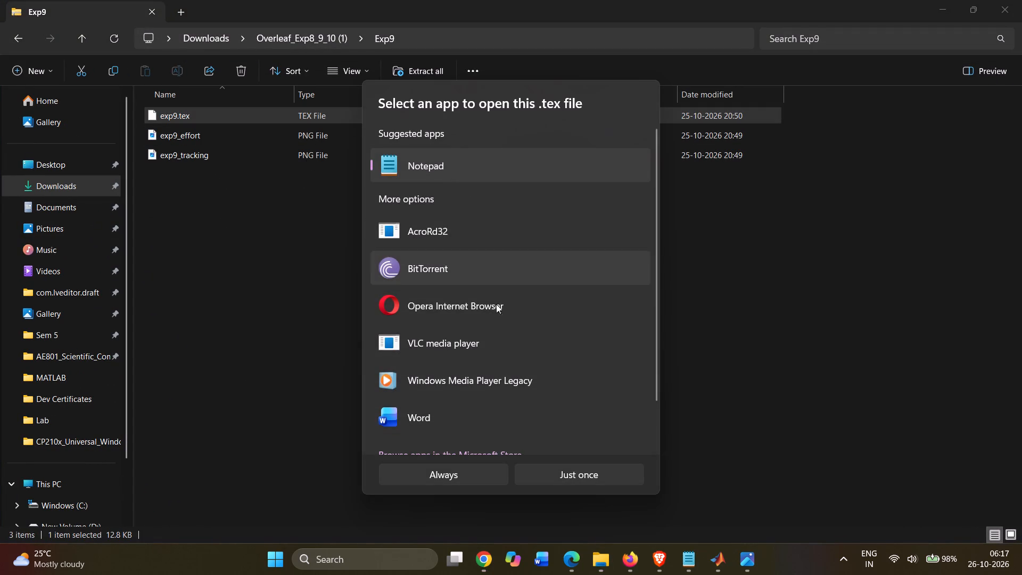
pyautogui.click(587, 473)
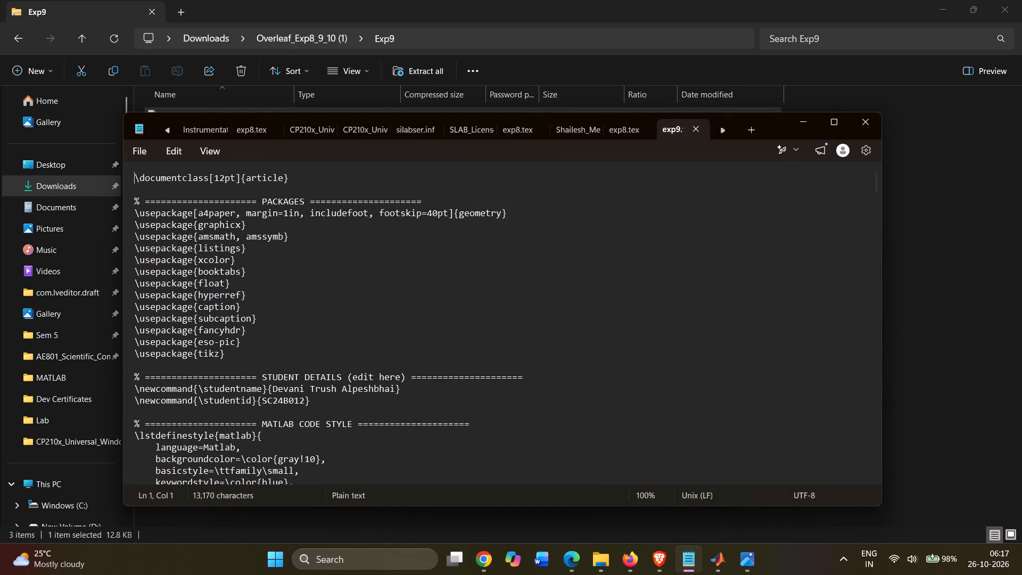
pyautogui.hotkey('ctrl', 'a')
pyautogui.hotkey('ctrl', 'c')
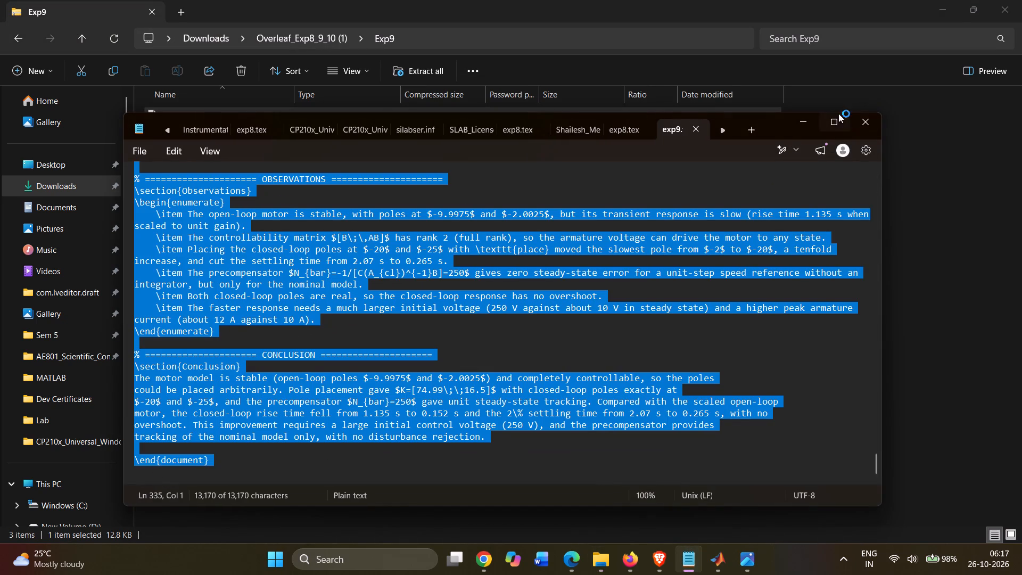
# In the Overleaf "exp 9" project, replace all the default main.tex content with the copied exp9.tex code and compile it.
pyautogui.click(802, 117)
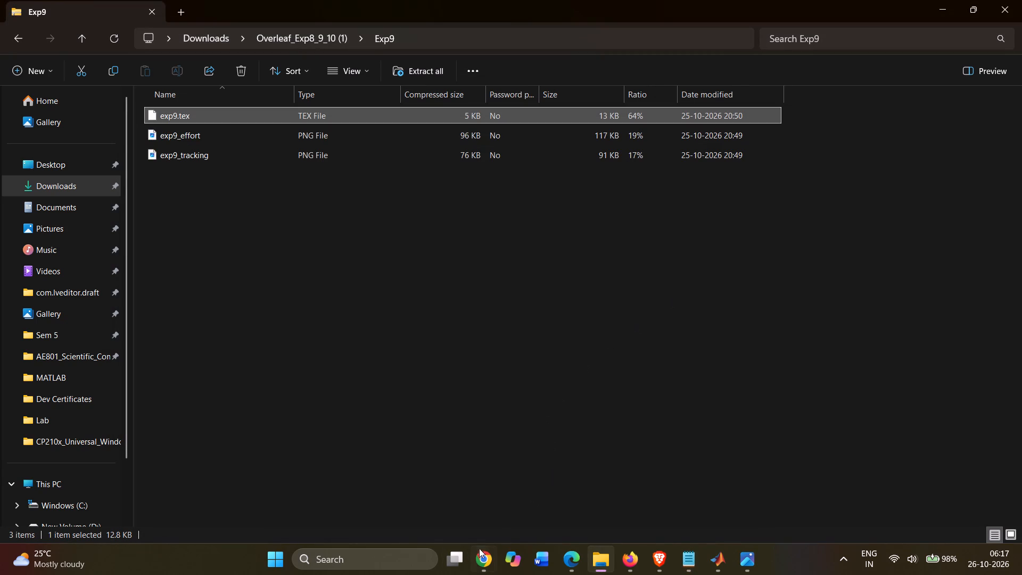
pyautogui.click(478, 557)
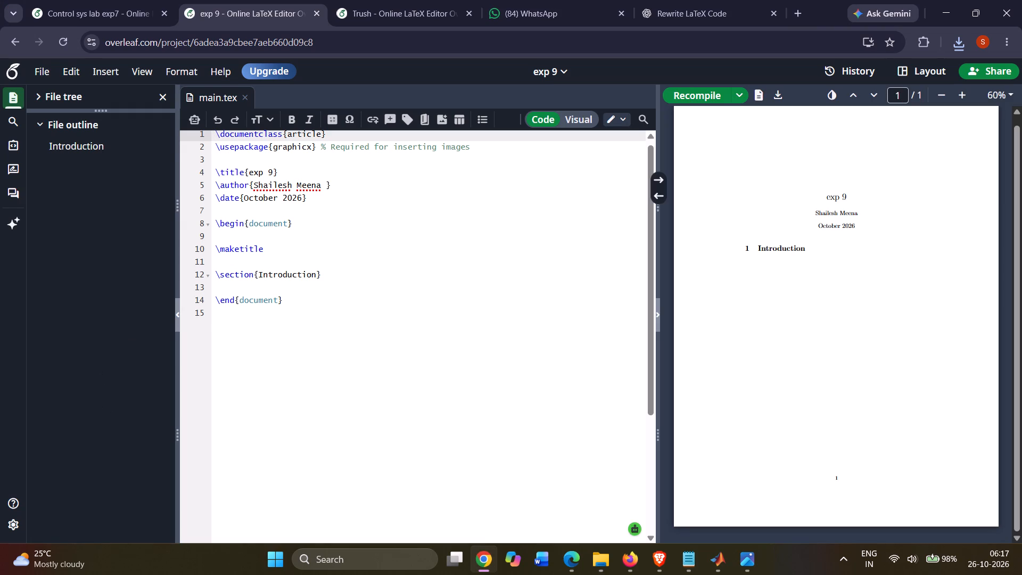
pyautogui.moveTo(336, 327); pyautogui.dragTo(244, 124)
pyautogui.press('BackSpace')
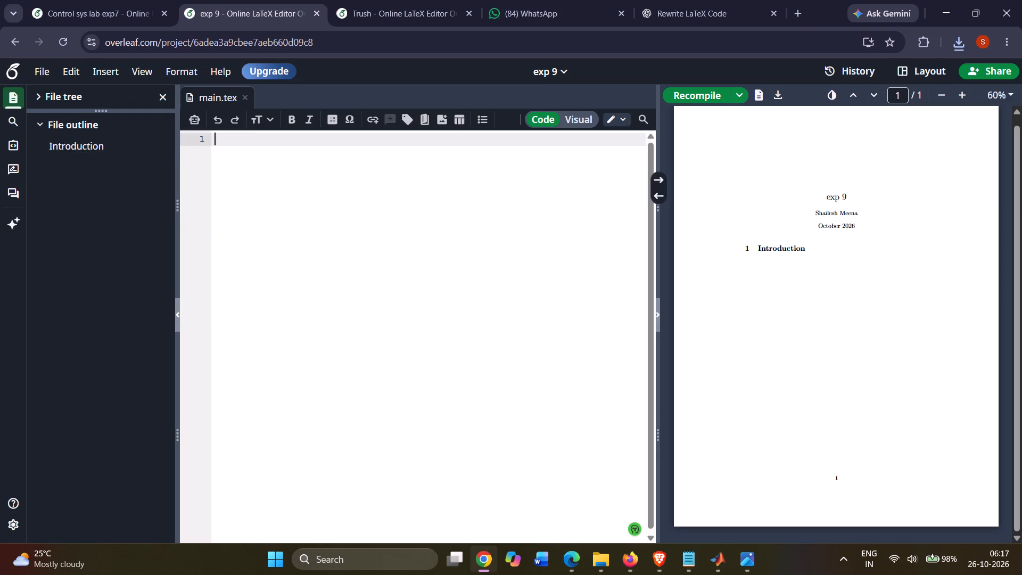
pyautogui.hotkey('ctrl', 'v')
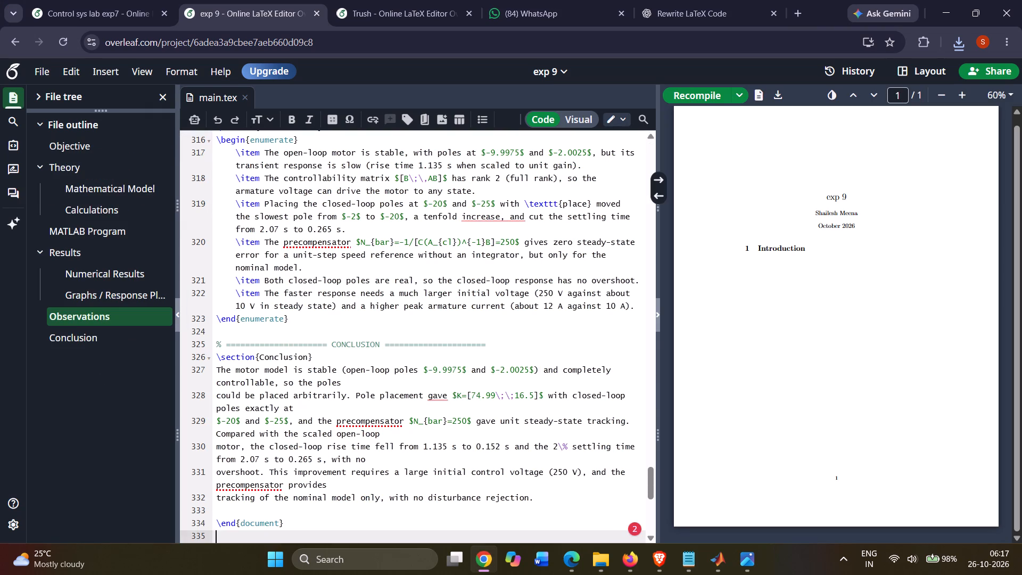
pyautogui.hotkey('ctrl', 's')
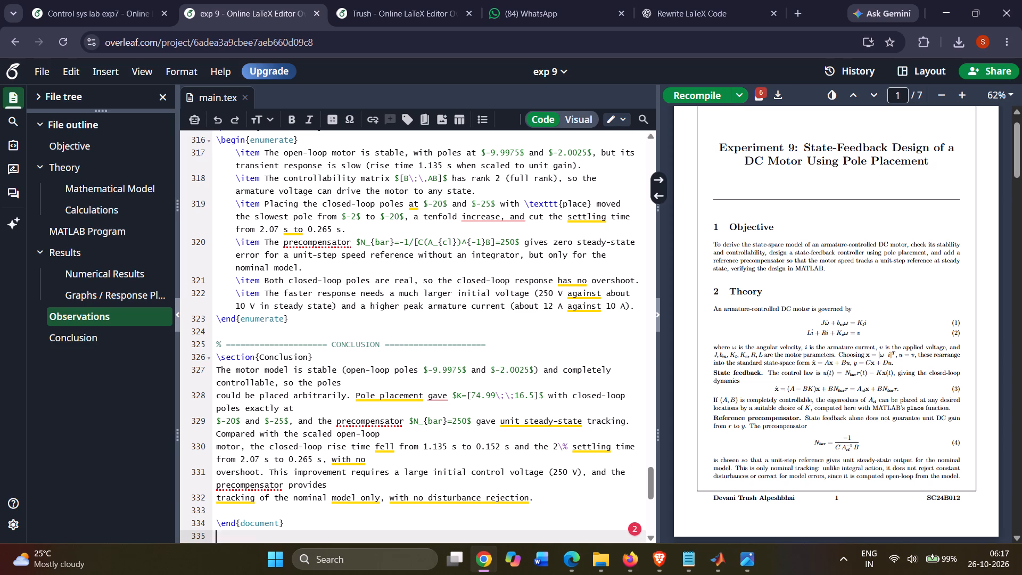
# In the "Trush" Overleaf project, replace the entire main.tex content with the same Experiment 9 code, recompile, and check the compiled first page.
pyautogui.click(417, 0)
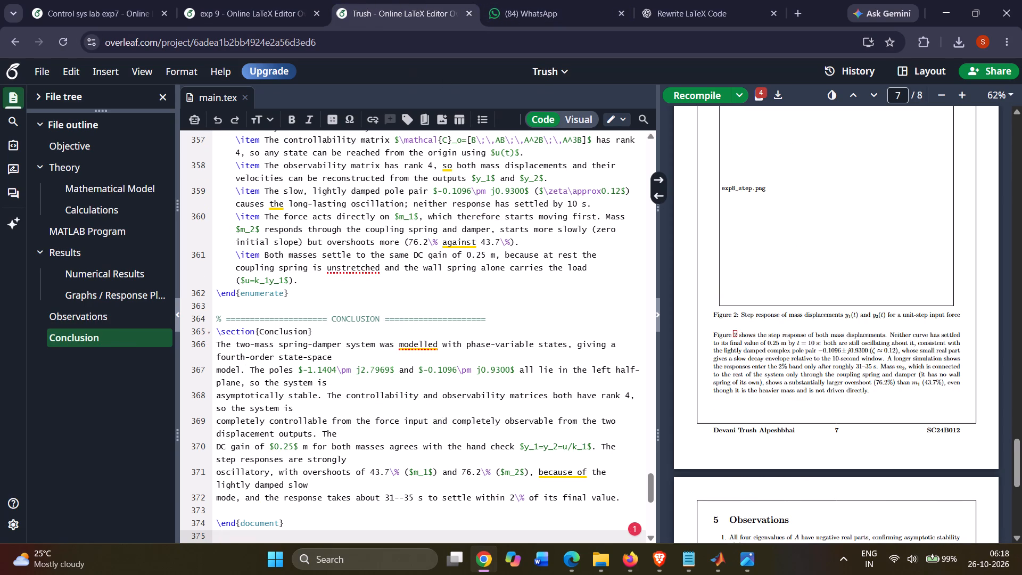
pyautogui.hotkey('ctrl', 'a')
pyautogui.press('BackSpace')
pyautogui.hotkey('ctrl', 'v')
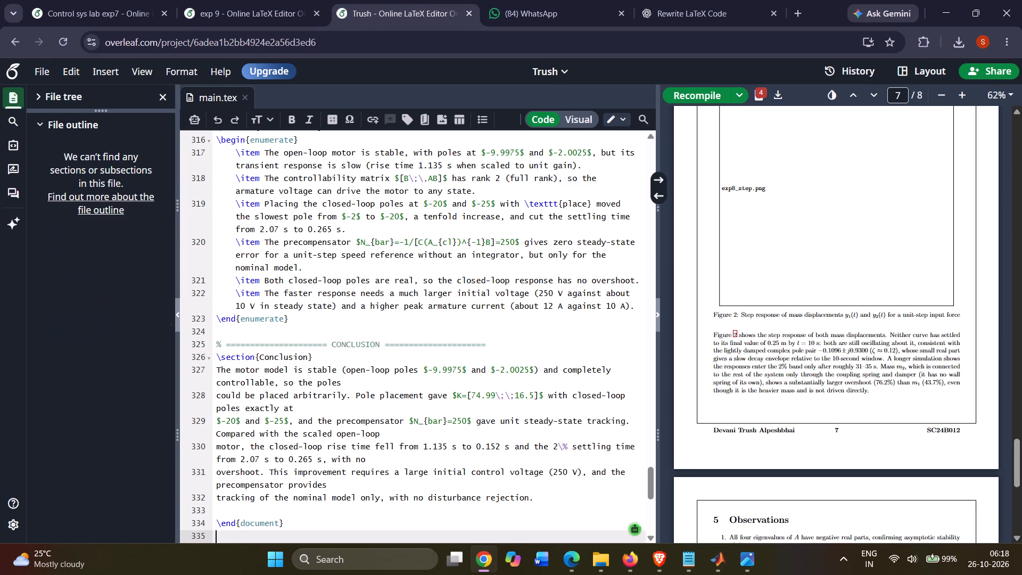
pyautogui.hotkey('ctrl', 's')
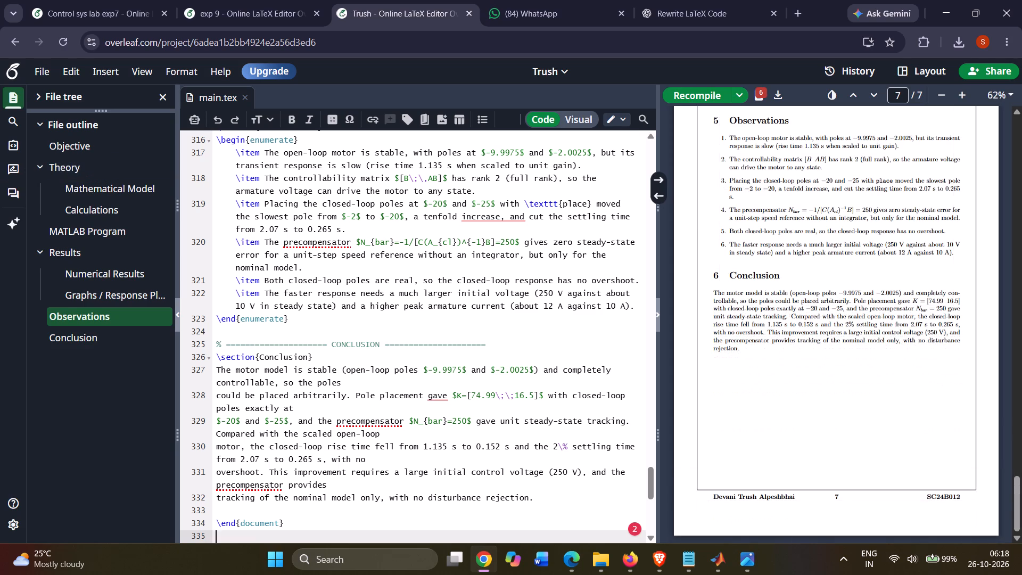
pyautogui.scroll(6, 464, 273)
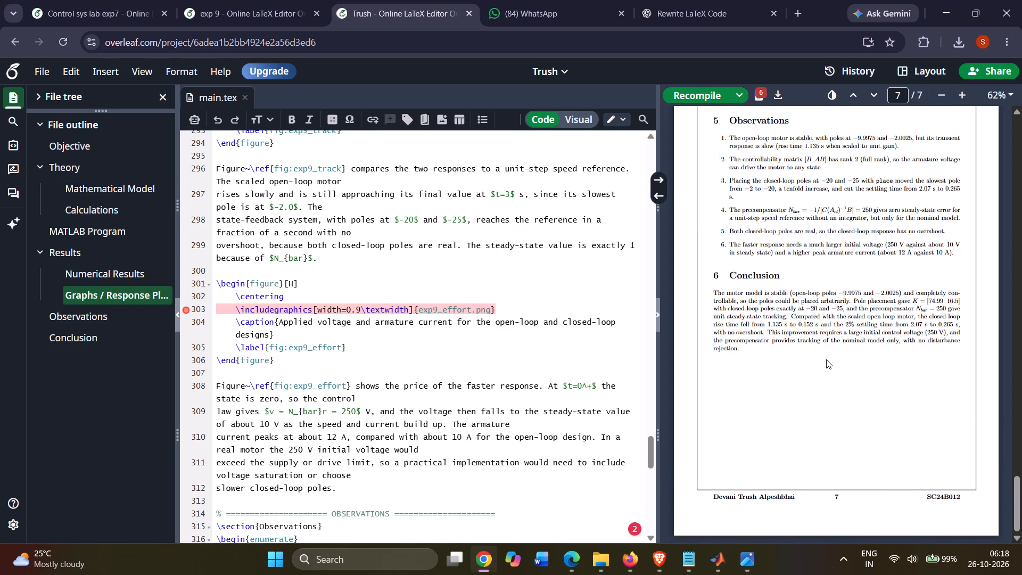
pyautogui.scroll(20, 828, 359)
pyautogui.scroll(20, 828, 359)
pyautogui.scroll(12, 828, 359)
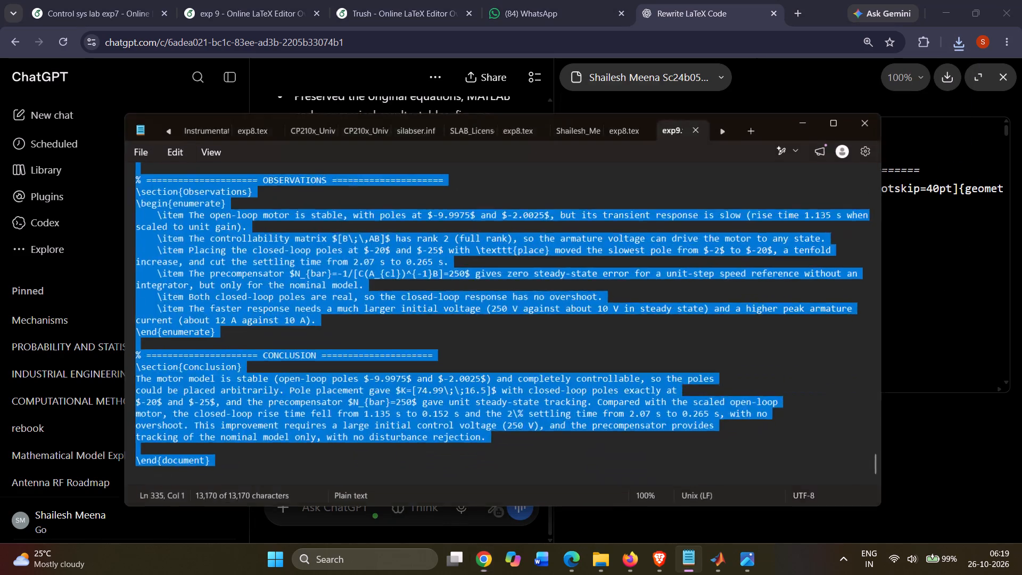
pyautogui.hotkey('ctrl', 'a')
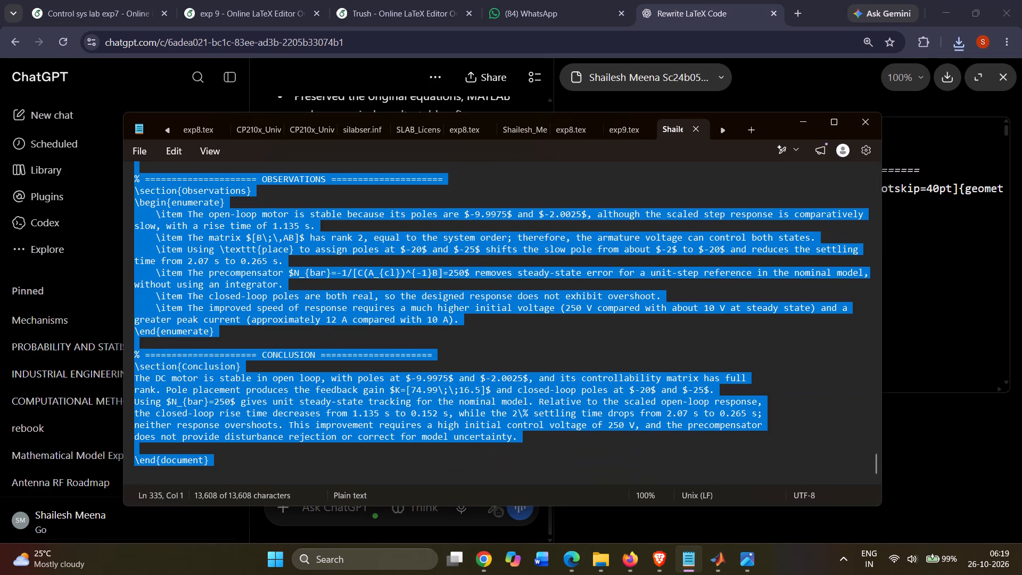
pyautogui.hotkey('ctrl', 'c')
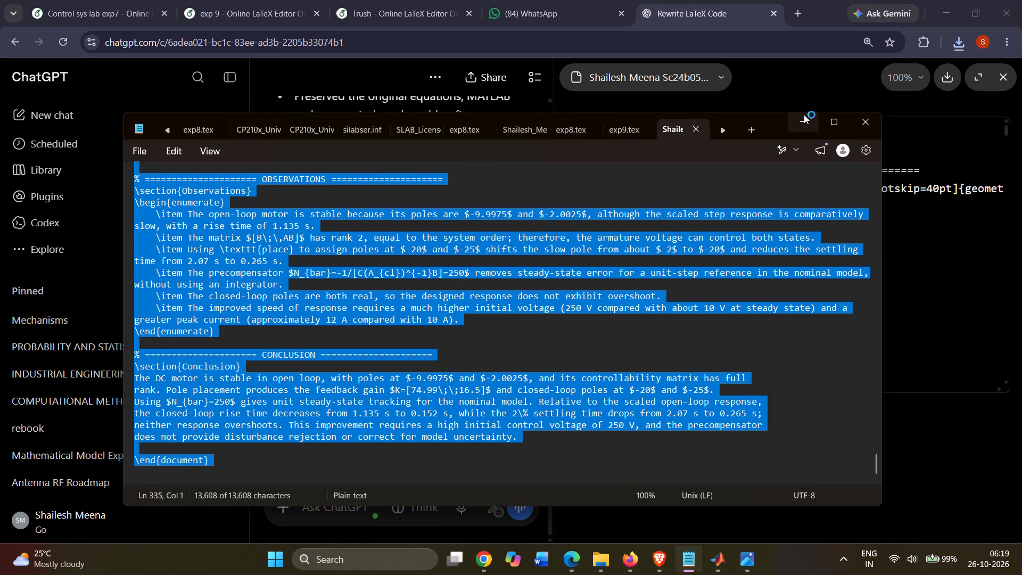
pyautogui.click(807, 118)
# In the Overleaf "exp 9" project, replace all of main.tex with the copied revised code and recompile the report.
pyautogui.click(279, 0)
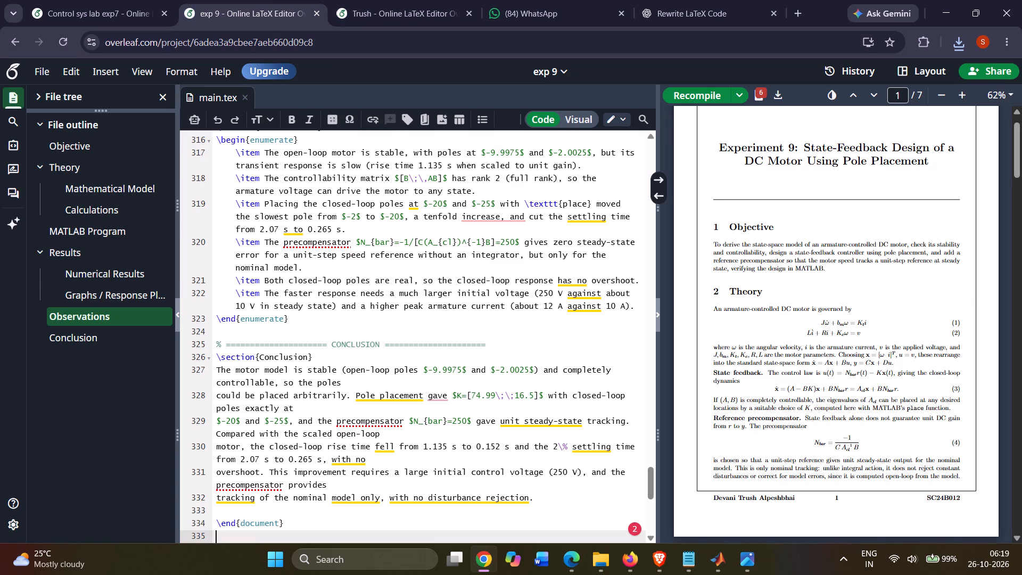
pyautogui.hotkey('ctrl', 'a')
pyautogui.press('BackSpace')
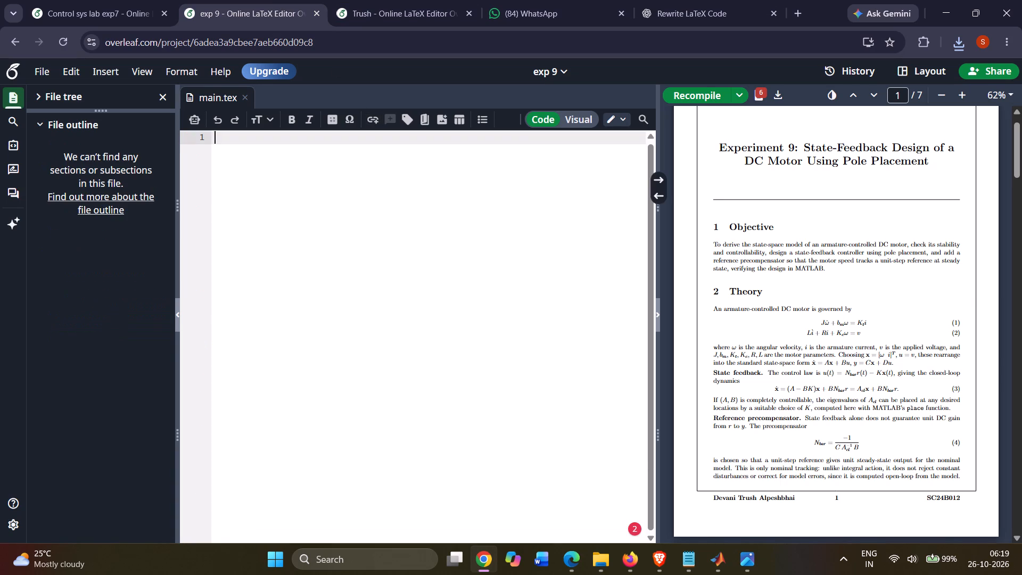
pyautogui.hotkey('ctrl', 'v')
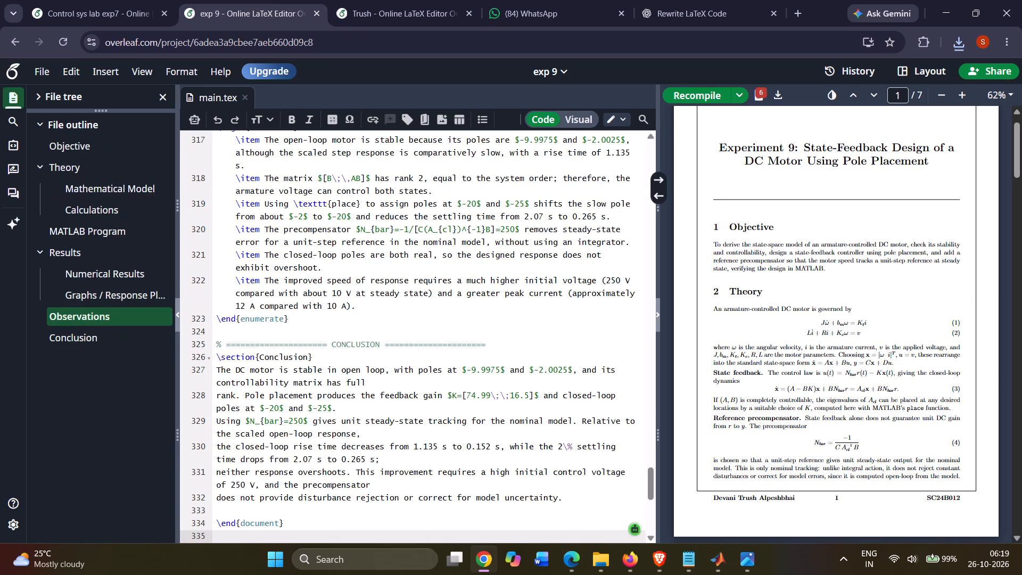
pyautogui.hotkey('ctrl', 's')
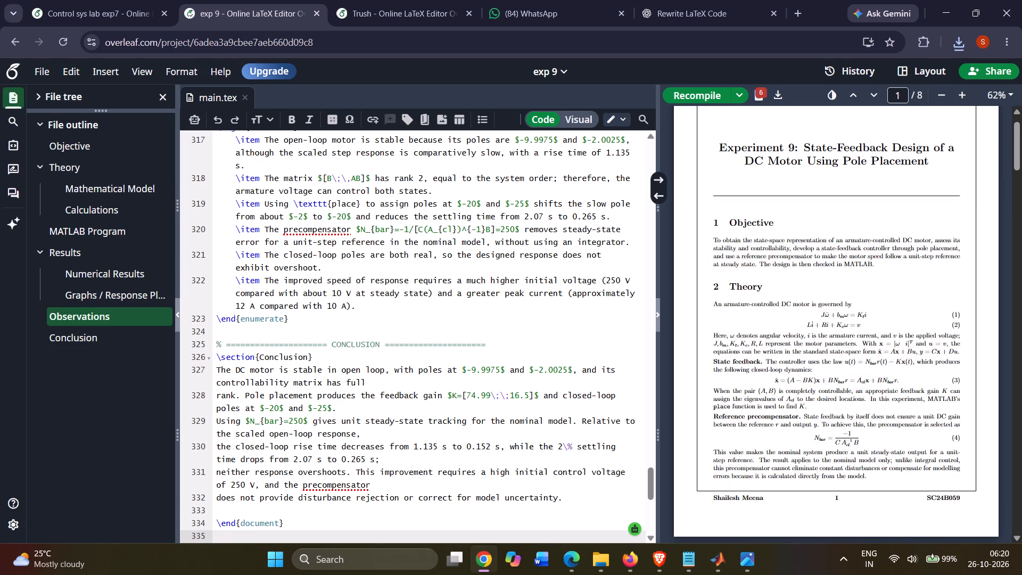
# Review the compiled report up to Graphs / Response Plots and delete the exp9_tracking.png figure block from main.tex.
pyautogui.scroll(-4, 887, 221)
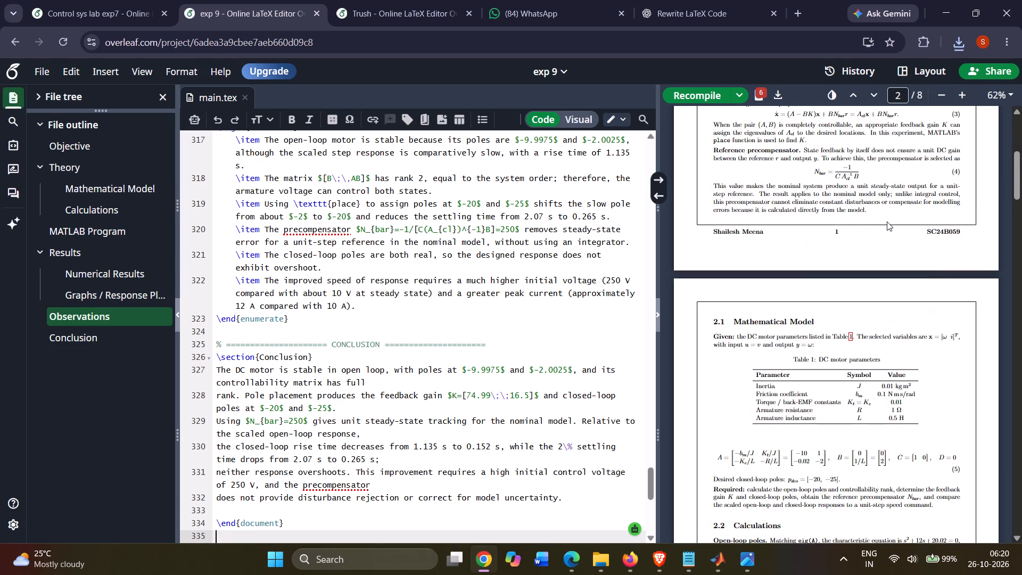
pyautogui.scroll(-12, 887, 221)
pyautogui.scroll(-7, 760, 231)
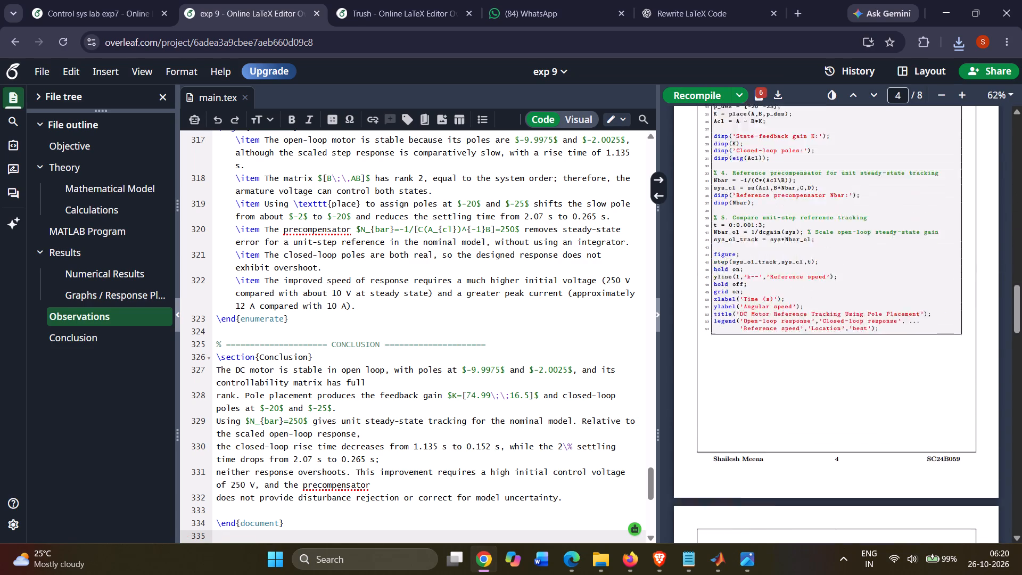
pyautogui.scroll(-9, 760, 231)
pyautogui.scroll(4, 760, 231)
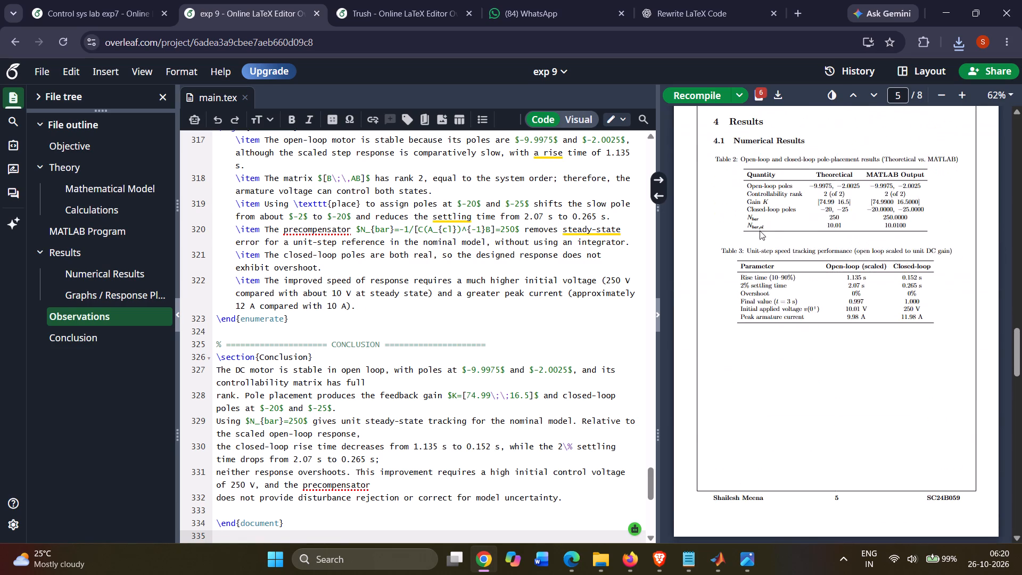
pyautogui.scroll(-6, 760, 231)
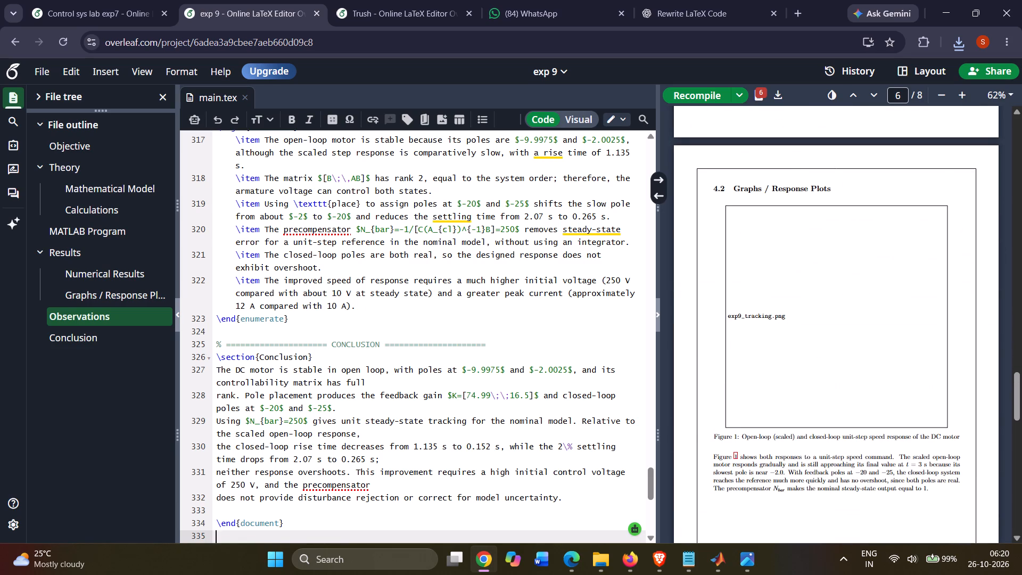
pyautogui.doubleClick(794, 432)
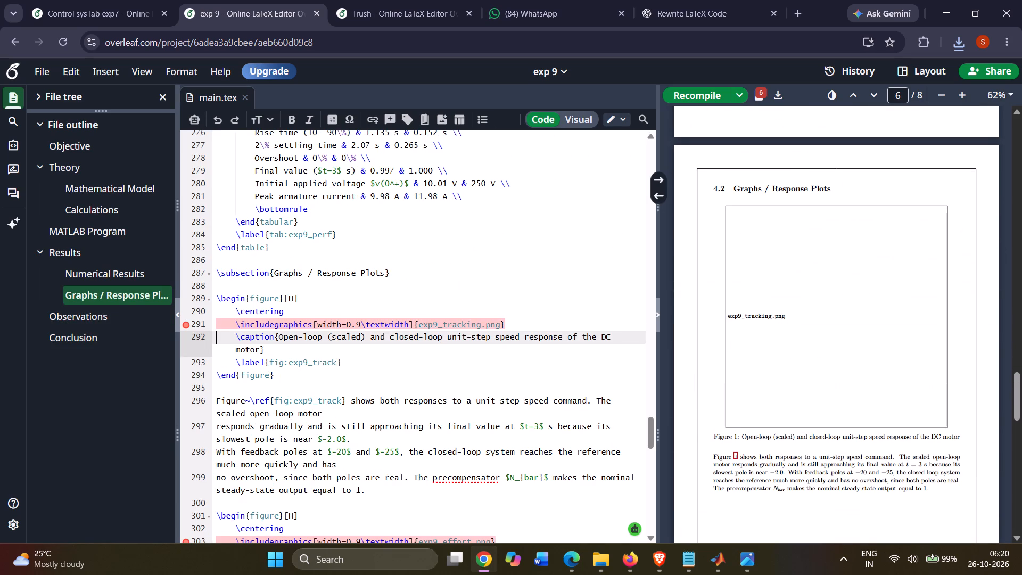
pyautogui.moveTo(217, 298); pyautogui.dragTo(264, 350)
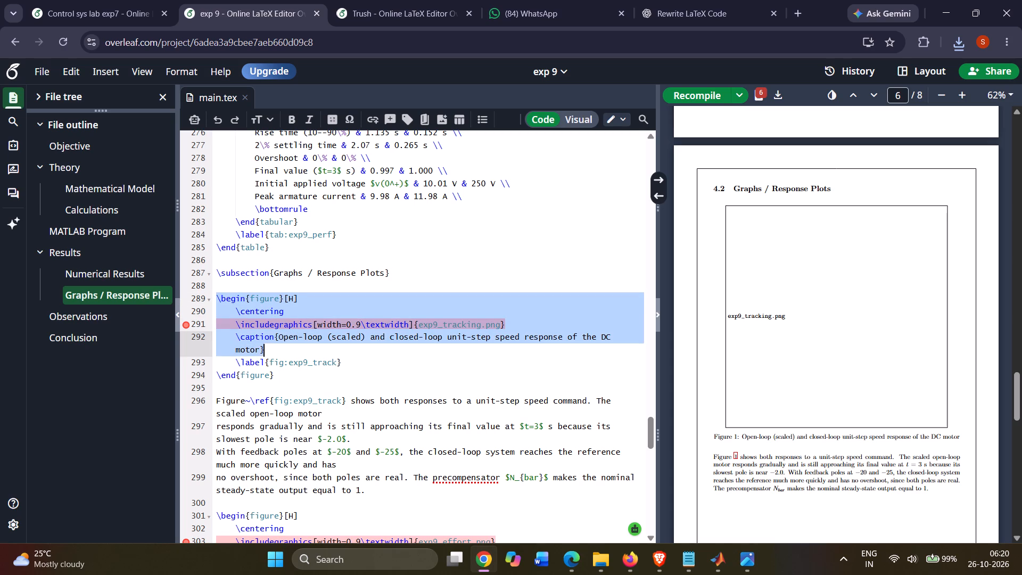
pyautogui.moveTo(264, 350); pyautogui.dragTo(281, 376)
pyautogui.press('BackSpace')
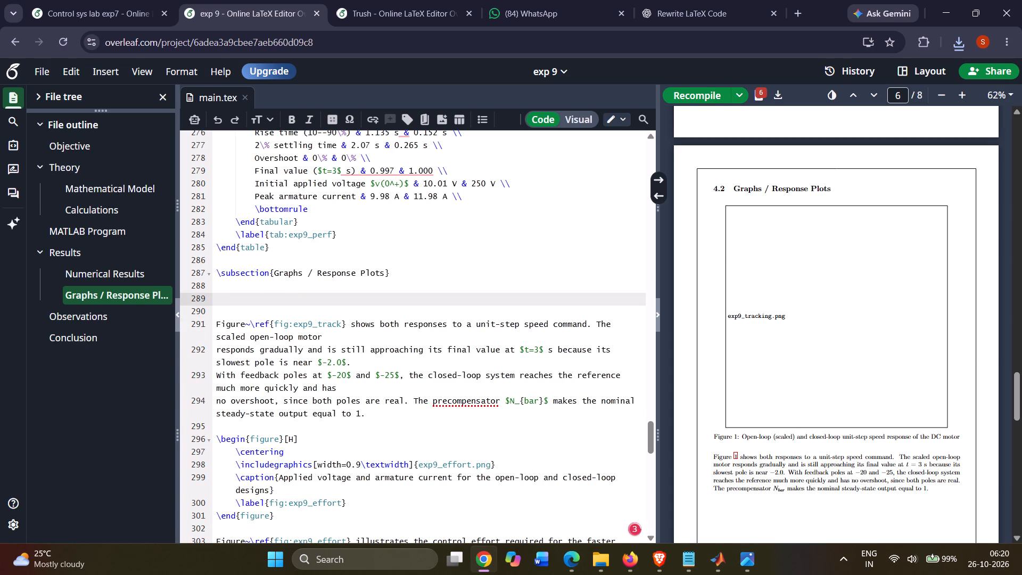
# In File Explorer's Exp9 folder, view exp9_effort and exp9_tracking and check them against the figures in the Overleaf source.
pyautogui.click(596, 562)
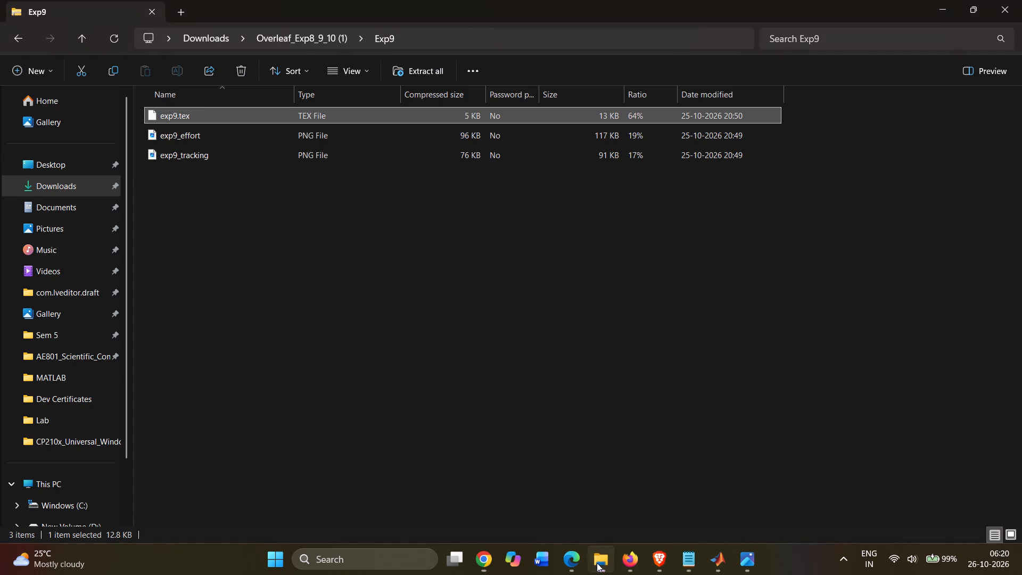
pyautogui.doubleClick(261, 143)
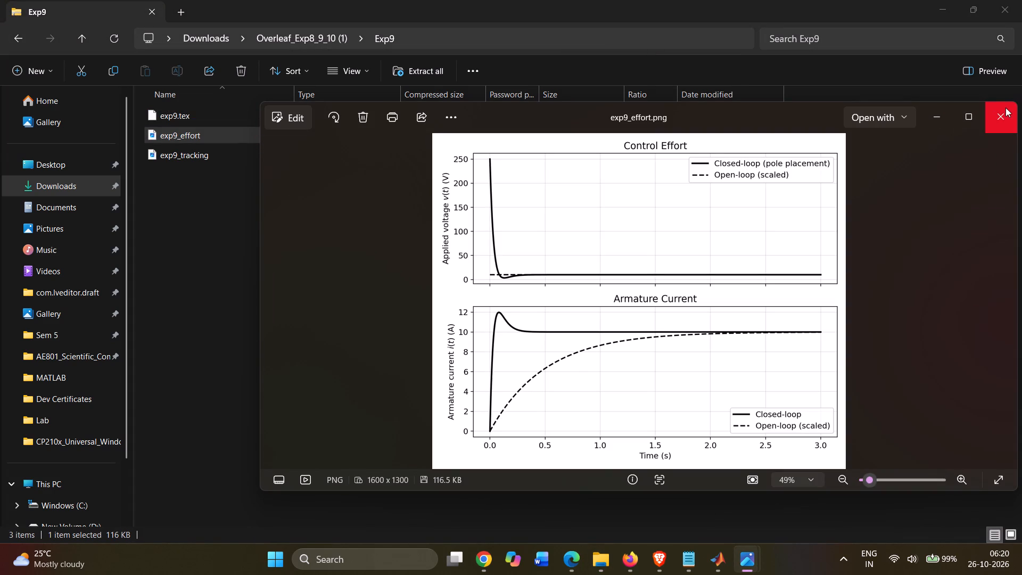
pyautogui.click(1005, 110)
pyautogui.doubleClick(343, 153)
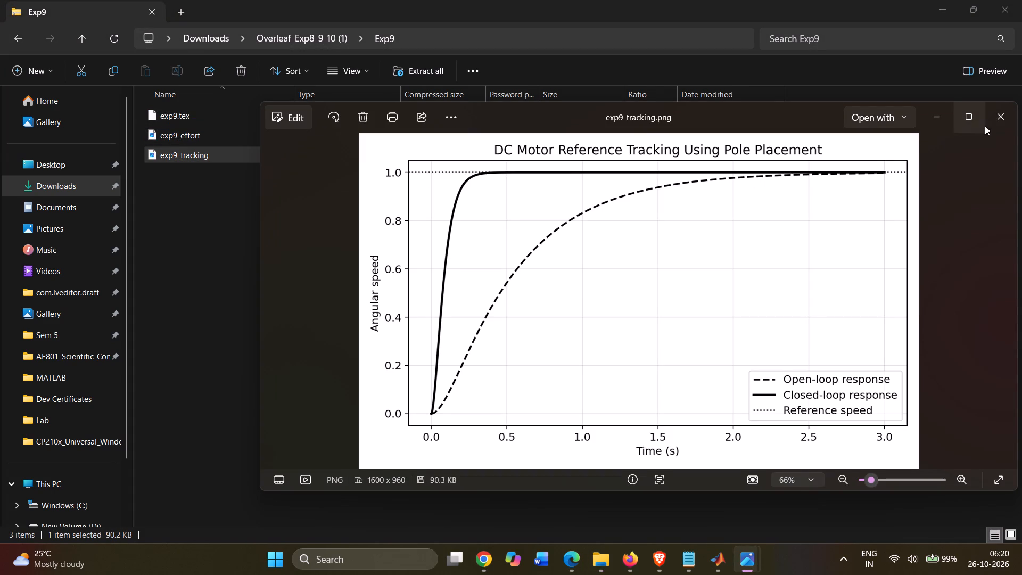
pyautogui.click(1011, 119)
pyautogui.doubleClick(301, 134)
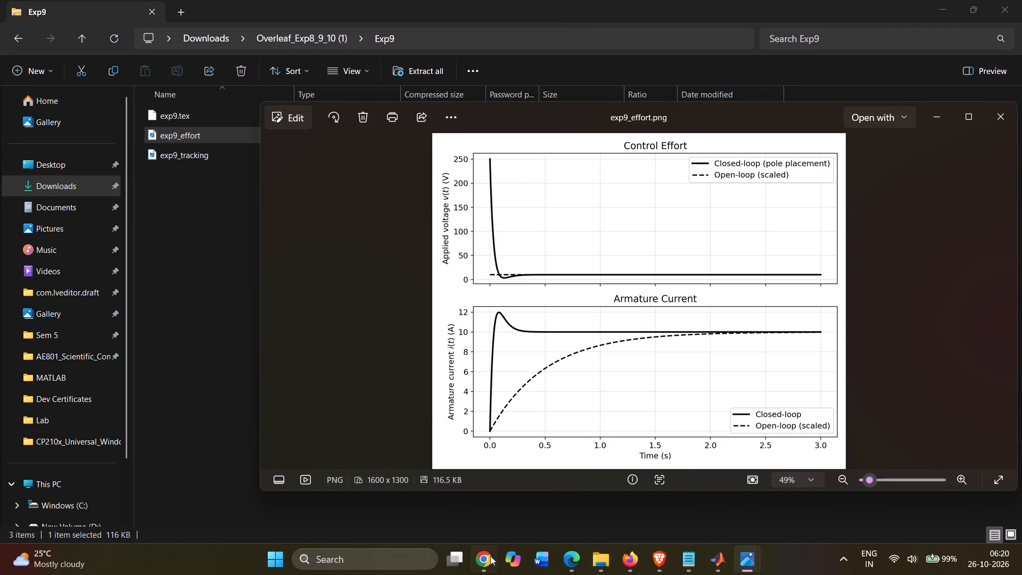
pyautogui.click(489, 556)
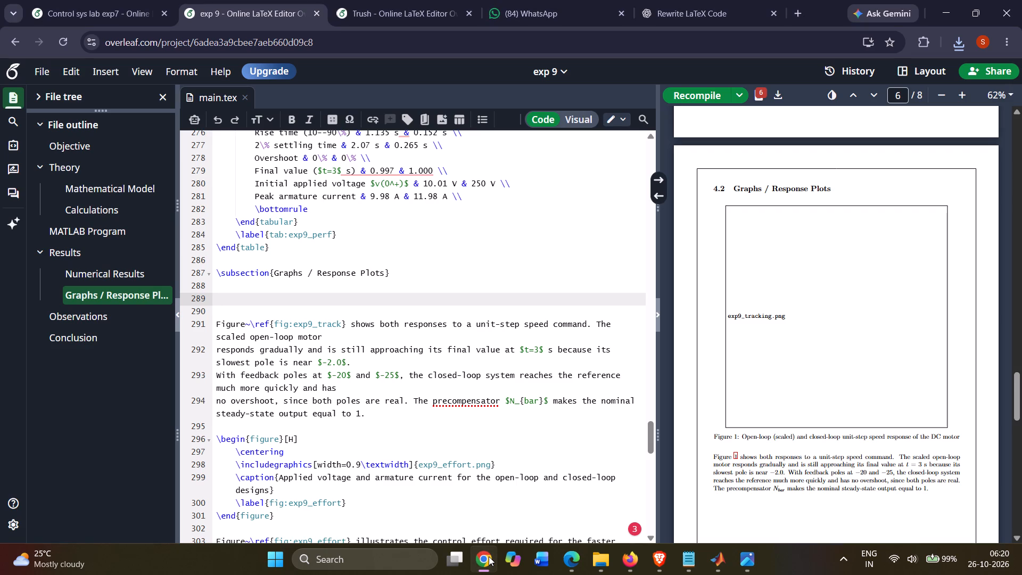
pyautogui.click(489, 556)
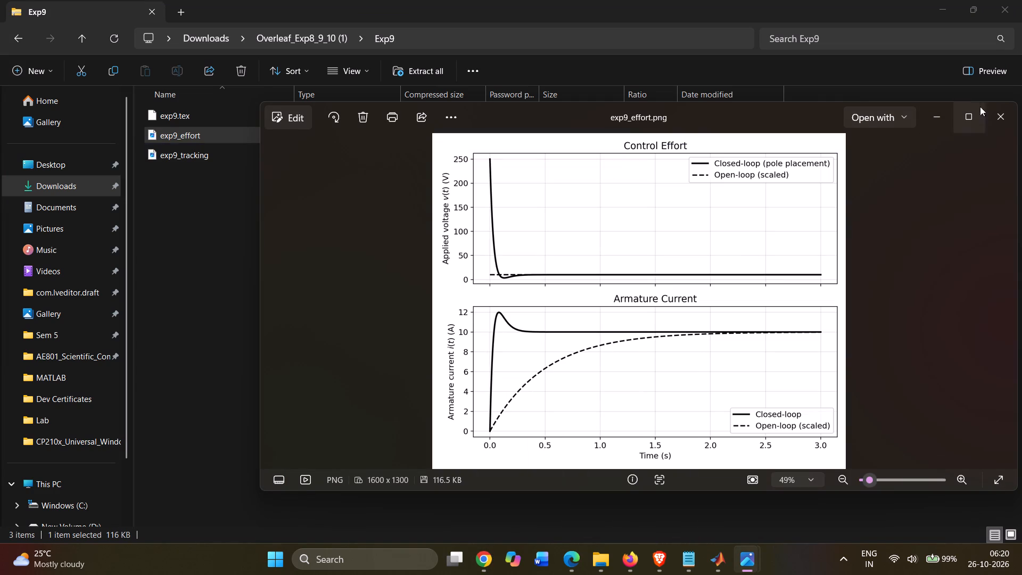
pyautogui.click(998, 117)
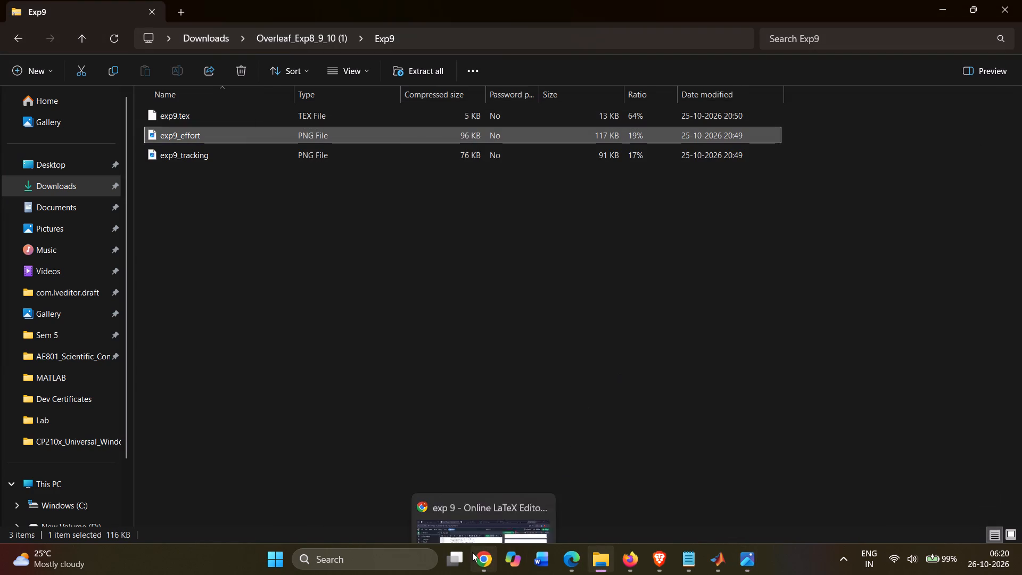
pyautogui.click(482, 552)
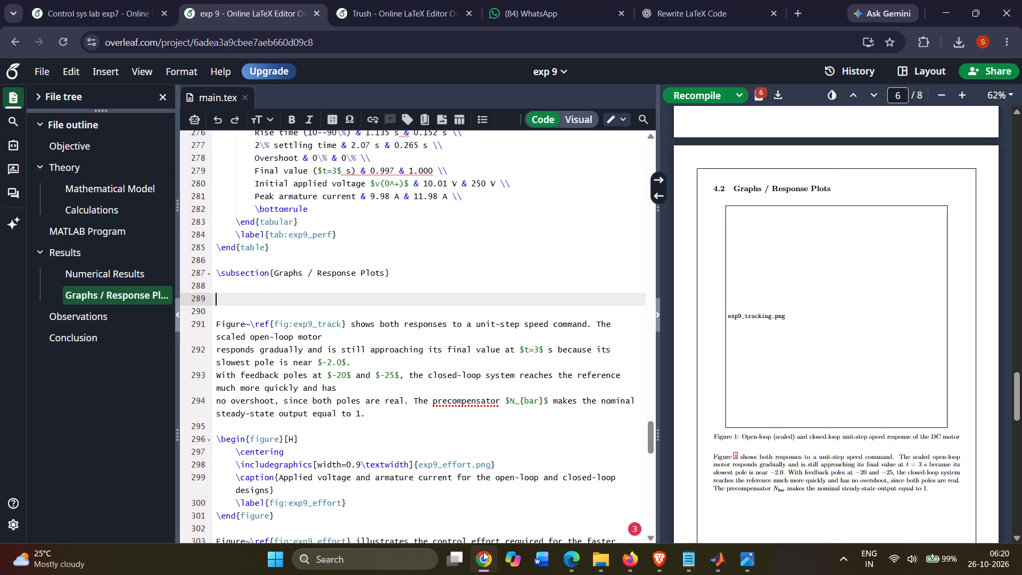
pyautogui.click(483, 552)
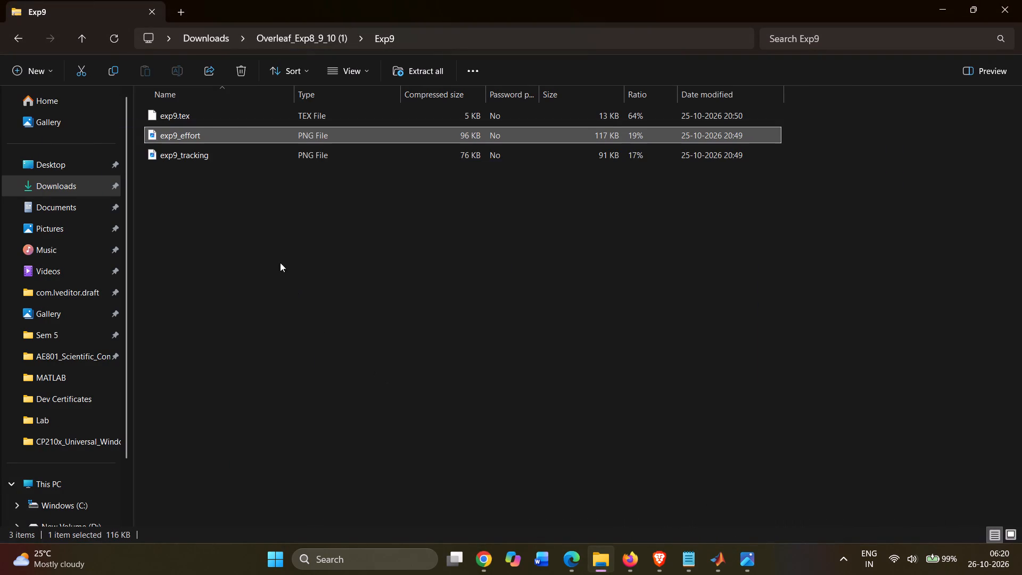
# Open exp9_tracking from the Exp9 folder and copy the image in Photos.
pyautogui.doubleClick(213, 147)
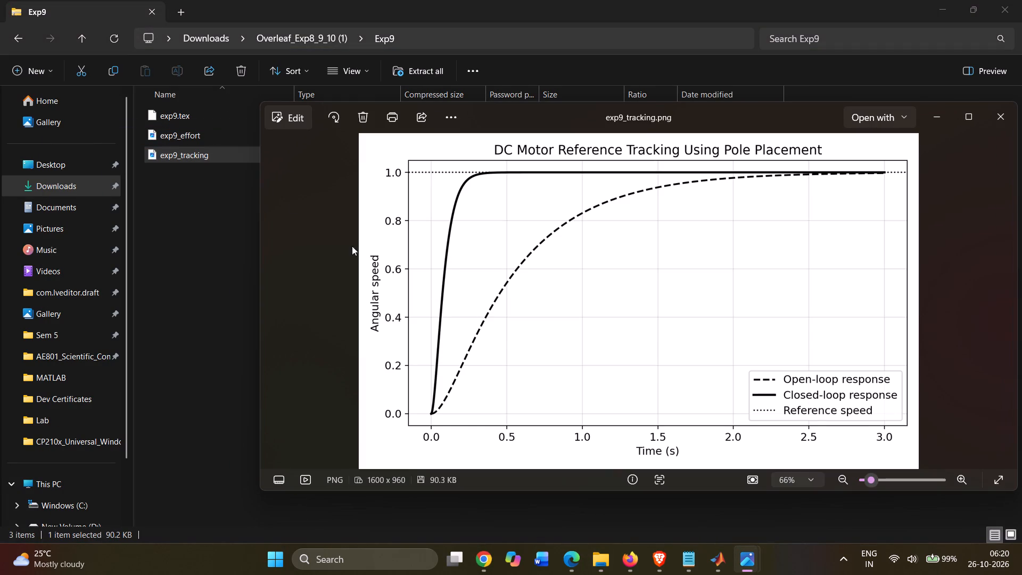
pyautogui.rightClick(606, 220)
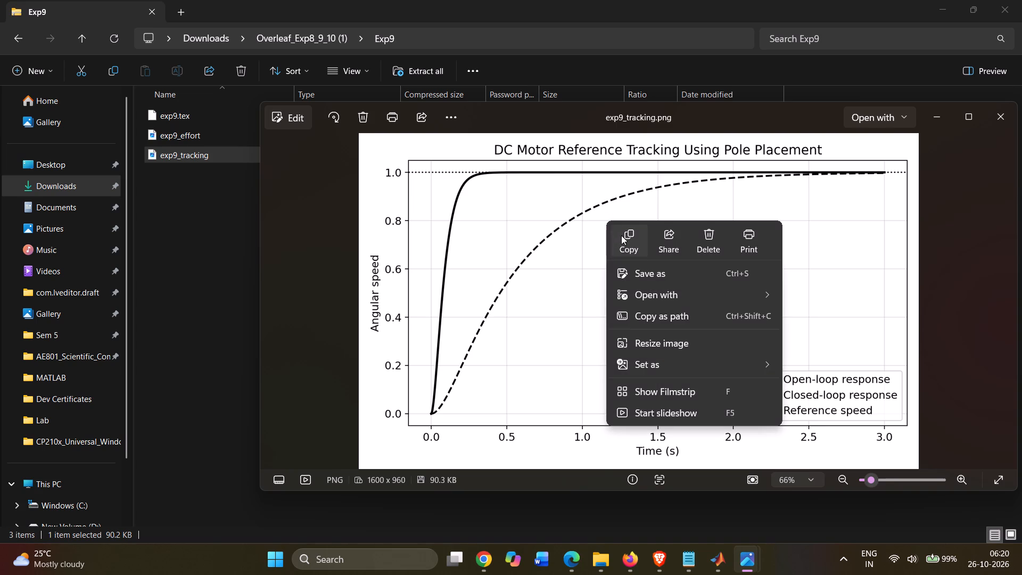
pyautogui.click(636, 239)
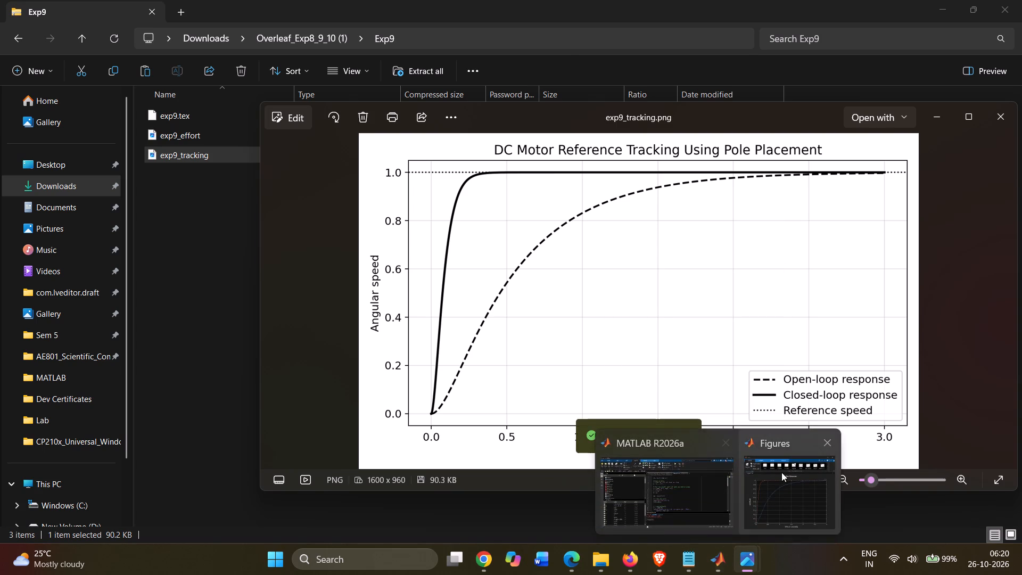
# Bring up the MATLAB step response figure to compare it with the exp9_tracking image, and close the figure.
pyautogui.click(781, 472)
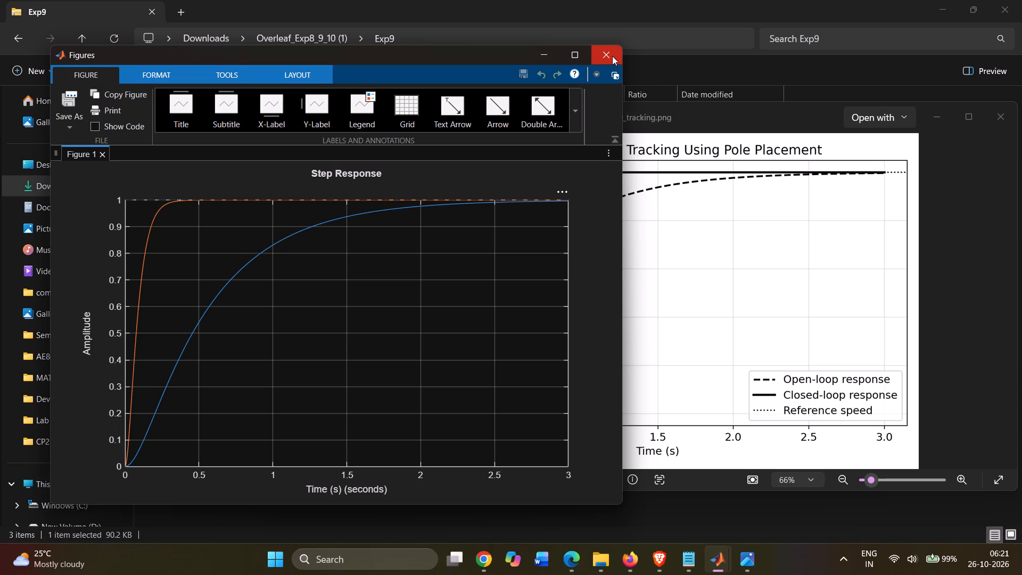
pyautogui.click(604, 56)
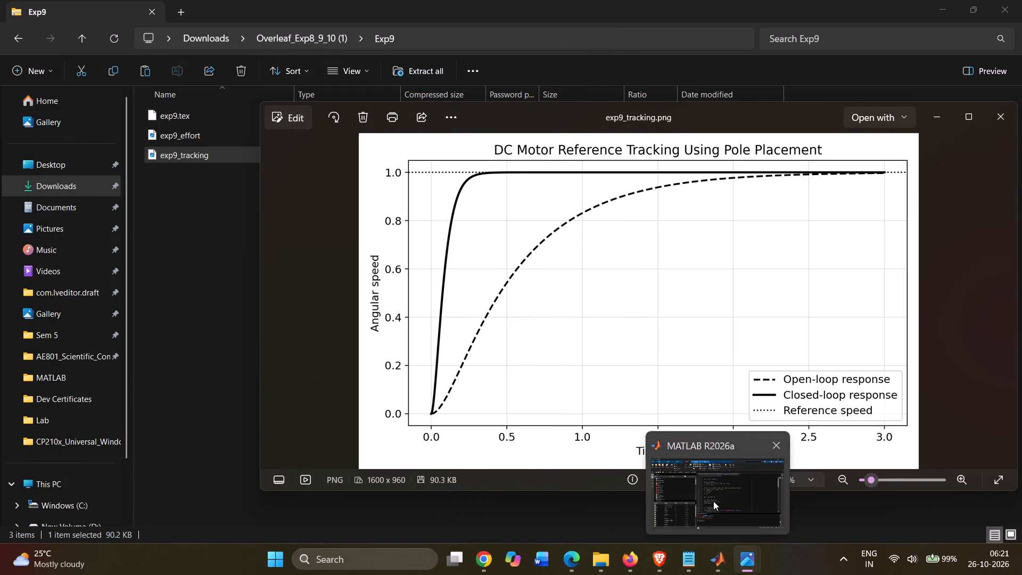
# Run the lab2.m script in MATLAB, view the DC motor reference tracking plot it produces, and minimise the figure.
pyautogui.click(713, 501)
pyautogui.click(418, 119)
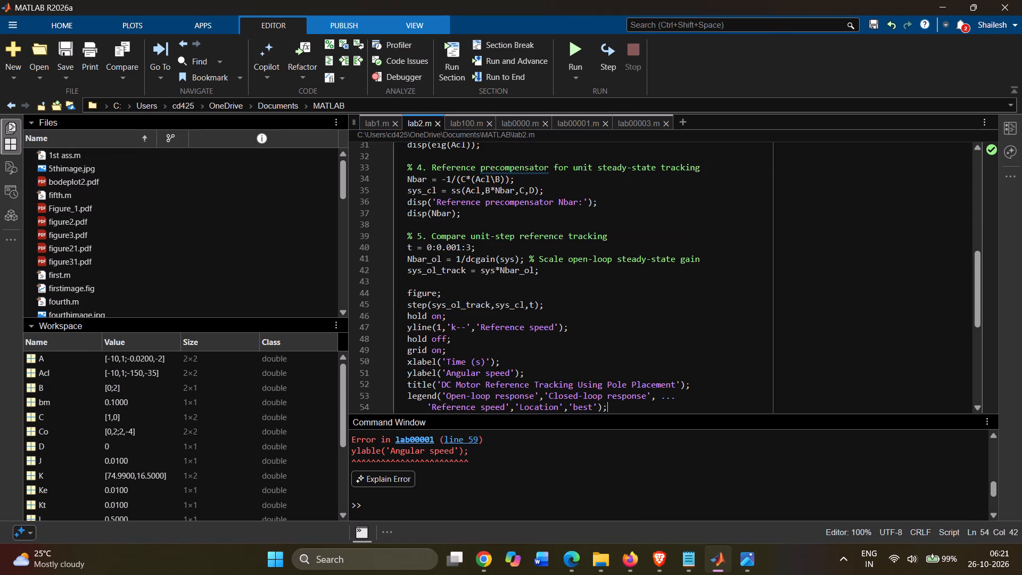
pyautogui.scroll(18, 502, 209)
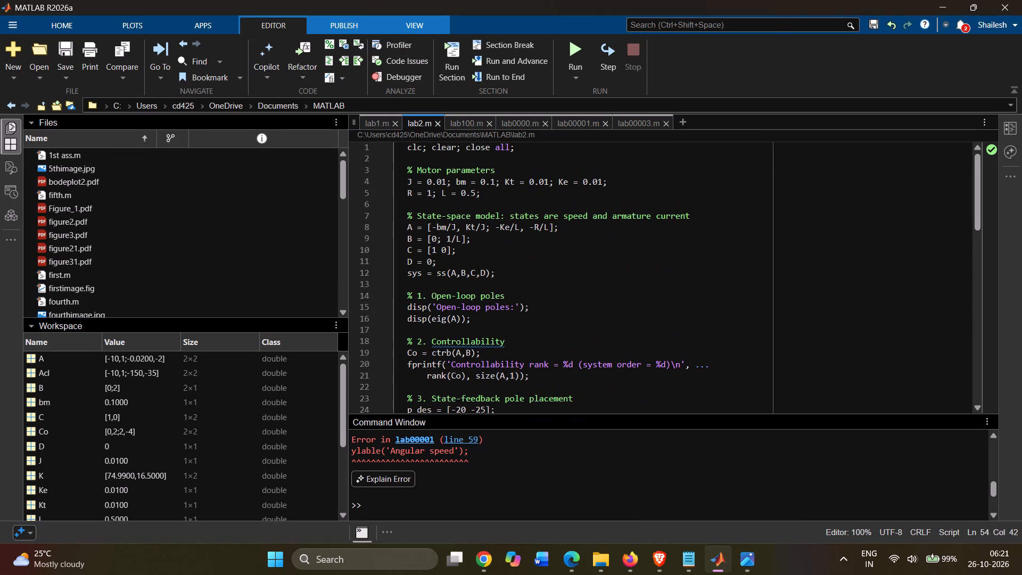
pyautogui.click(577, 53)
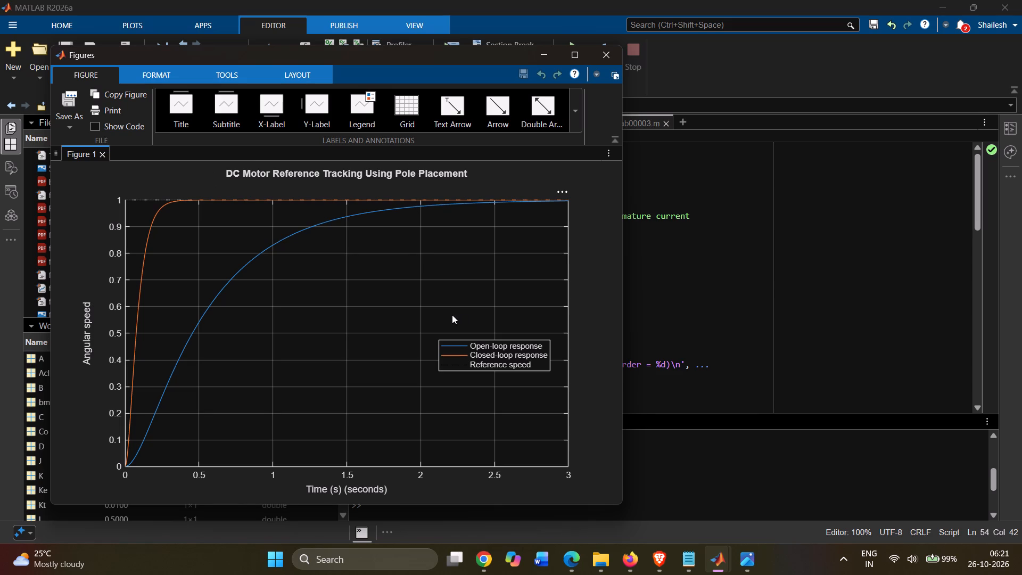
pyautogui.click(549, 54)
# Check the exp9_effort image in the Exp9 folder against the figure blocks under Graphs / Response Plots in Overleaf's main.tex.
pyautogui.click(491, 547)
pyautogui.click(489, 557)
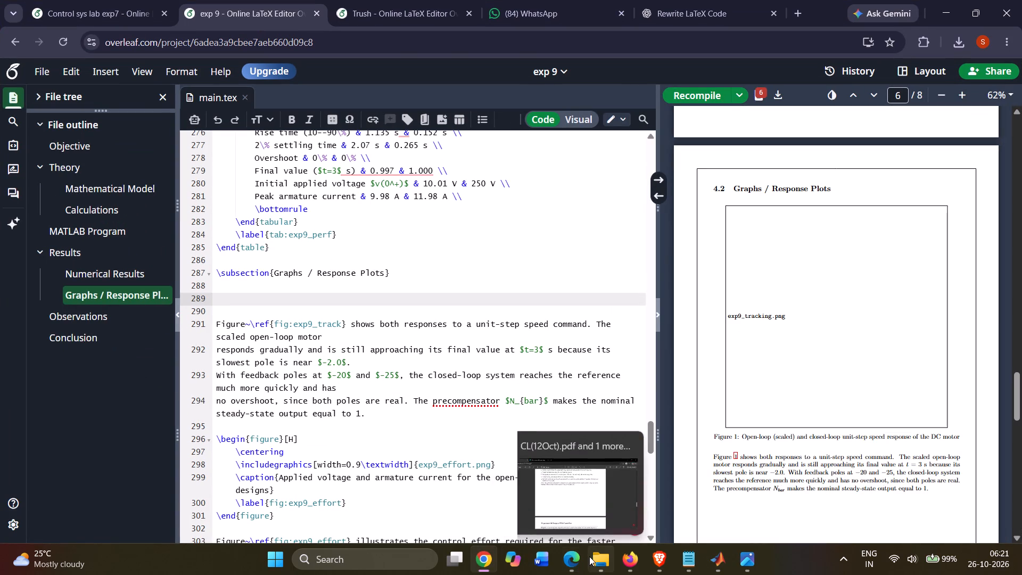
pyautogui.click(590, 556)
pyautogui.click(200, 143)
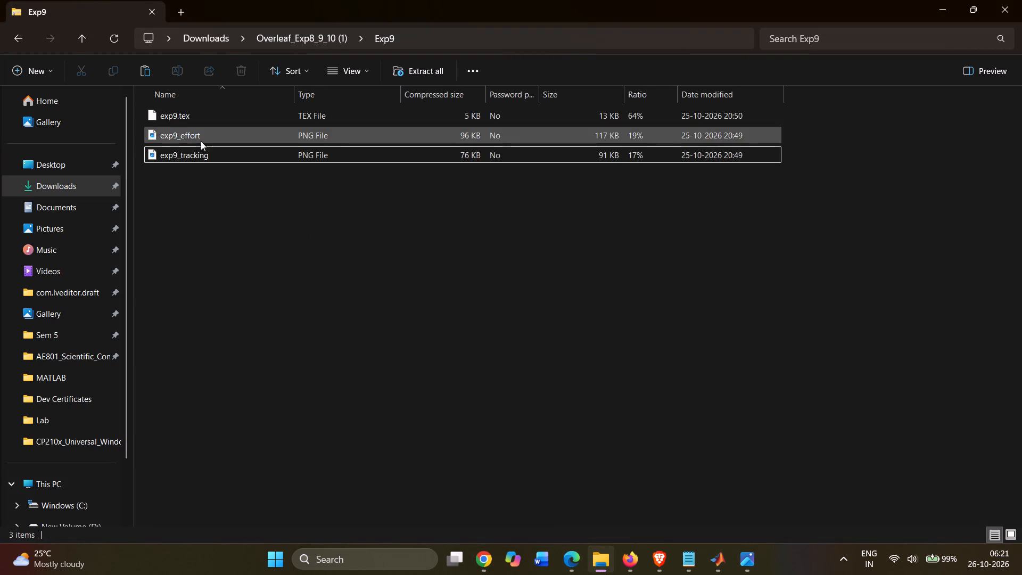
pyautogui.doubleClick(201, 138)
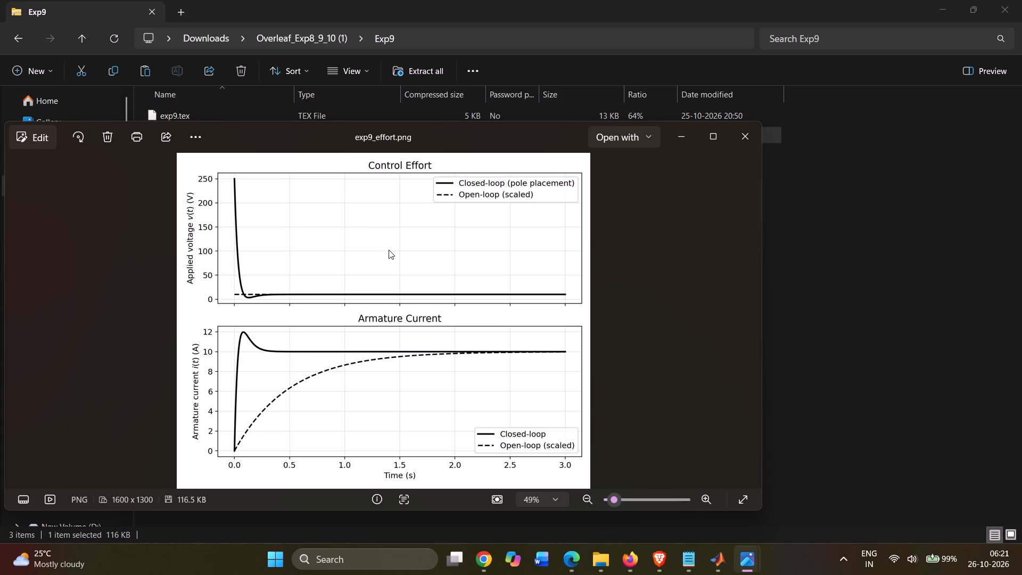
pyautogui.click(681, 140)
pyautogui.click(492, 572)
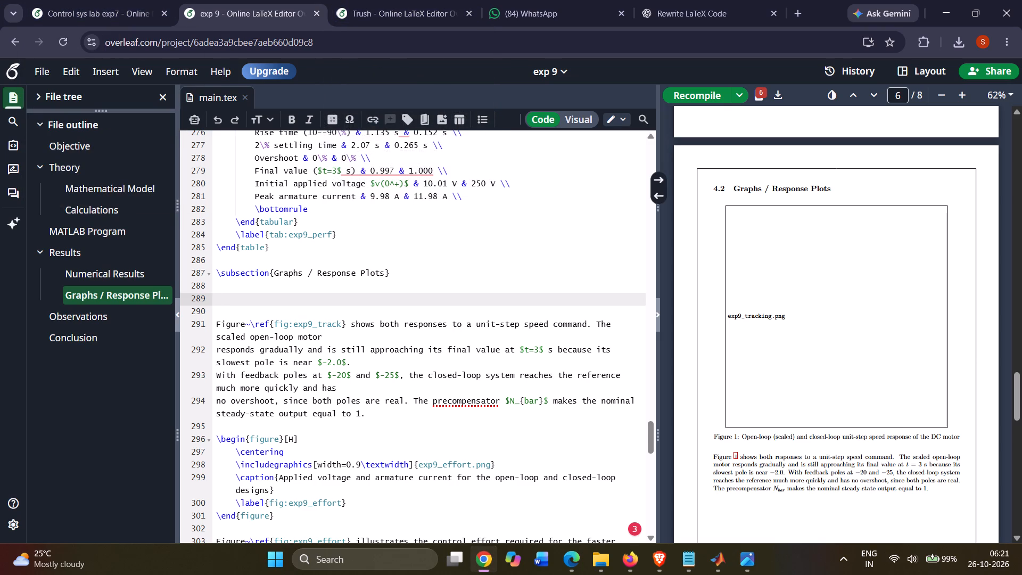
pyautogui.click(614, 562)
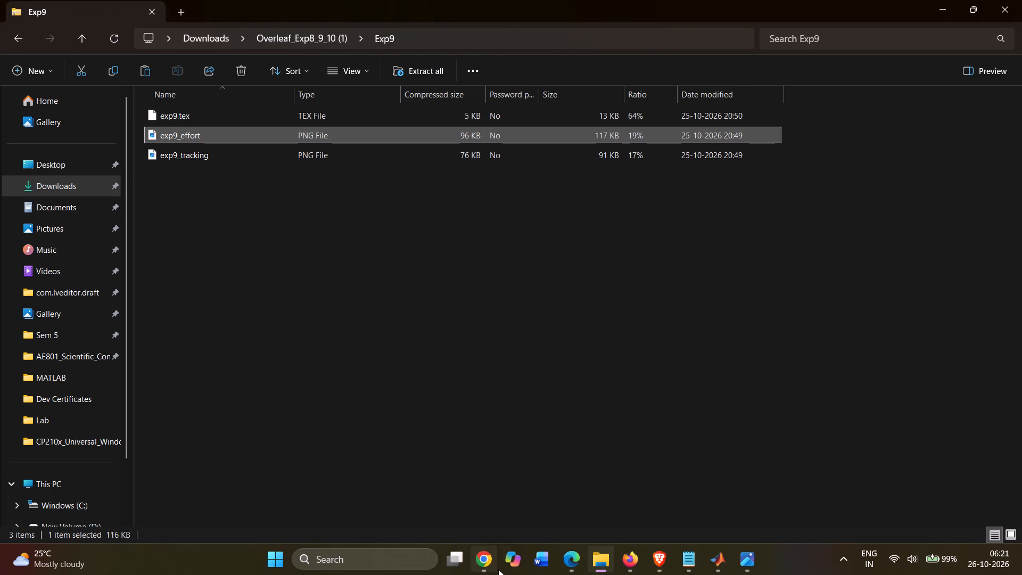
pyautogui.click(576, 562)
pyautogui.scroll(2, 360, 161)
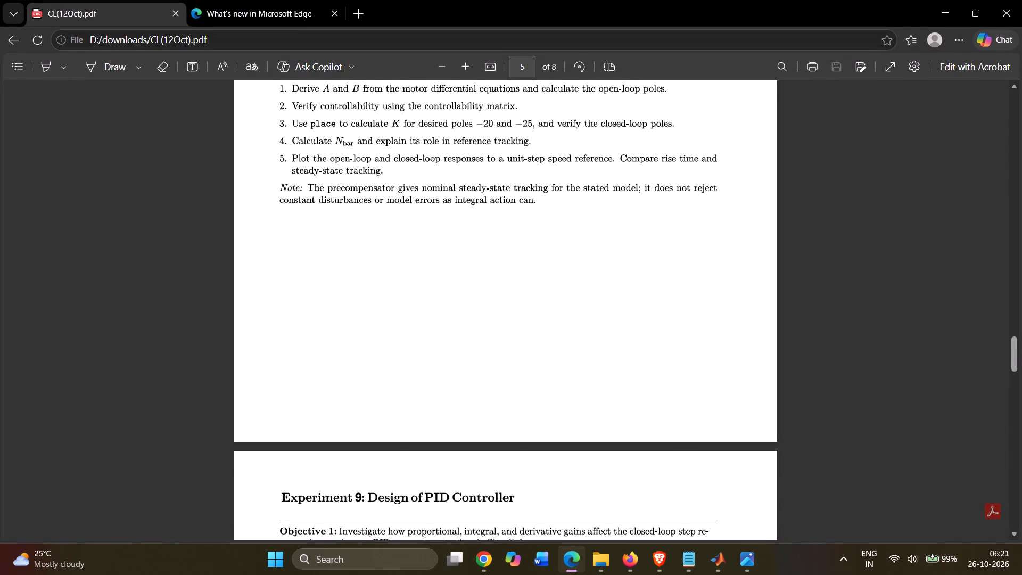
pyautogui.scroll(15, 360, 161)
pyautogui.scroll(7, 360, 160)
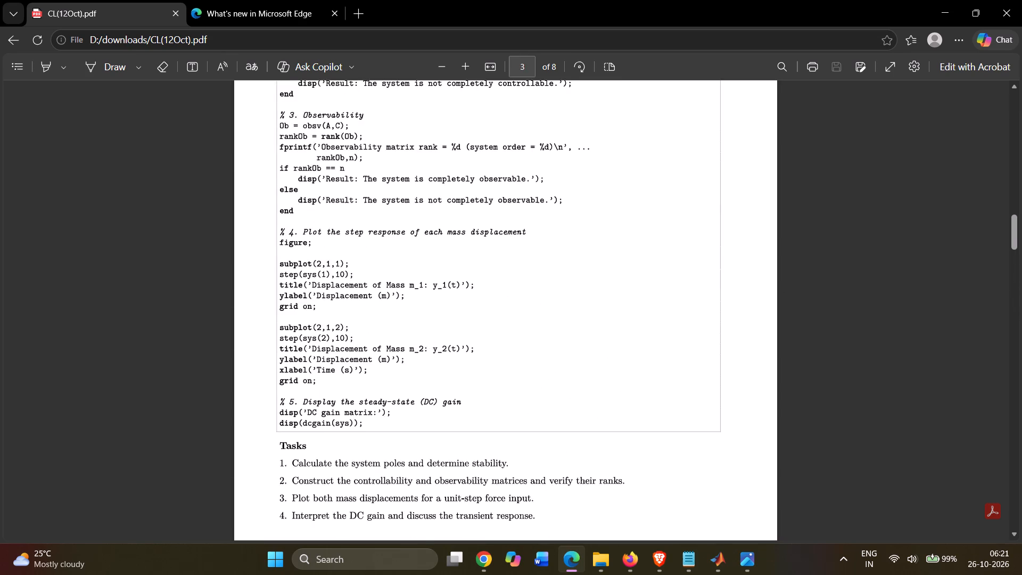
pyautogui.scroll(7, 367, 161)
pyautogui.scroll(-16, 375, 162)
pyautogui.scroll(-5, 376, 159)
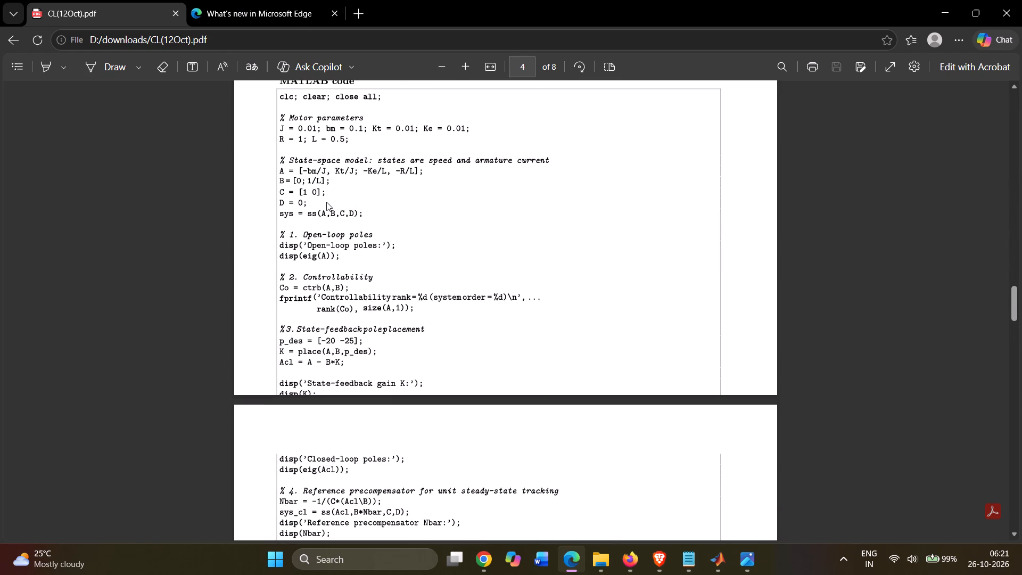
pyautogui.scroll(-3, 328, 211)
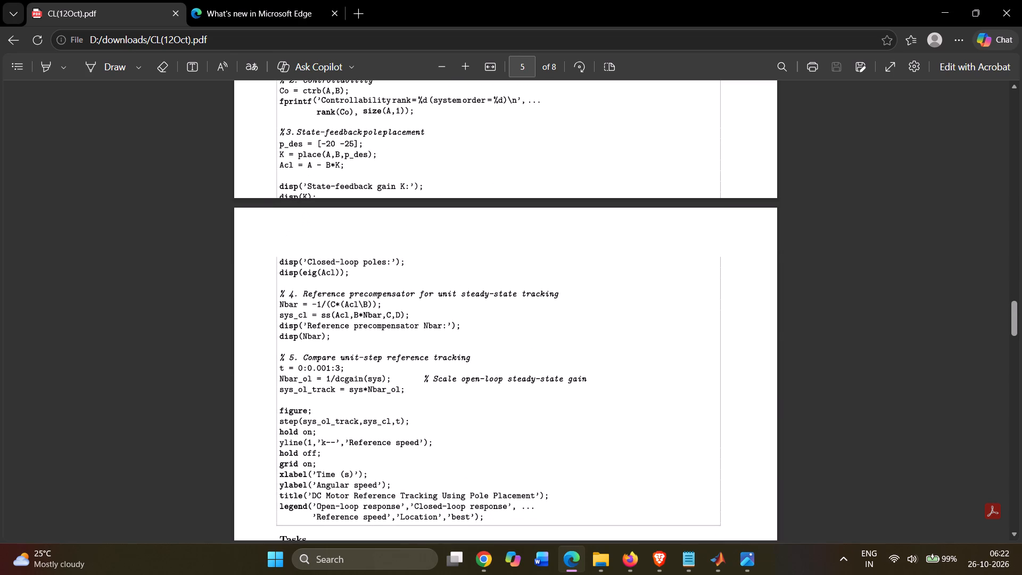
pyautogui.scroll(2, 329, 209)
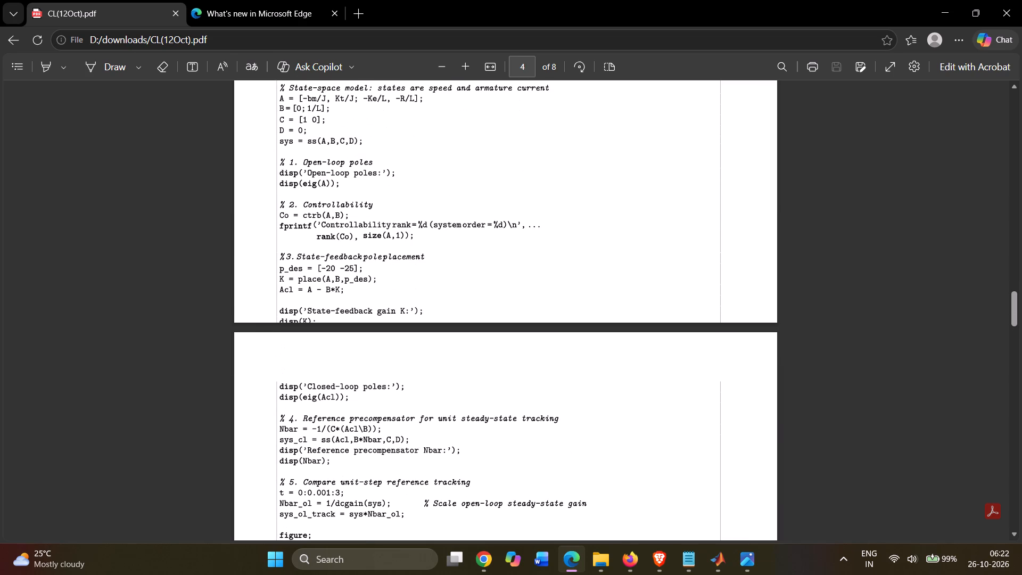
pyautogui.scroll(-3, 337, 217)
pyautogui.scroll(4, 337, 217)
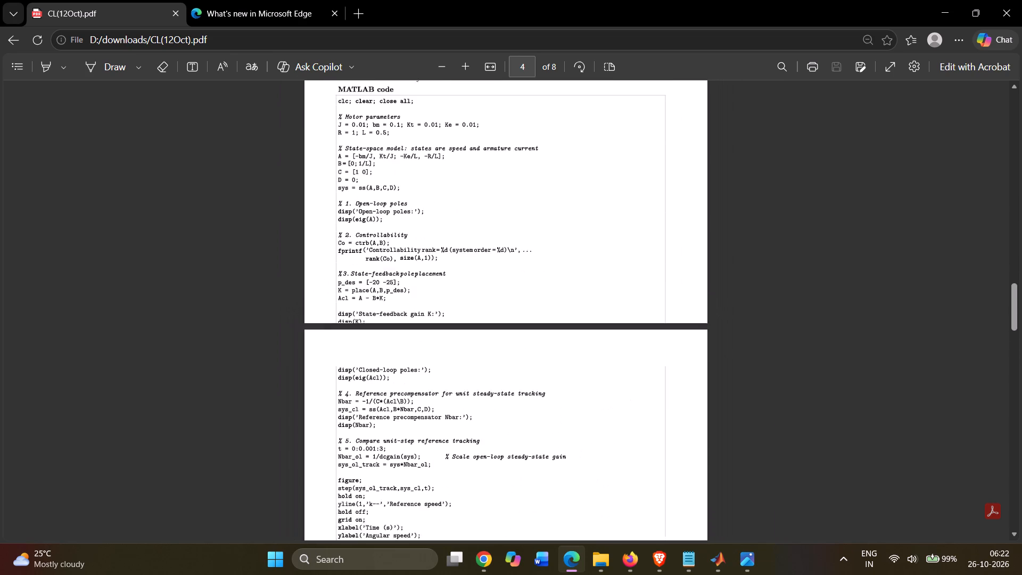
pyautogui.scroll(3, 337, 217)
pyautogui.scroll(-2, 337, 217)
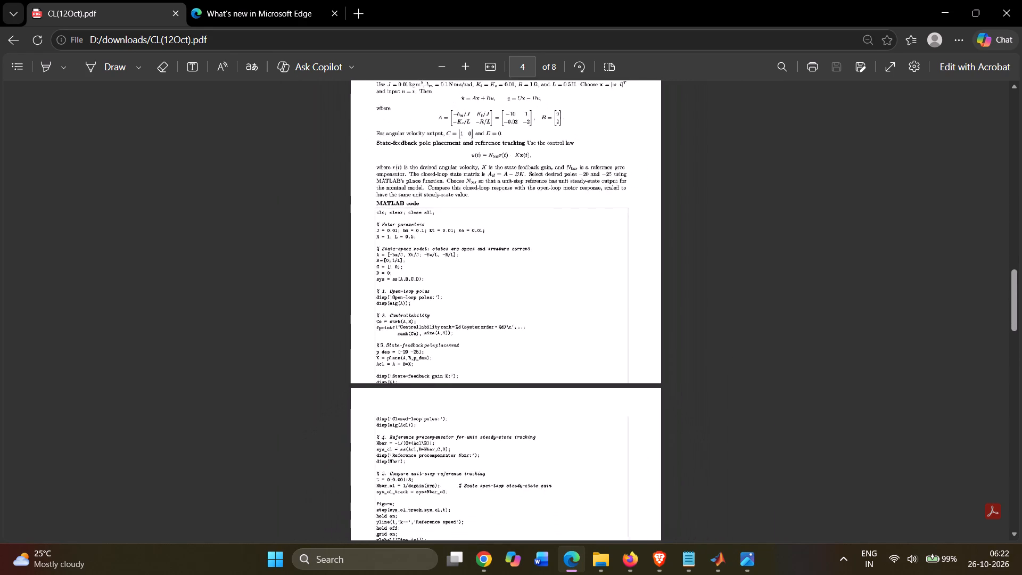
pyautogui.scroll(-2, 337, 217)
pyautogui.scroll(1, 337, 217)
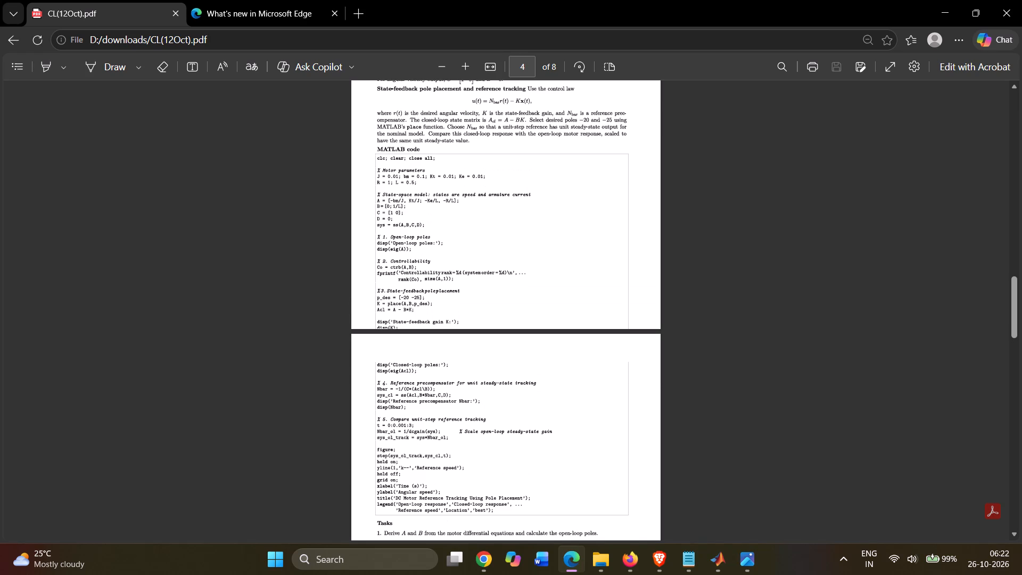
pyautogui.press('Print')
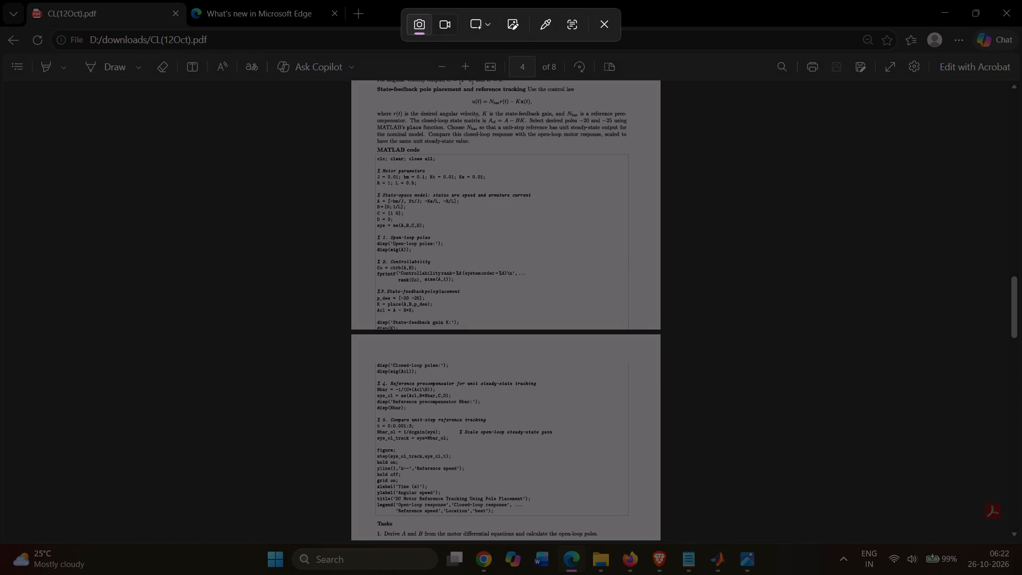
pyautogui.moveTo(366, 149); pyautogui.dragTo(649, 532)
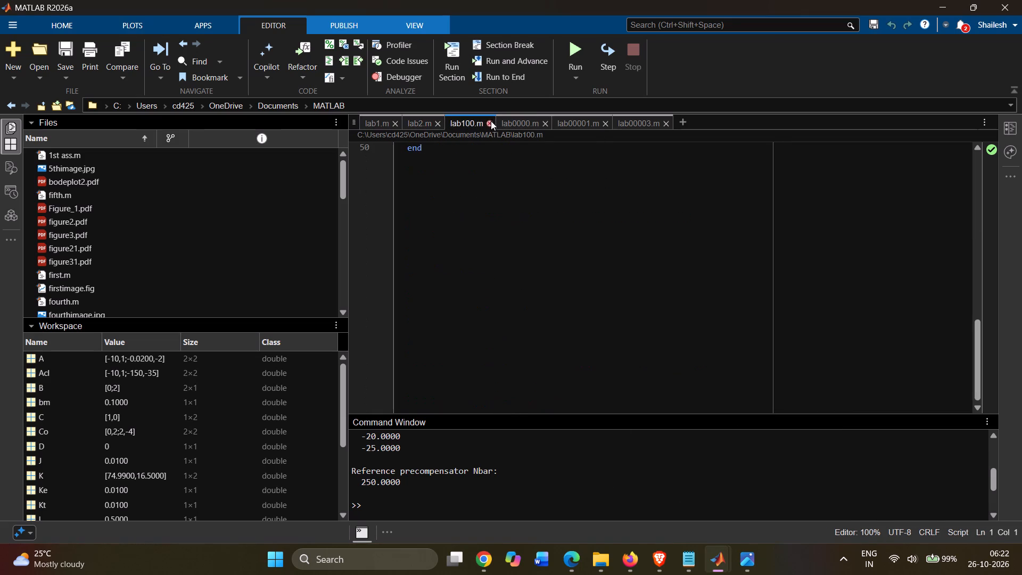
pyautogui.click(515, 118)
pyautogui.scroll(10, 472, 179)
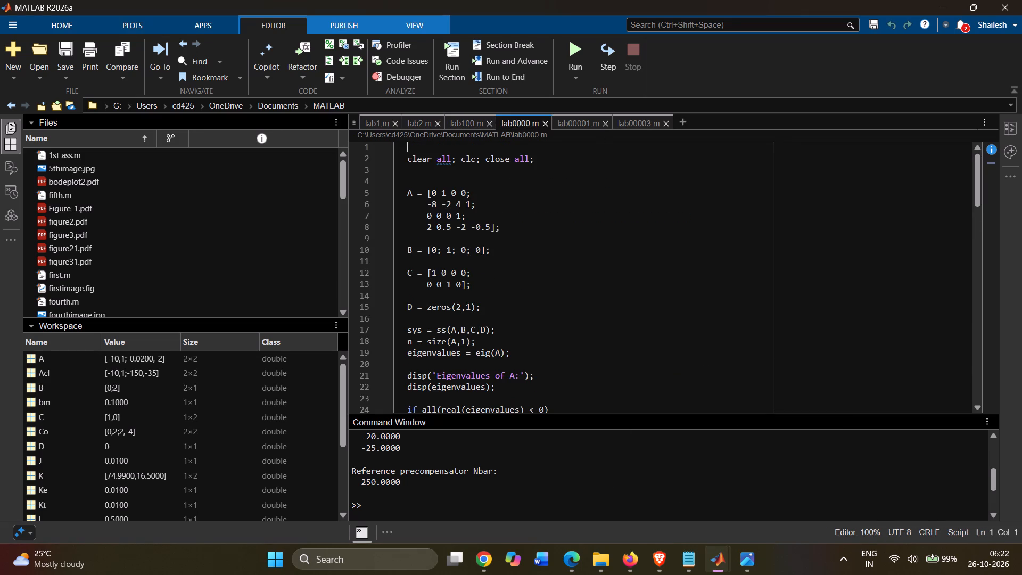
pyautogui.hotkey('ctrl', 'a')
pyautogui.press('BackSpace')
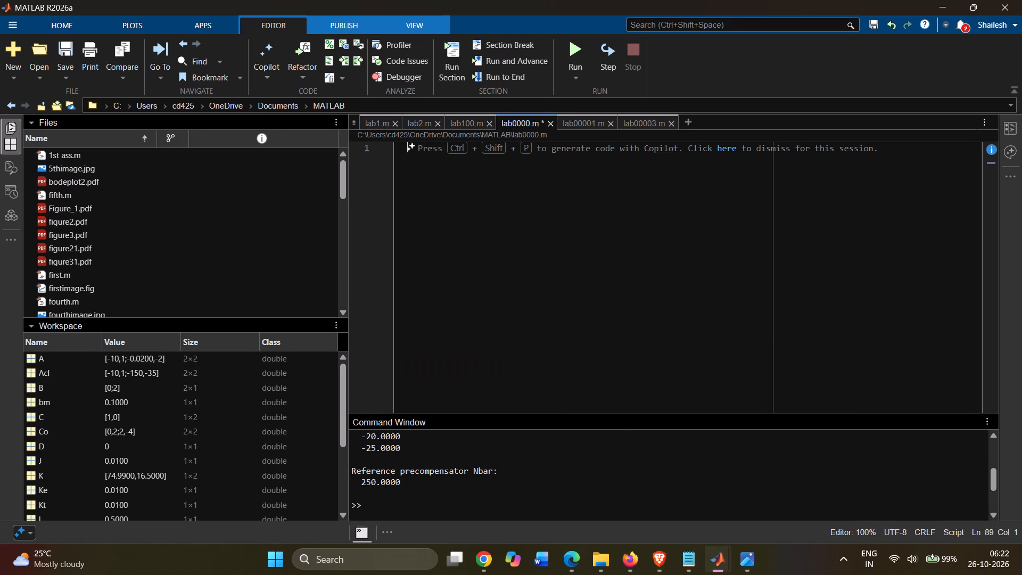
pyautogui.hotkey('ctrl', 'v')
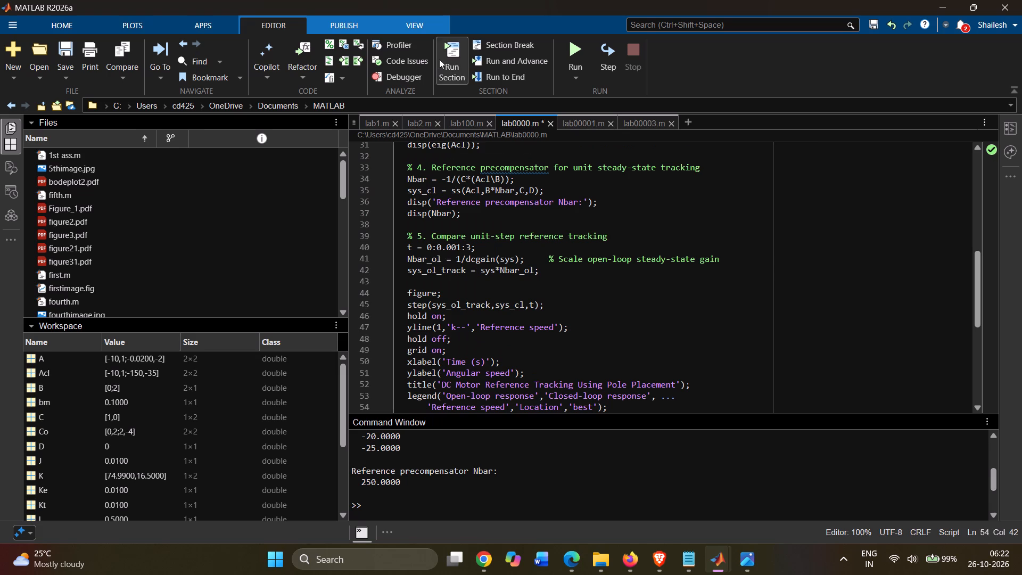
# Run lab0000.m to plot the open-loop and closed-loop DC motor reference tracking responses.
pyautogui.click(578, 45)
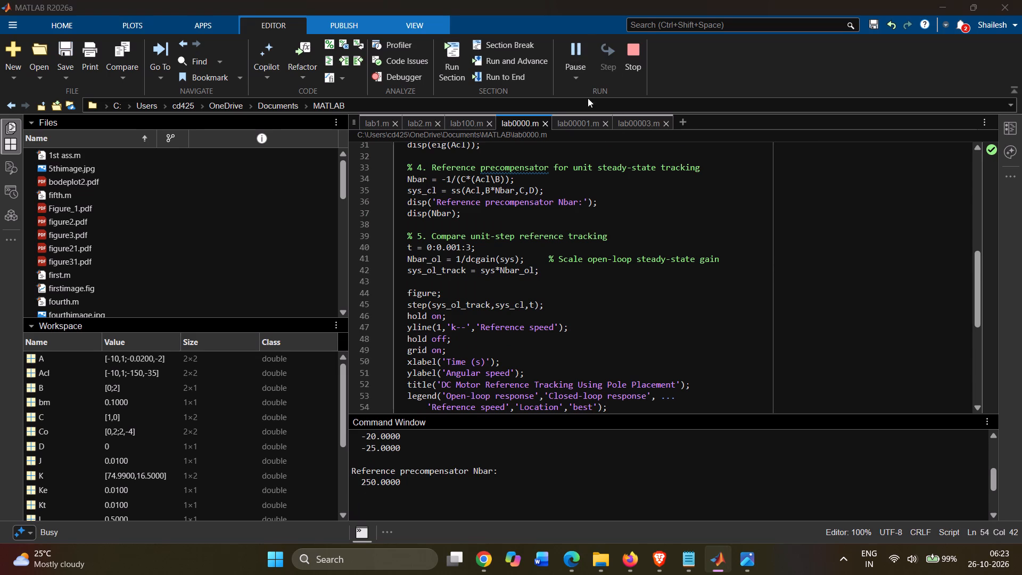
pyautogui.scroll(-1, 362, 240)
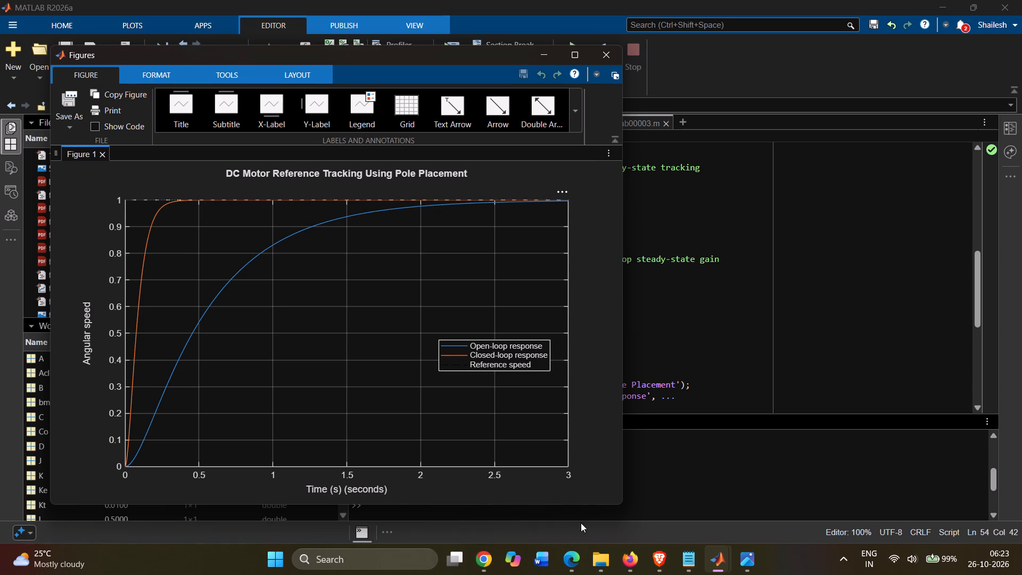
pyautogui.click(579, 574)
pyautogui.click(579, 574)
# Switch to Chrome and examine the results tables and response-plot pages in the Trush Overleaf project's compiled report.
pyautogui.click(482, 554)
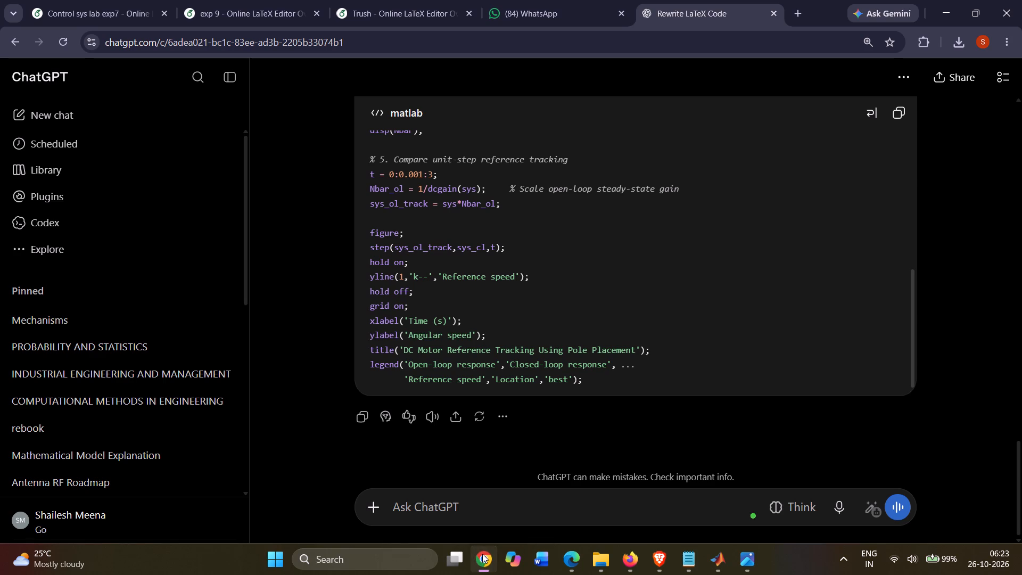
pyautogui.doubleClick(483, 554)
pyautogui.click(402, 0)
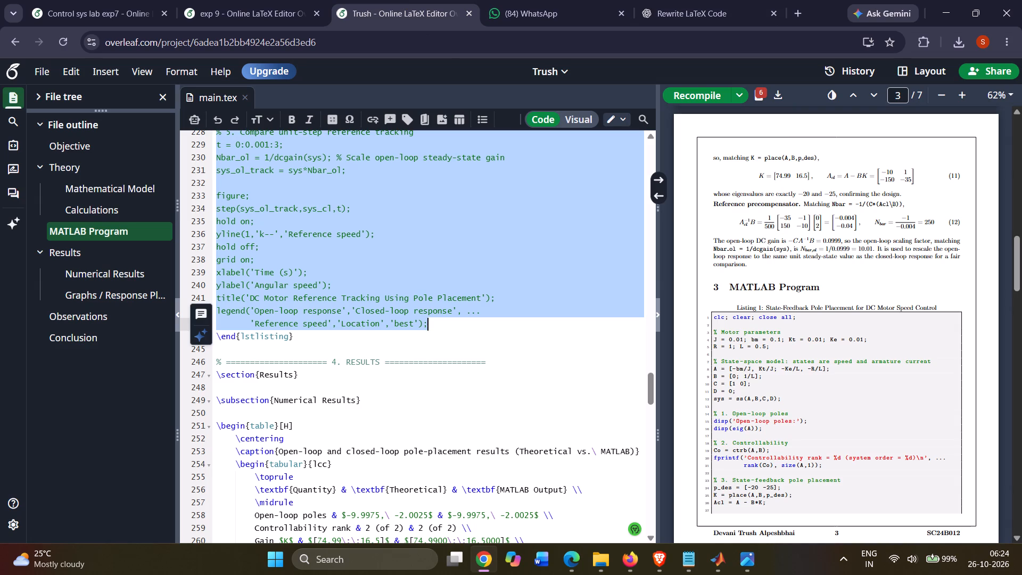
pyautogui.scroll(-12, 828, 190)
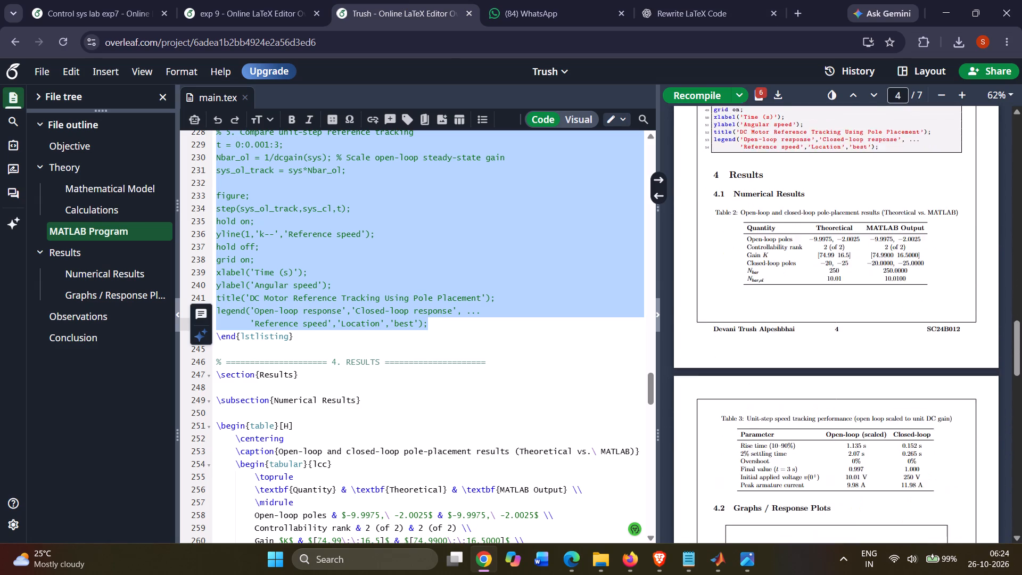
pyautogui.scroll(-11, 827, 198)
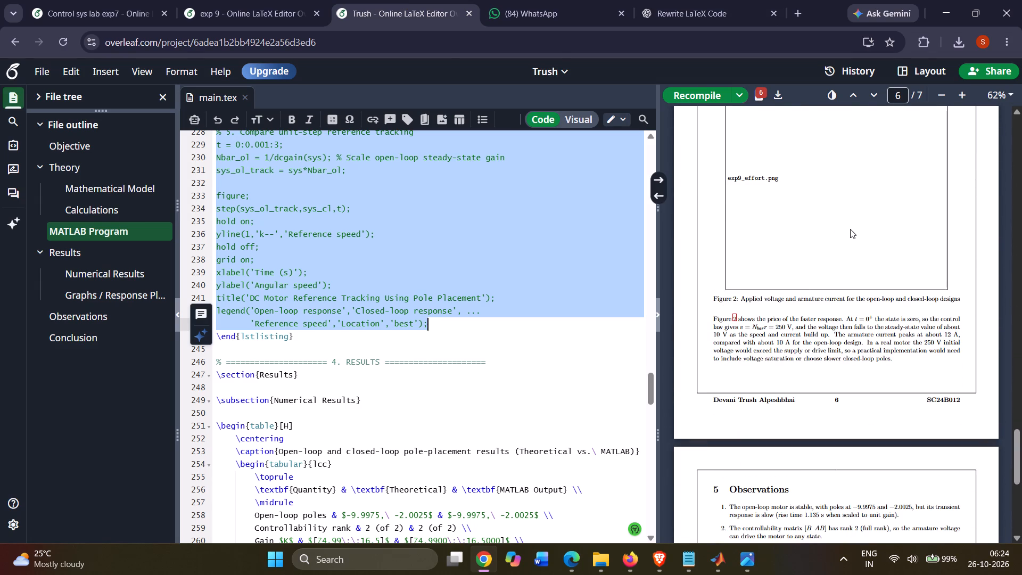
pyautogui.scroll(5, 850, 229)
pyautogui.scroll(-10, 852, 257)
pyautogui.scroll(6, 852, 257)
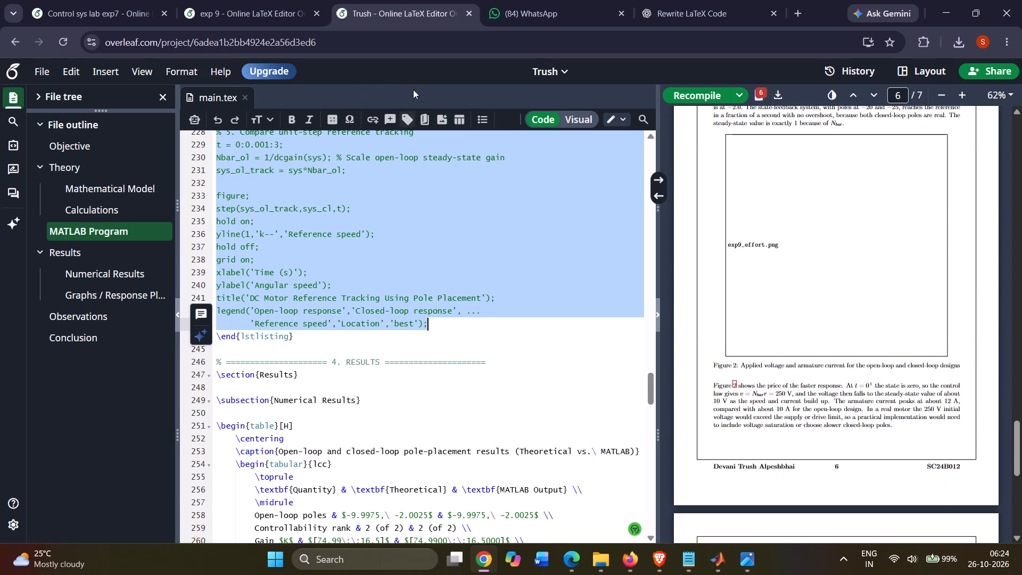
# In the exp 9 project, delete the exp9_effort.png figure block and its control-effort paragraph, and place the cursor under Graphs / Response Plots.
pyautogui.click(243, 0)
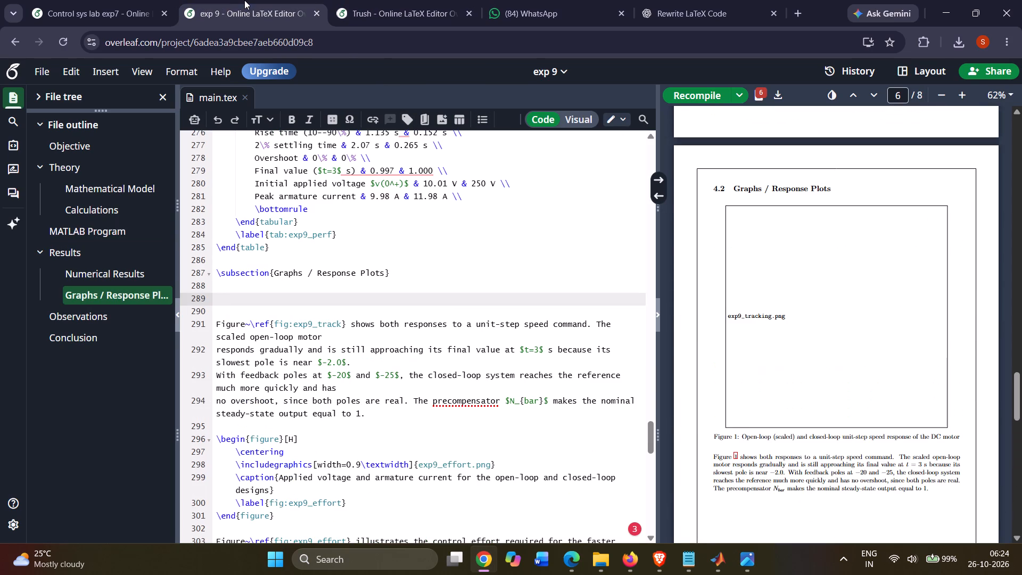
pyautogui.scroll(-2, 760, 237)
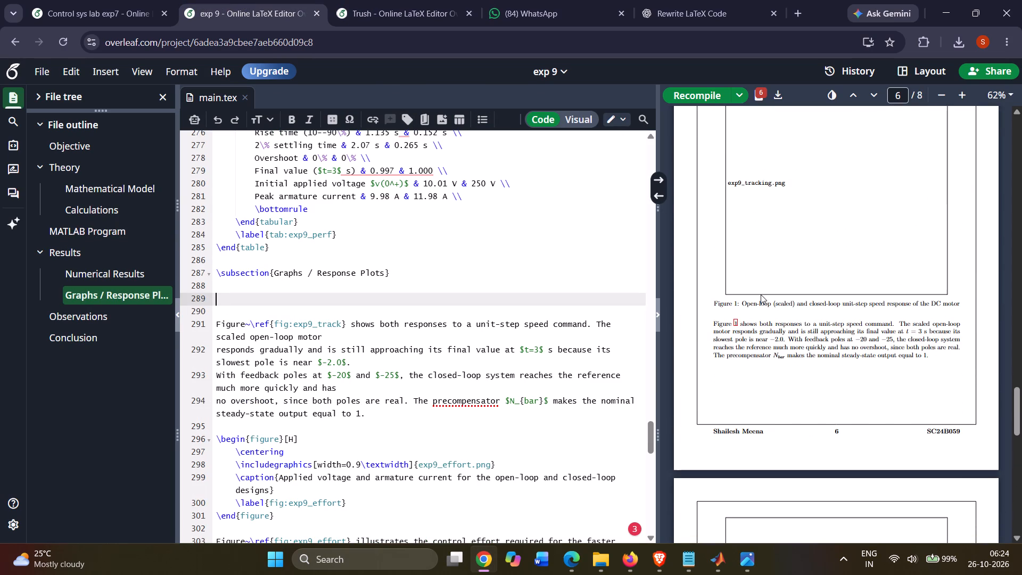
pyautogui.scroll(5, 762, 295)
pyautogui.scroll(-13, 762, 295)
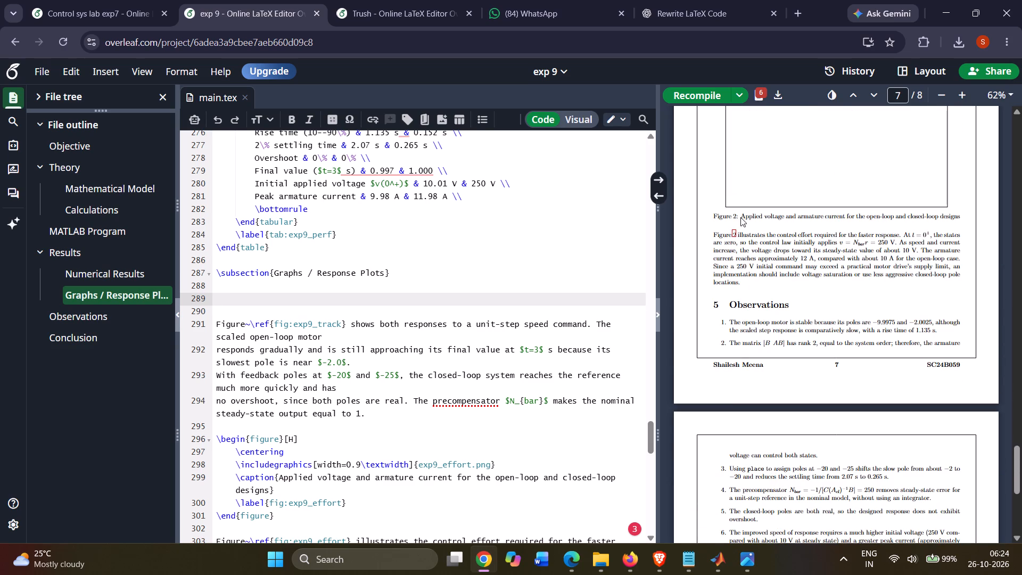
pyautogui.click(737, 207)
pyautogui.doubleClick(737, 212)
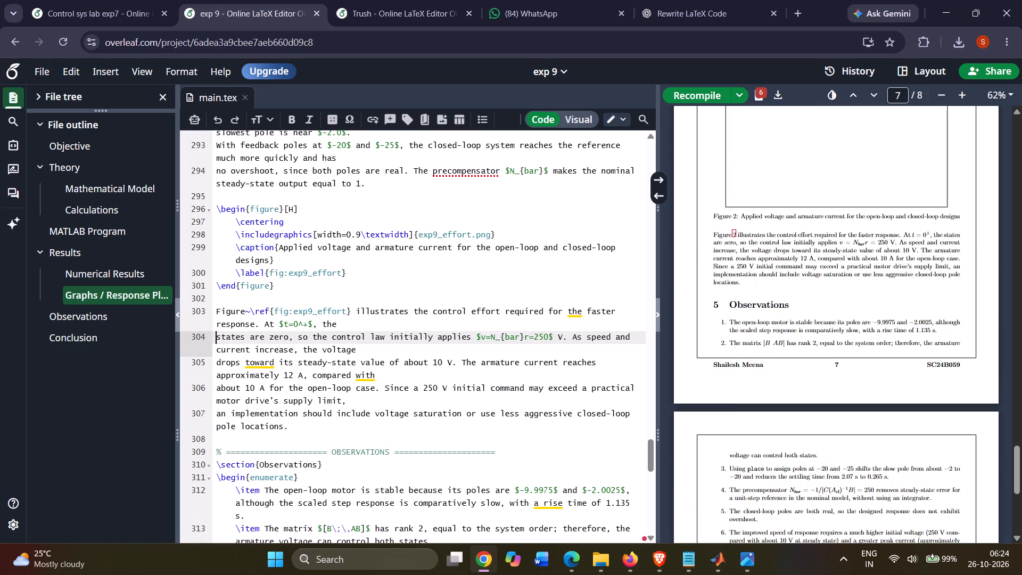
pyautogui.doubleClick(767, 211)
pyautogui.moveTo(216, 206); pyautogui.dragTo(301, 431)
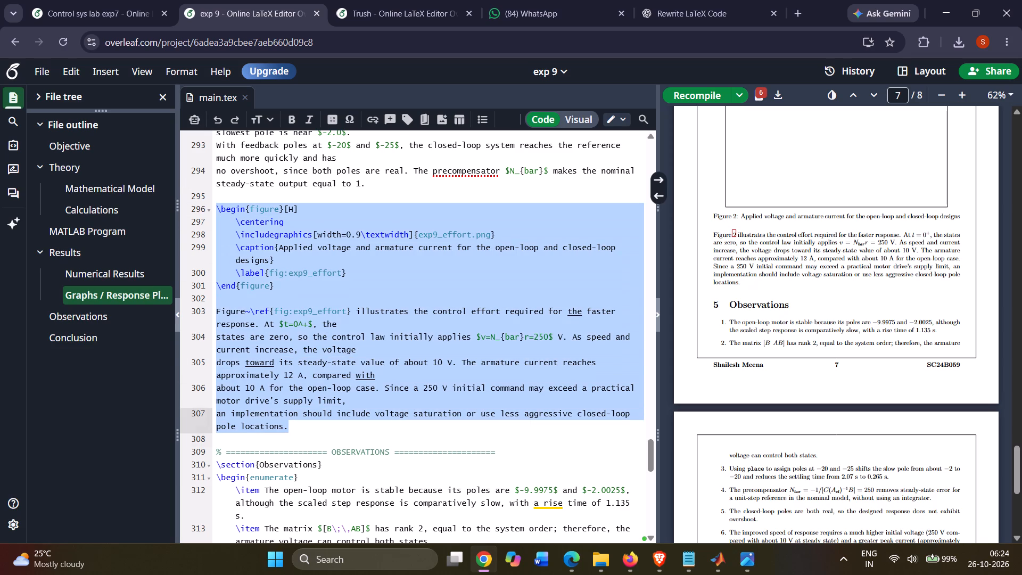
pyautogui.press('BackSpace')
pyautogui.scroll(6, 358, 411)
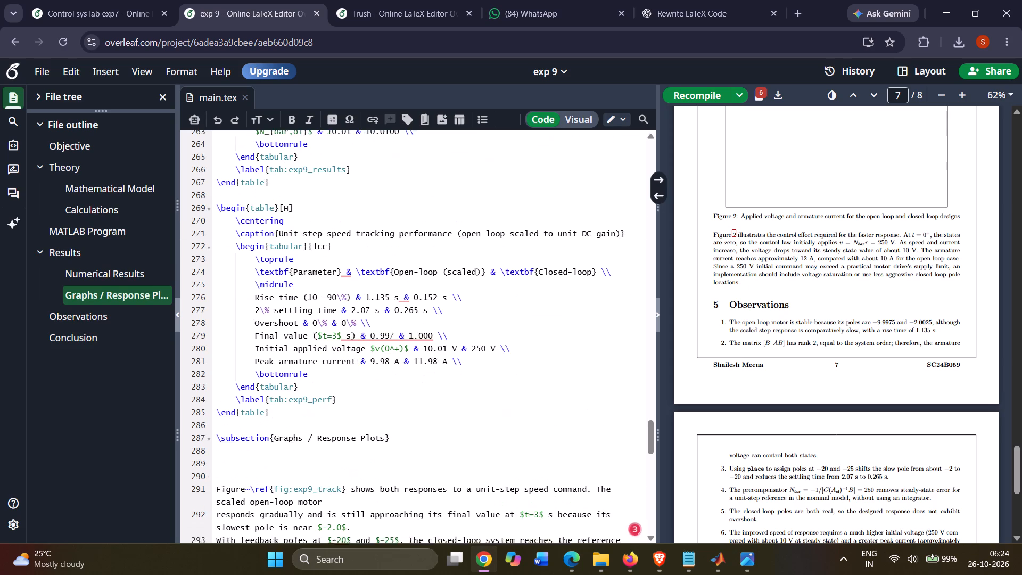
pyautogui.scroll(-2, 393, 342)
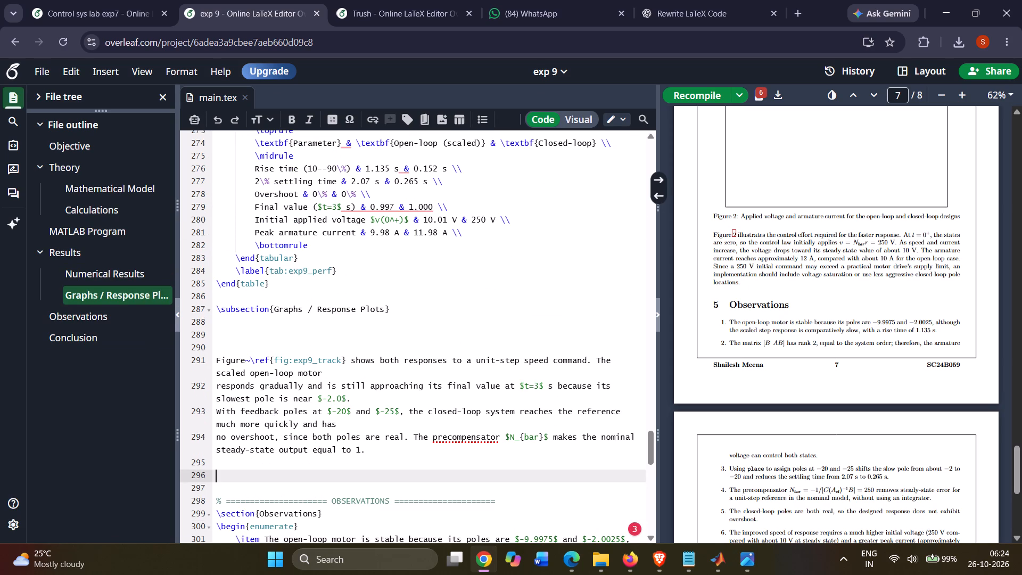
pyautogui.click(232, 328)
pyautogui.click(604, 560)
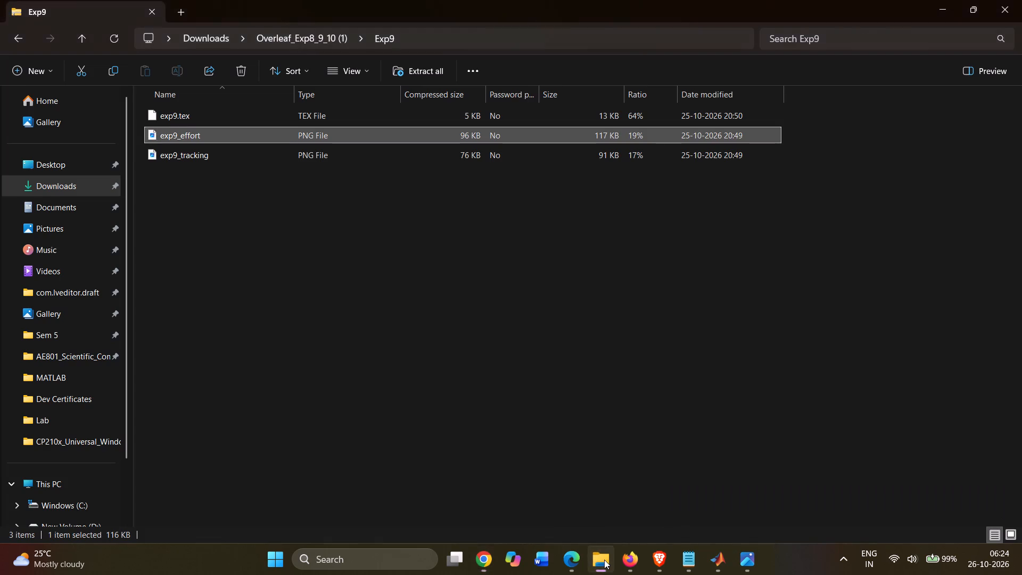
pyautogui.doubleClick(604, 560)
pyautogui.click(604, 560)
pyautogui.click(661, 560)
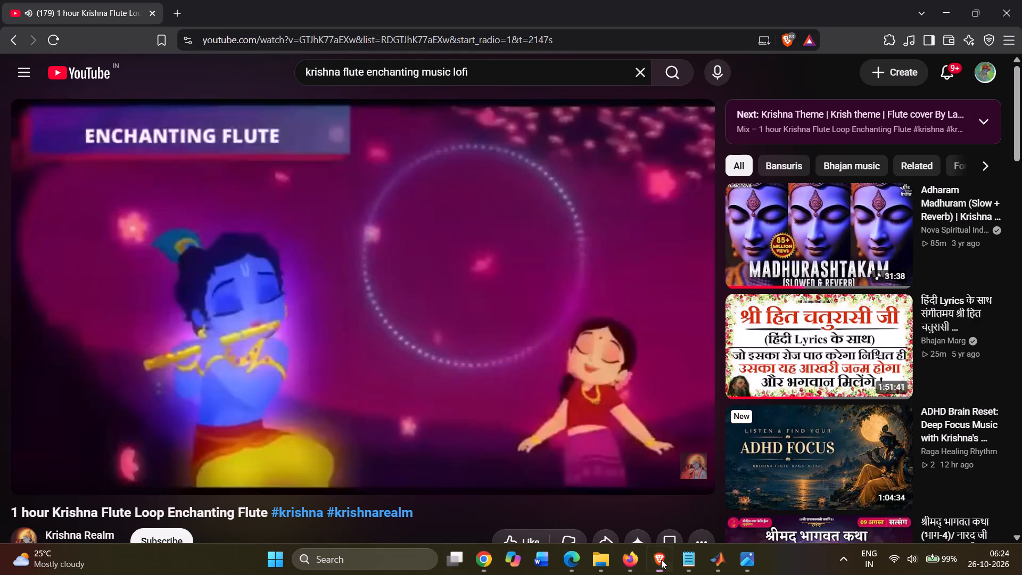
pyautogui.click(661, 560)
# Capture a screenshot of the DC Motor Reference Tracking plot in MATLAB's Figure 1 window.
pyautogui.click(721, 555)
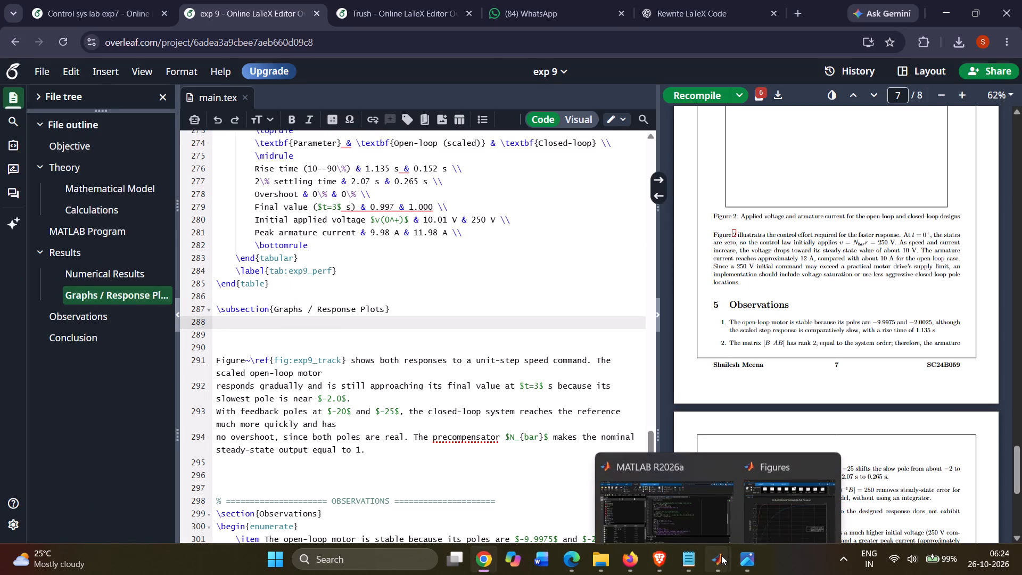
pyautogui.click(678, 482)
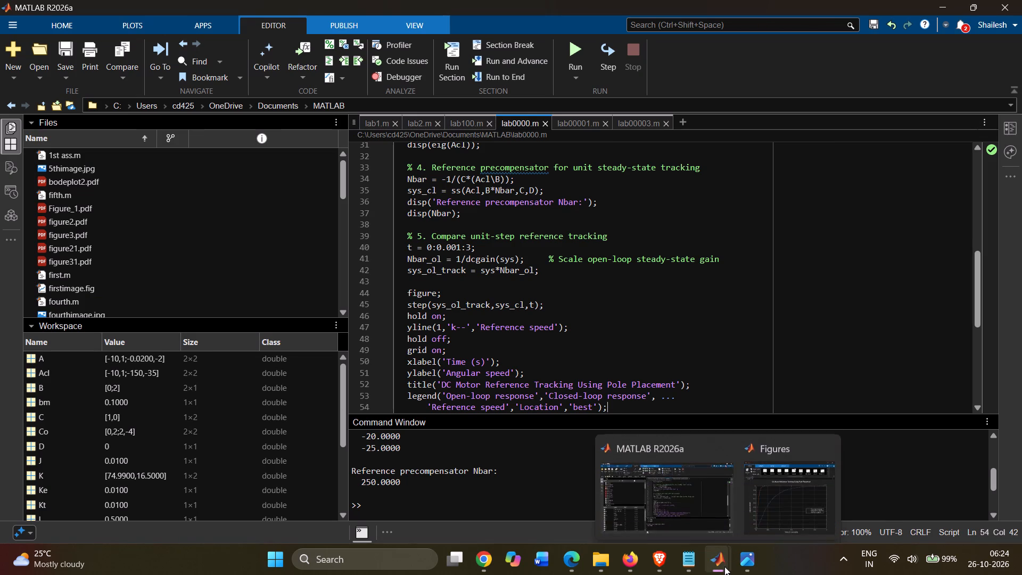
pyautogui.click(763, 496)
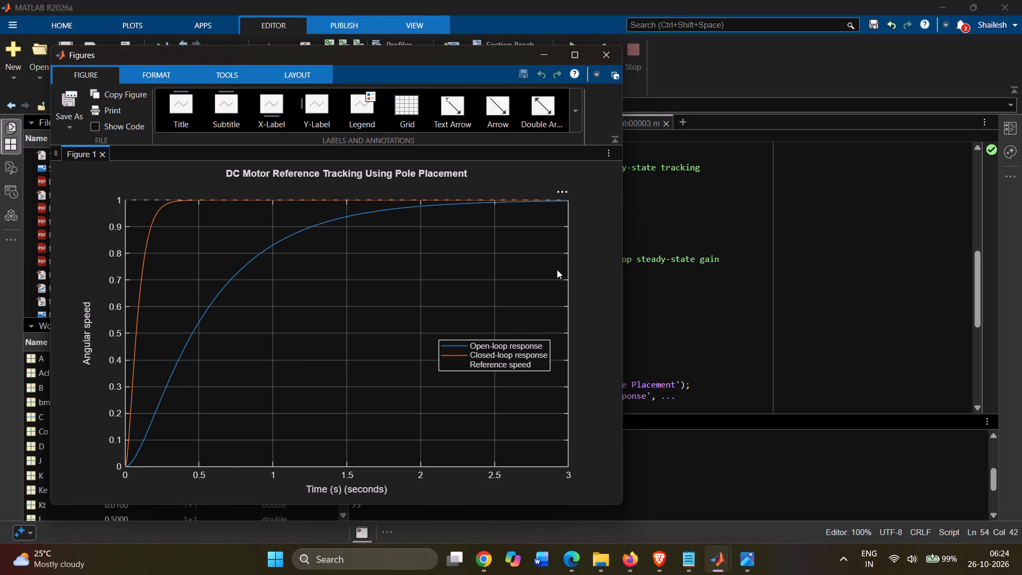
pyautogui.press('Print')
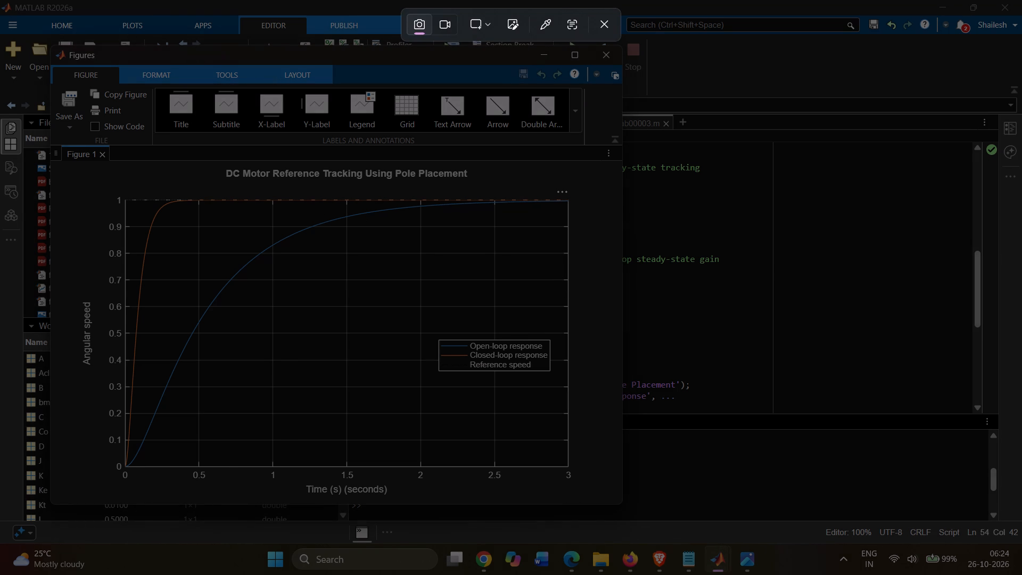
pyautogui.moveTo(51, 161); pyautogui.dragTo(588, 492)
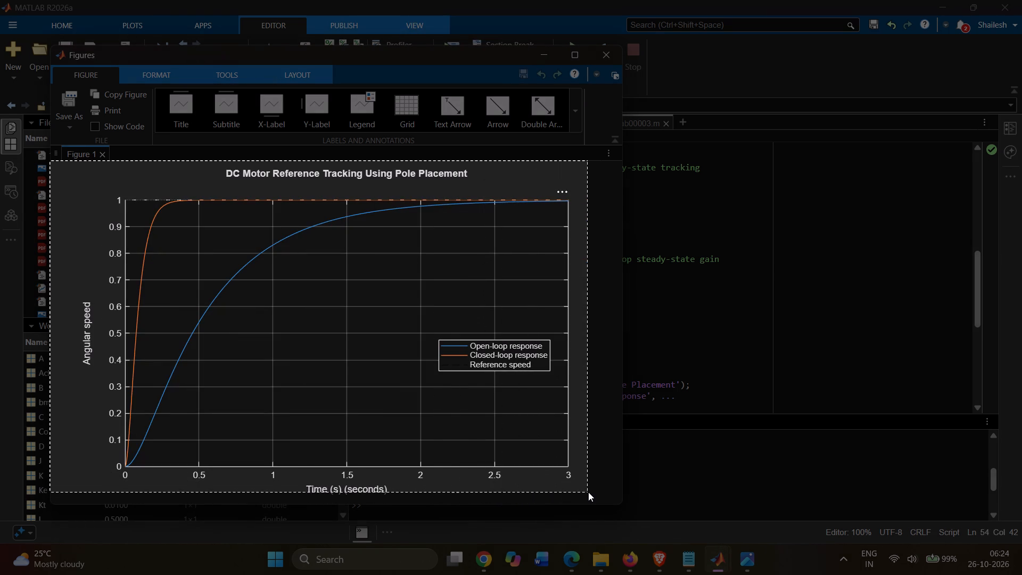
pyautogui.moveTo(588, 492); pyautogui.dragTo(605, 502)
pyautogui.click(480, 555)
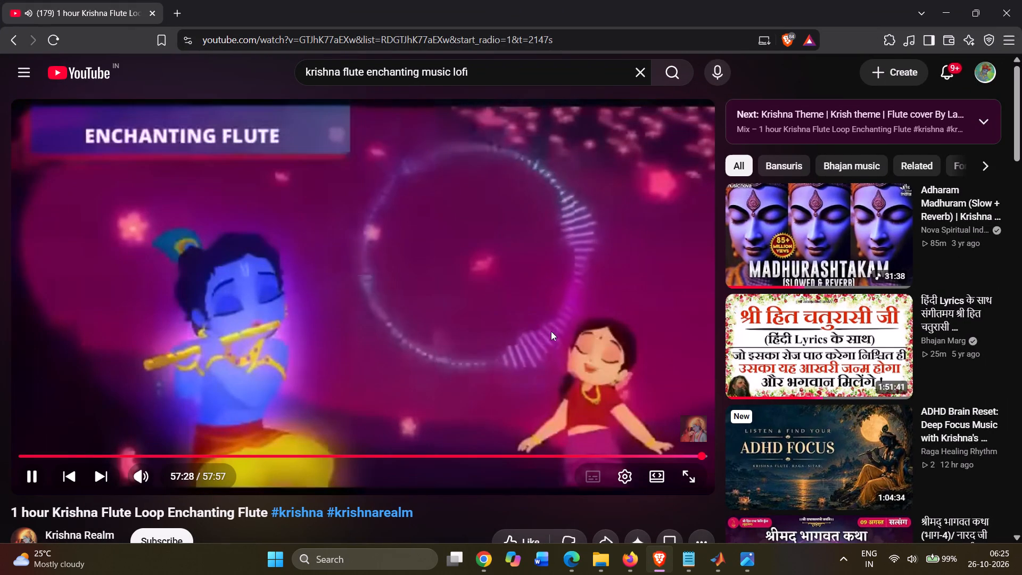
pyautogui.scroll(-8, 831, 312)
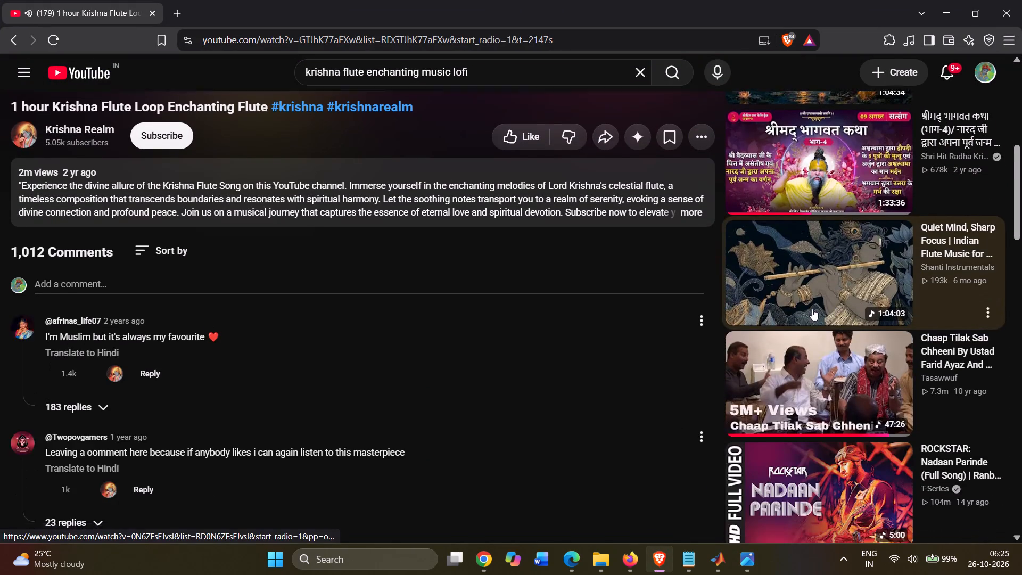
pyautogui.scroll(-7, 811, 310)
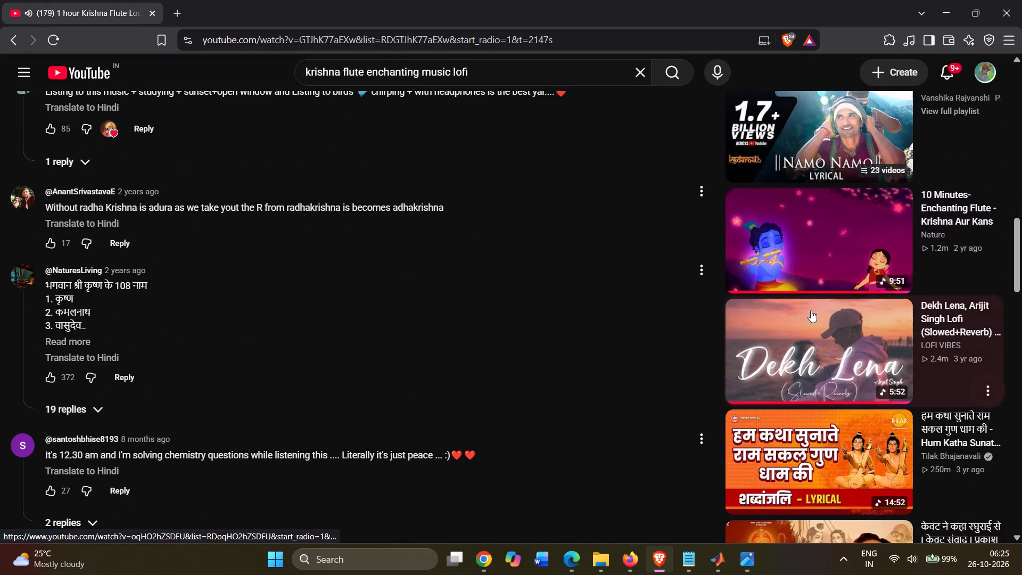
pyautogui.scroll(-4, 844, 357)
pyautogui.scroll(-7, 721, 331)
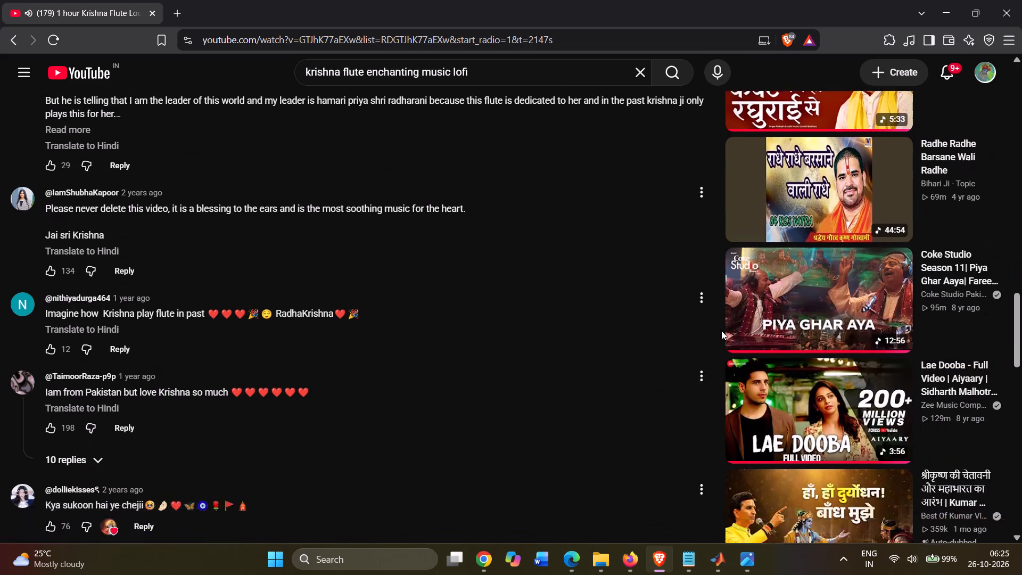
pyautogui.scroll(-2, 720, 328)
pyautogui.scroll(-4, 555, 251)
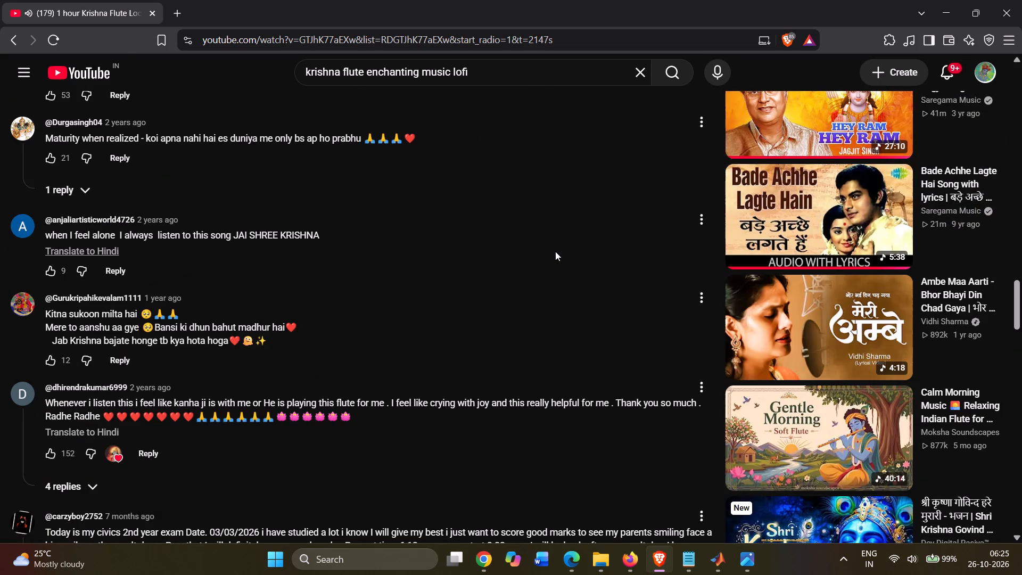
pyautogui.scroll(20, 555, 251)
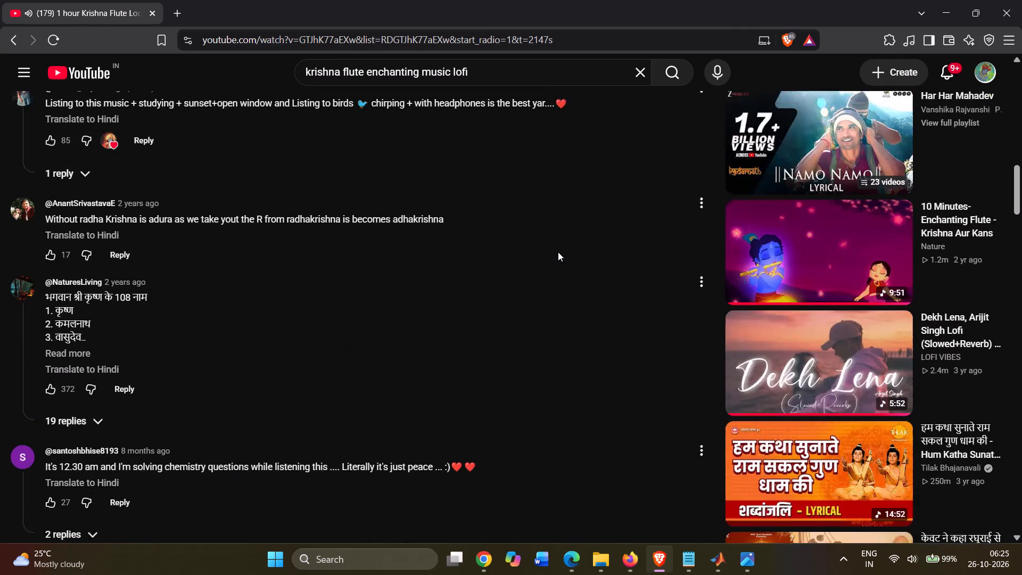
pyautogui.scroll(13, 558, 252)
# Search YouTube for "krishna flute loop", close the minimised flute video, and look through the results.
pyautogui.press('i')
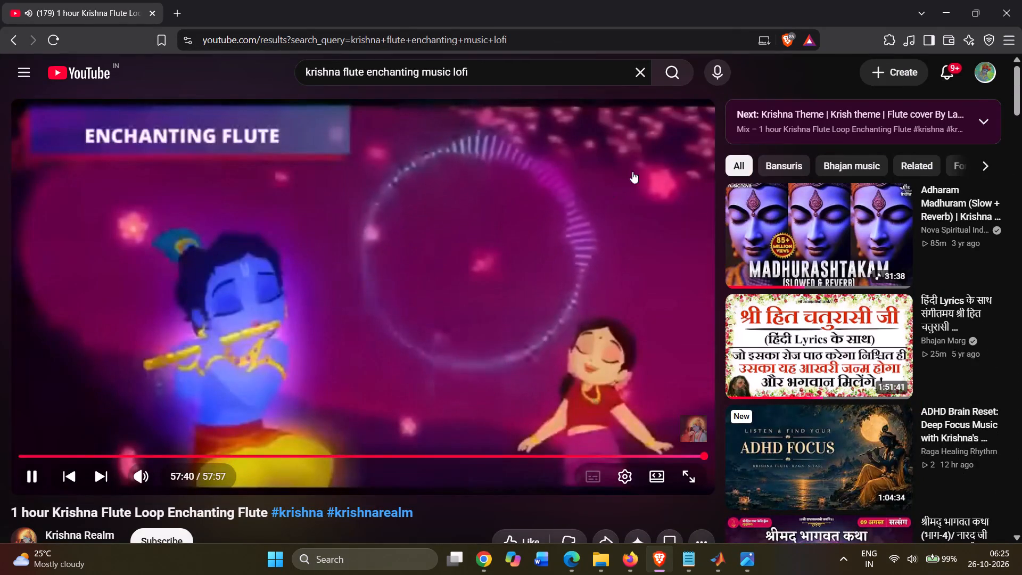
pyautogui.click(646, 63)
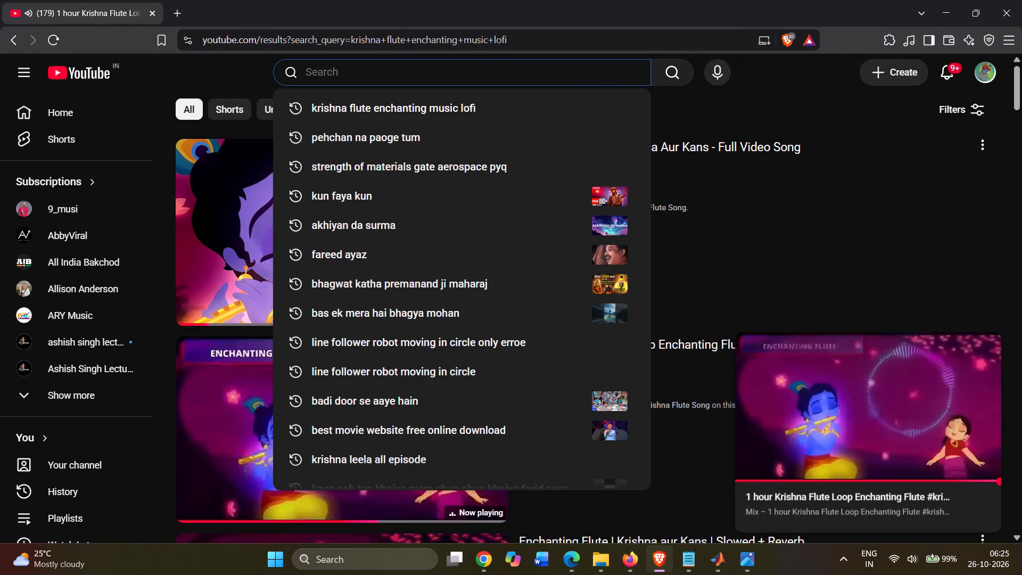
pyautogui.write('kris')
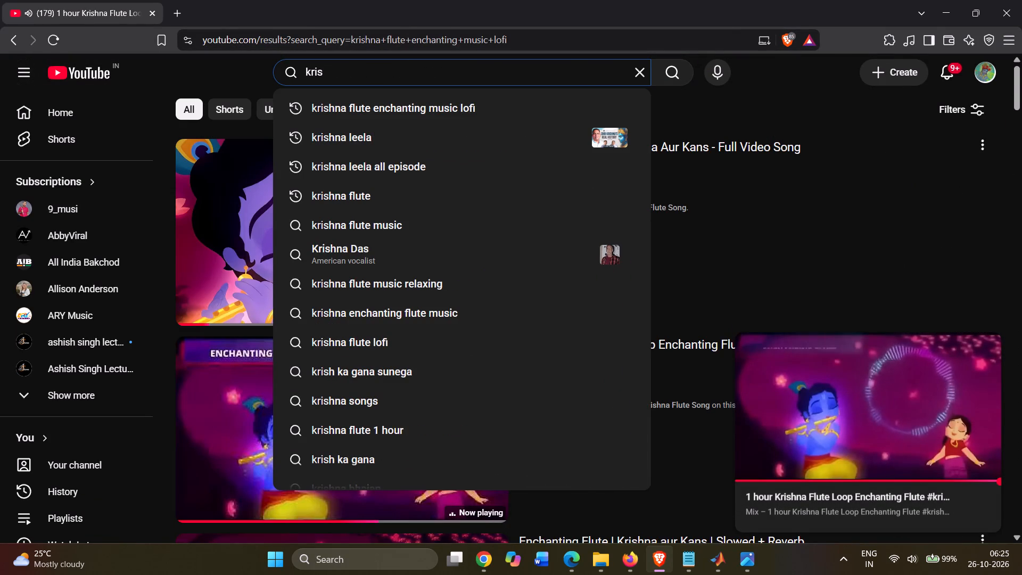
pyautogui.press('Down')
pyautogui.press('Down')
pyautogui.press('Down')
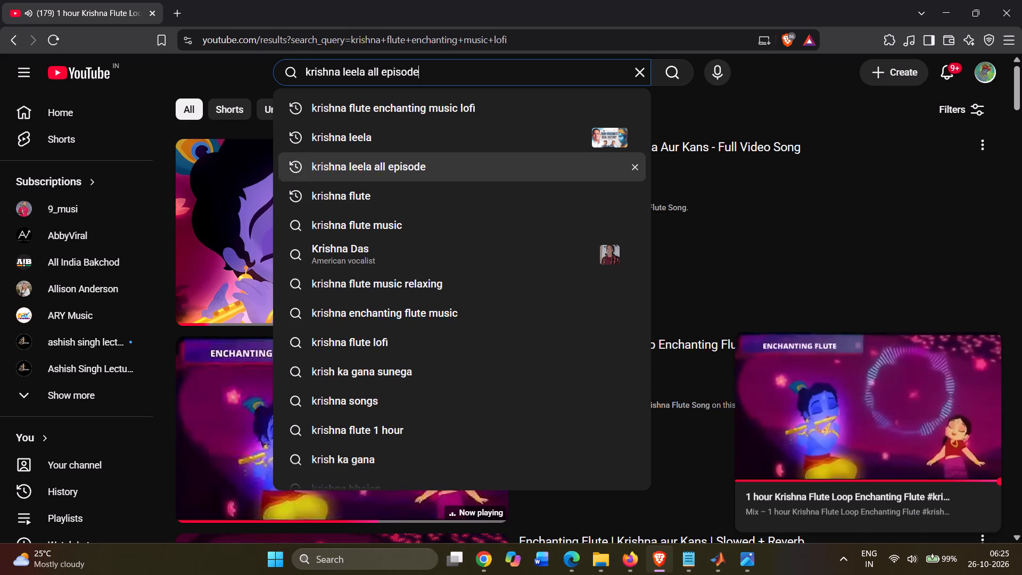
pyautogui.press('Down')
pyautogui.press('space')
pyautogui.write('loop')
pyautogui.press('Return')
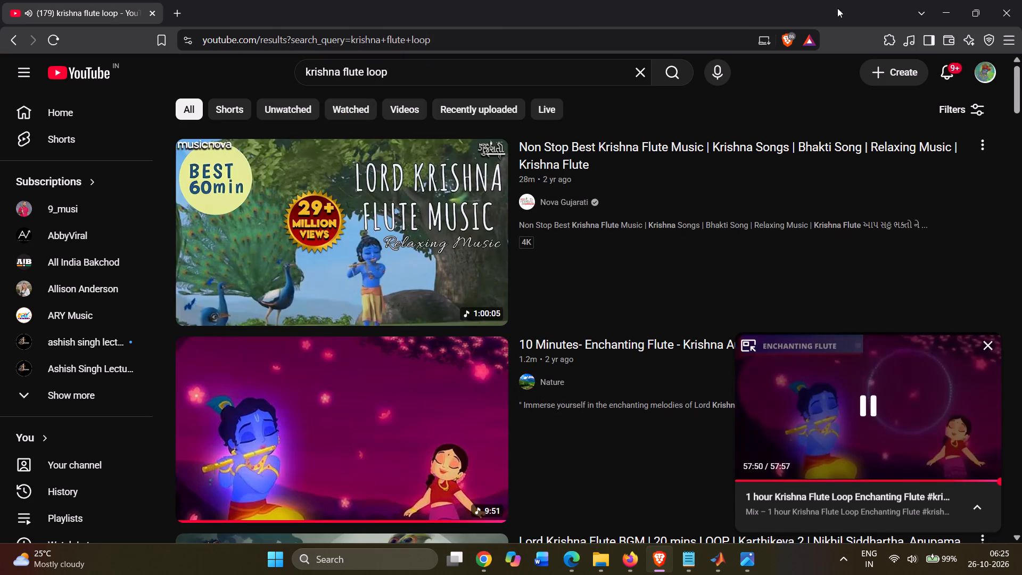
pyautogui.click(998, 347)
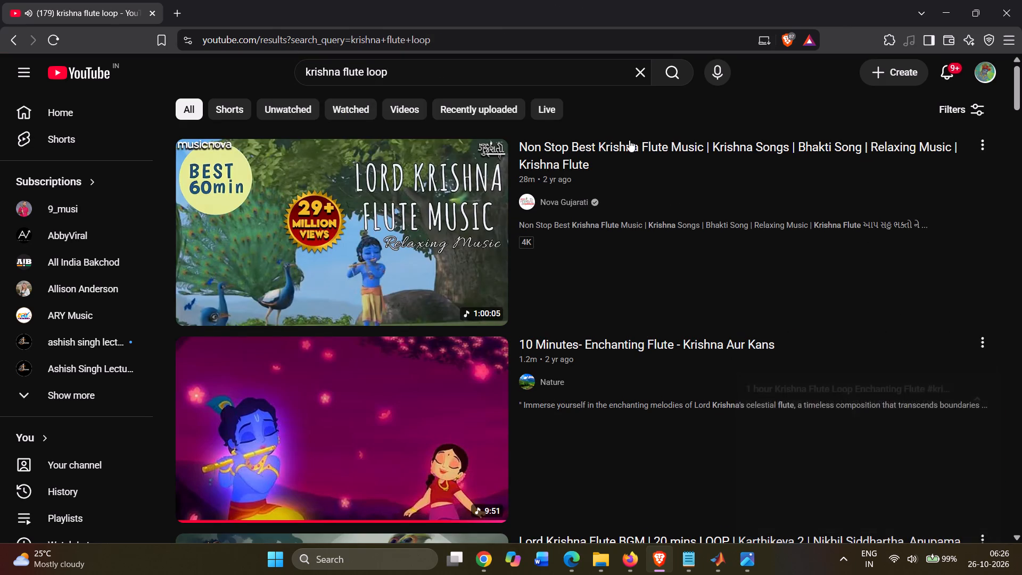
pyautogui.scroll(-6, 629, 140)
pyautogui.scroll(-5, 471, 223)
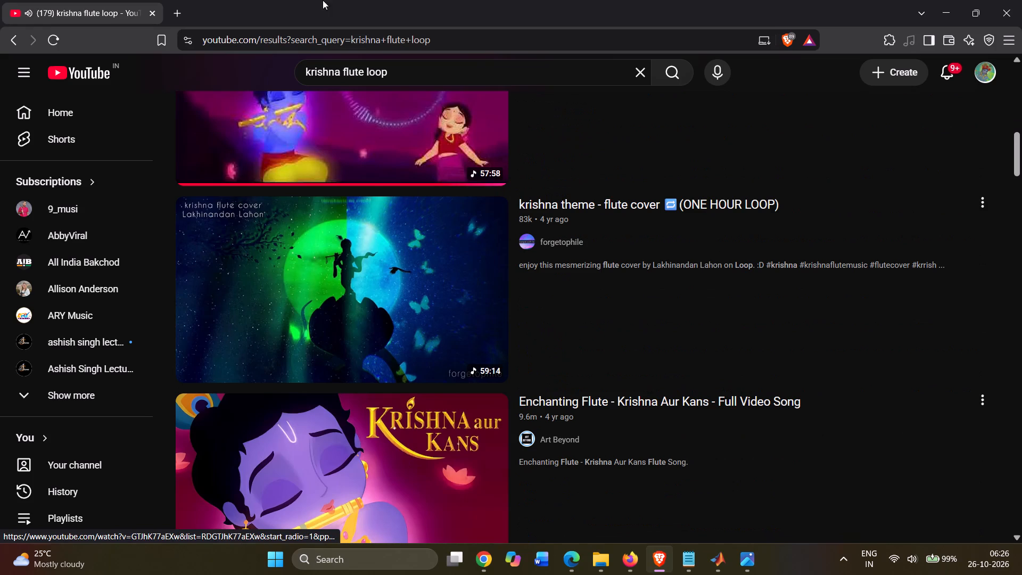
# Refine the YouTube search to "krishna krishh flute loop".
pyautogui.click(337, 69)
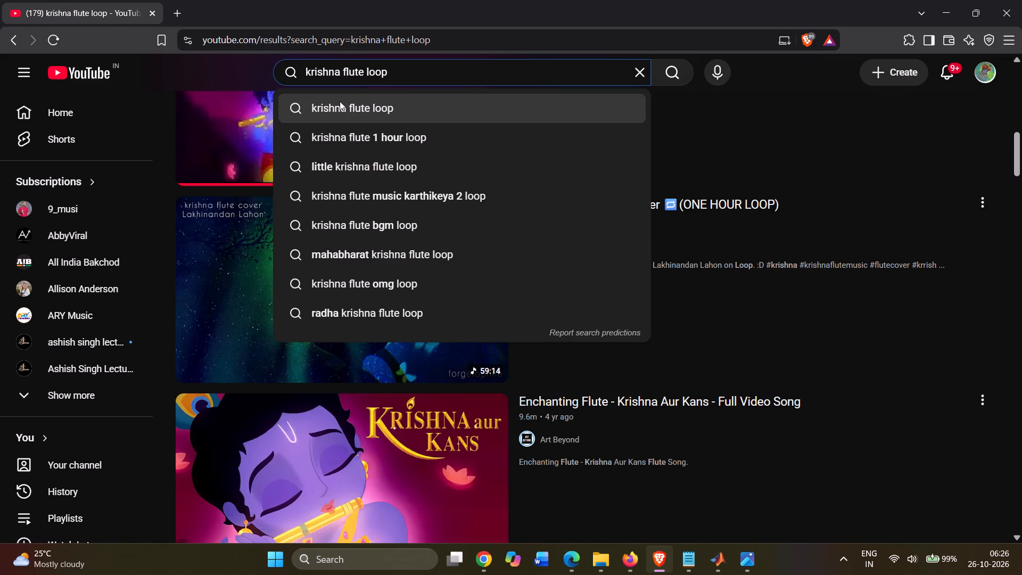
pyautogui.press('space')
pyautogui.write('krishh')
pyautogui.press('Return')
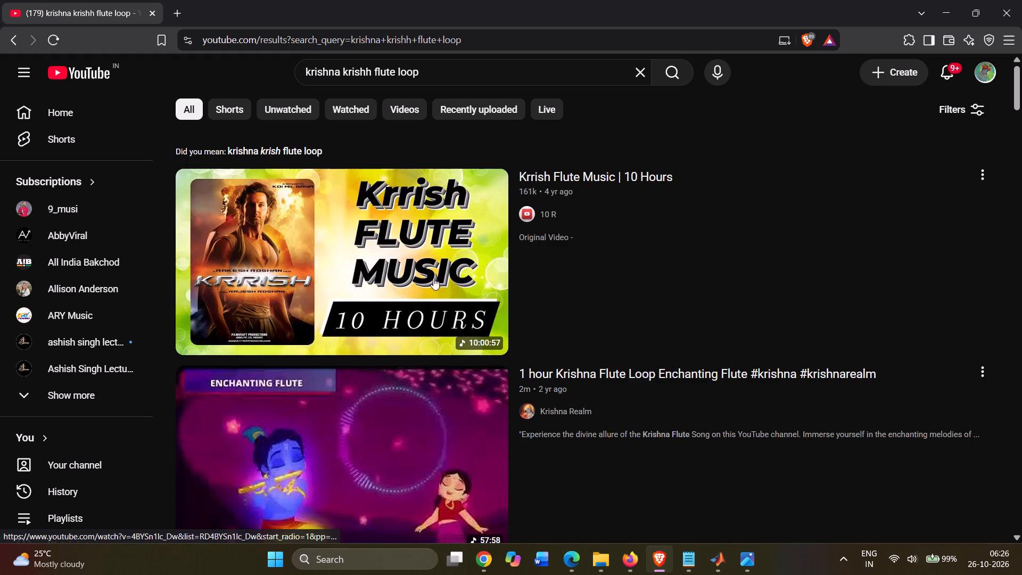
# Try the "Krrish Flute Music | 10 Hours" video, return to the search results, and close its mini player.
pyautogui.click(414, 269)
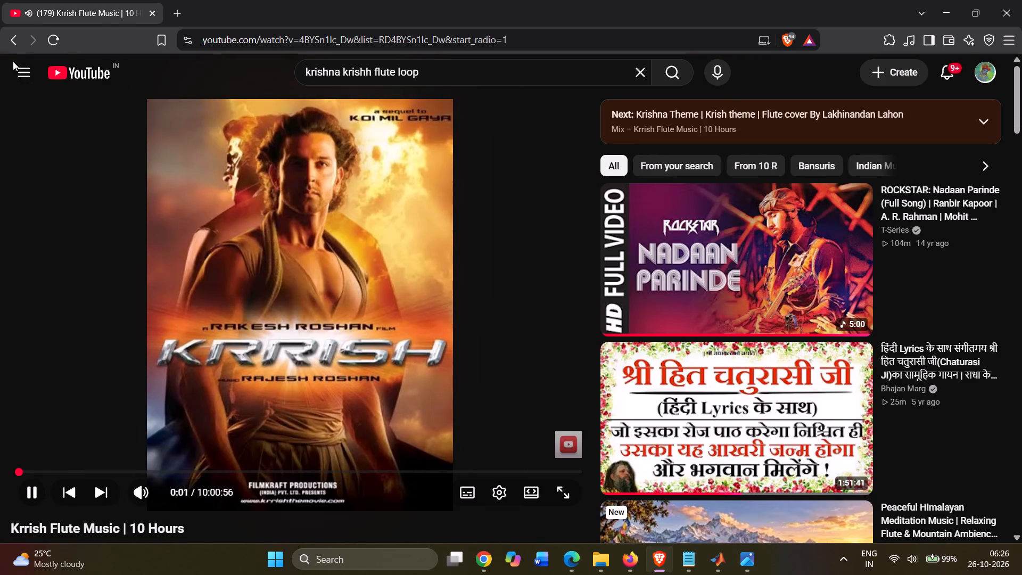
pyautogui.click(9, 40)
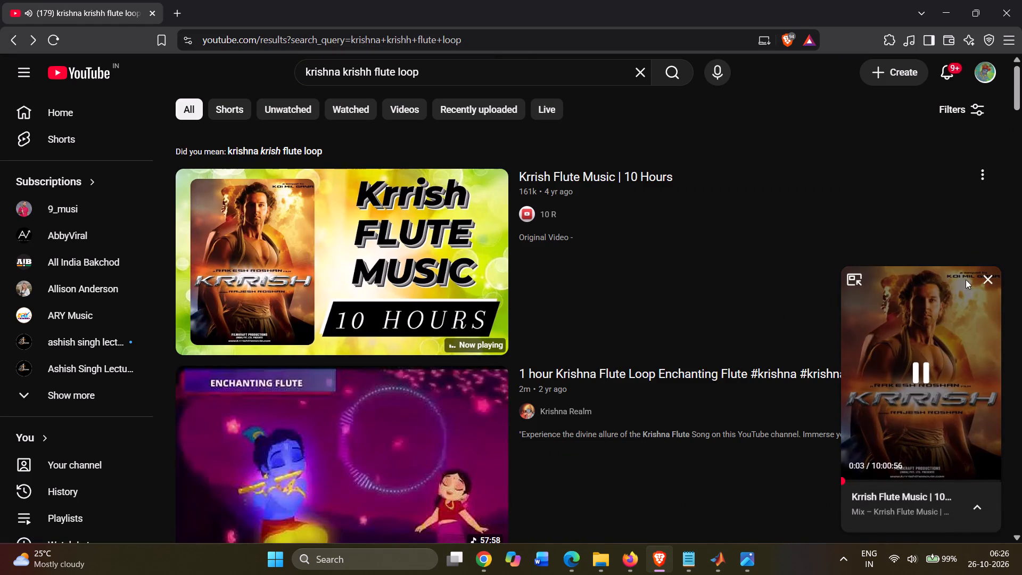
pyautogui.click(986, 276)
# Find and play the "Krishna Theme | Krish theme" flute cover video from the search results.
pyautogui.scroll(-7, 567, 280)
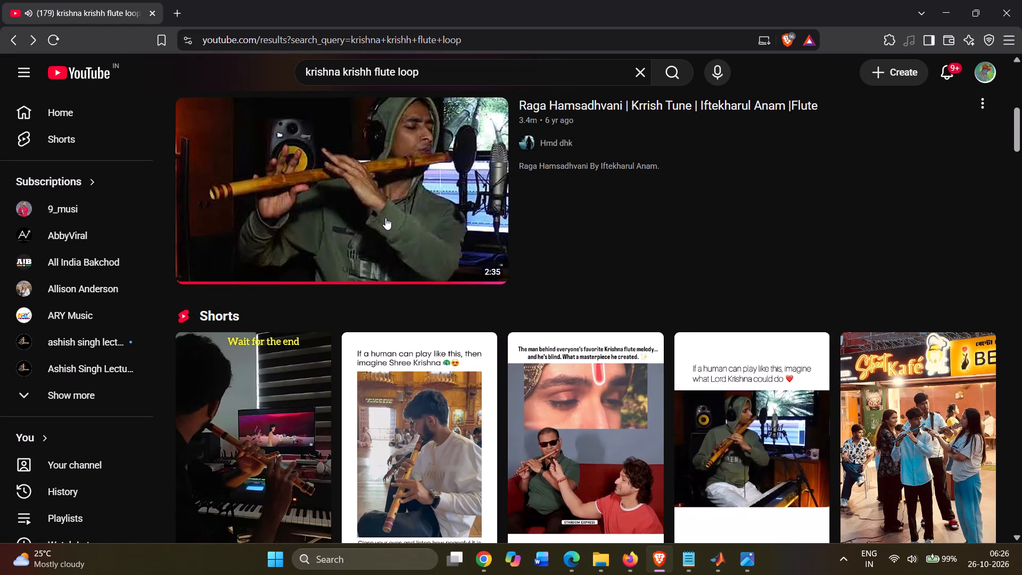
pyautogui.scroll(-7, 442, 200)
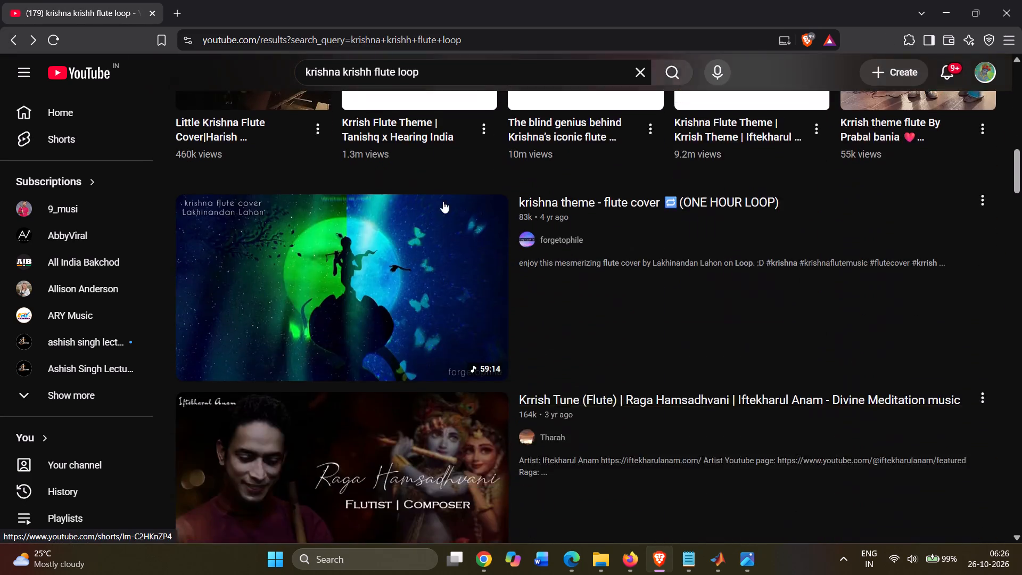
pyautogui.scroll(-17, 443, 202)
pyautogui.scroll(-4, 443, 218)
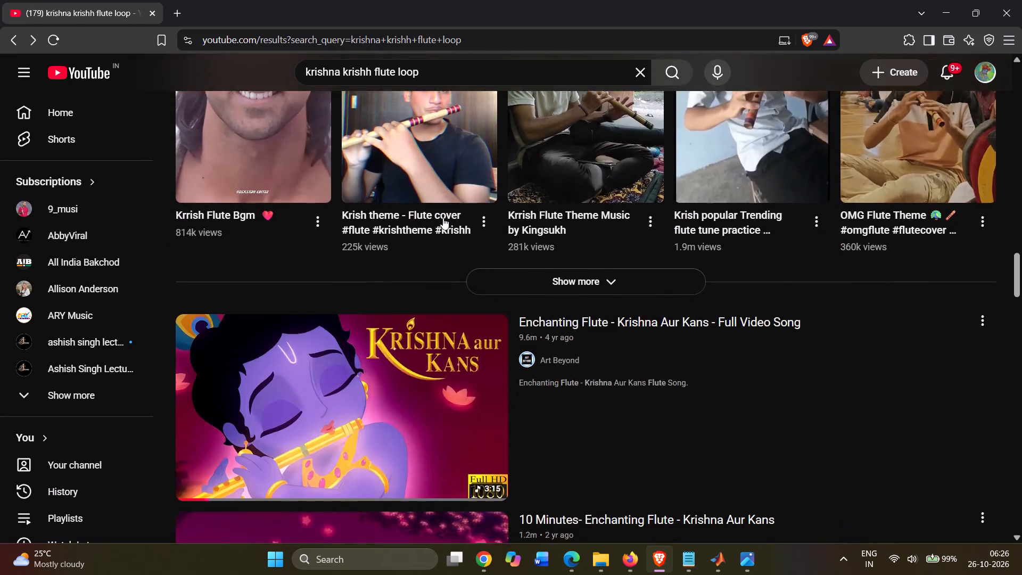
pyautogui.scroll(-4, 443, 218)
pyautogui.click(377, 272)
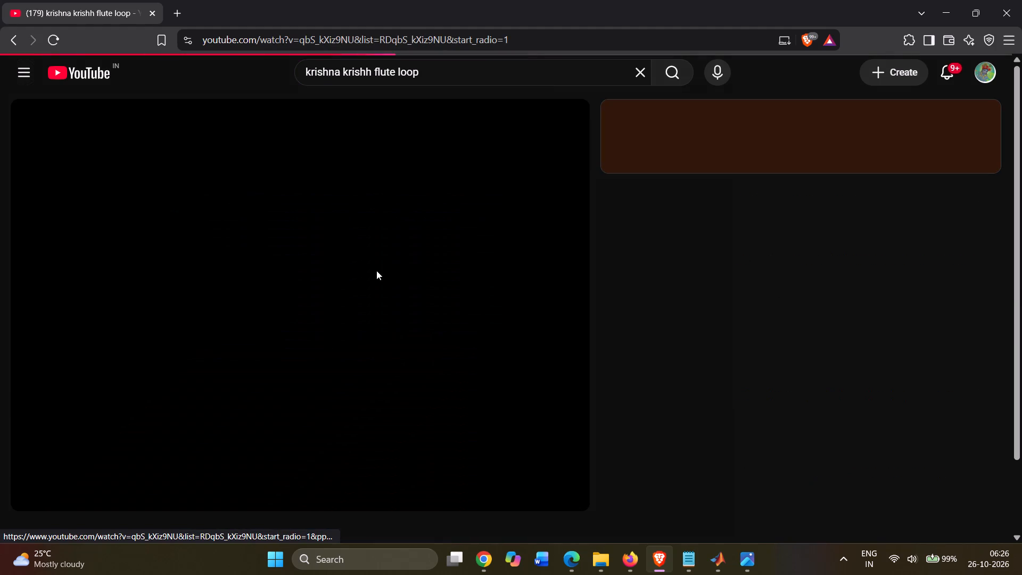
pyautogui.click(501, 414)
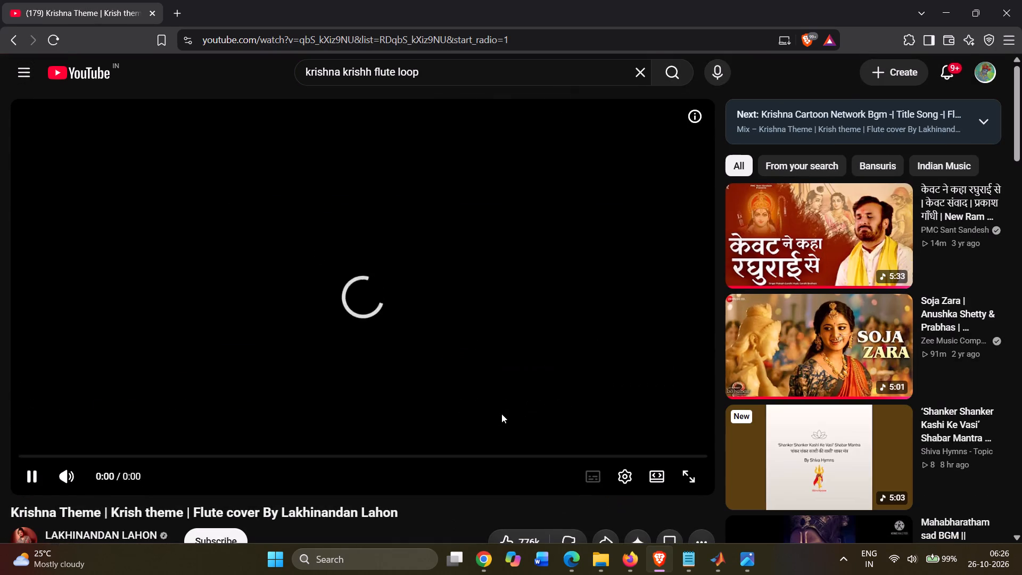
# Turn off autoplay for the playing flute cover video.
pyautogui.click(631, 478)
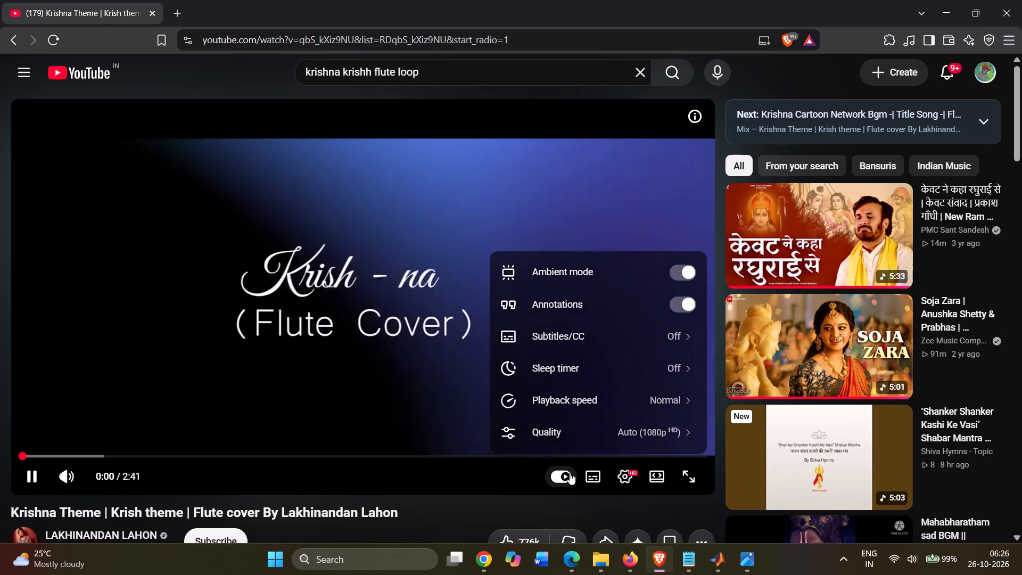
pyautogui.click(570, 473)
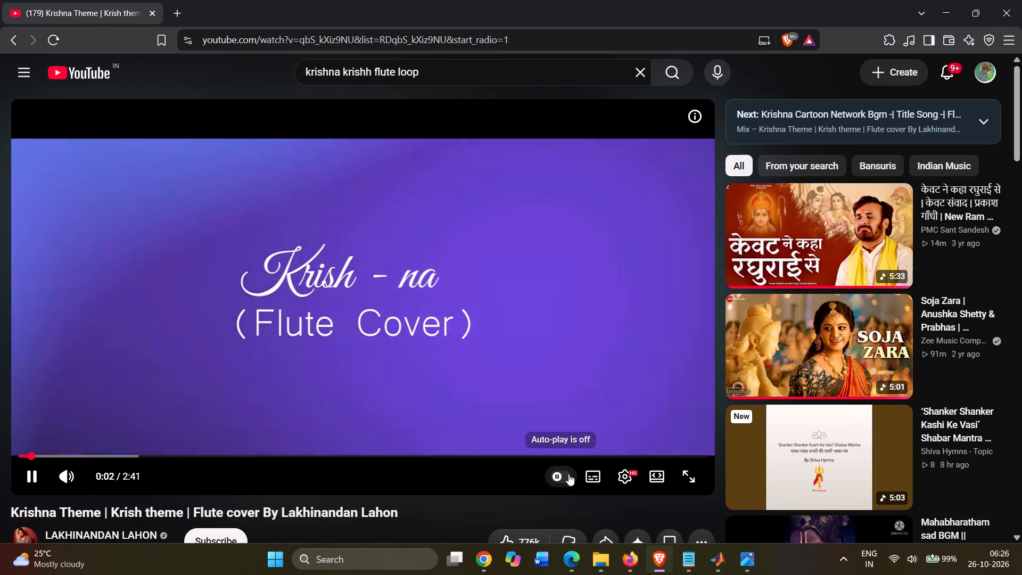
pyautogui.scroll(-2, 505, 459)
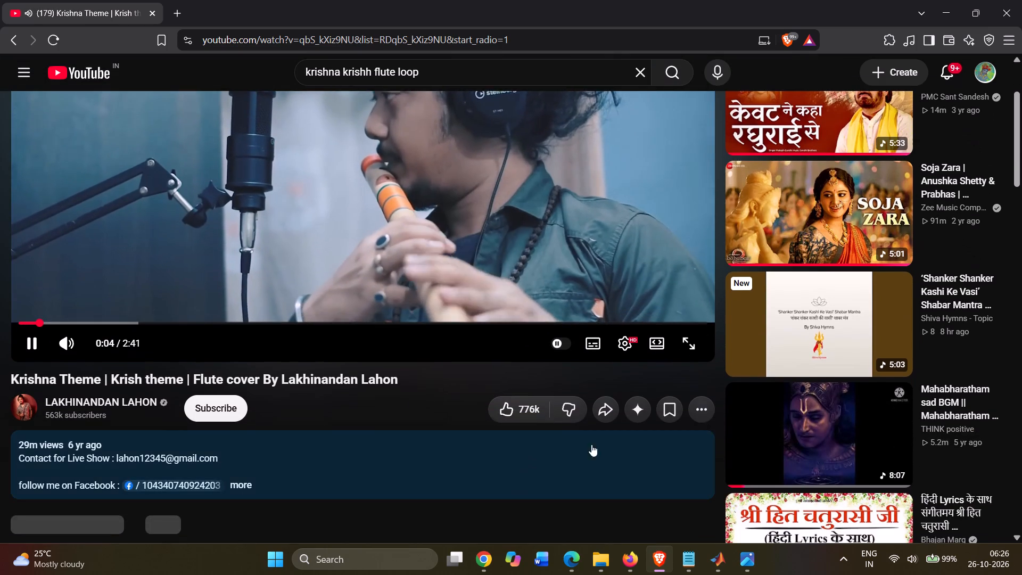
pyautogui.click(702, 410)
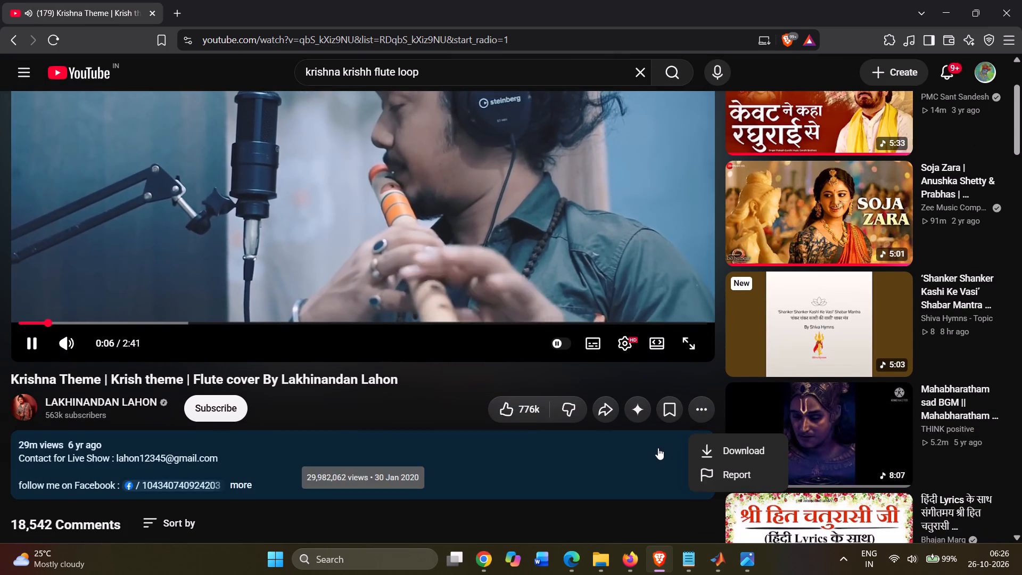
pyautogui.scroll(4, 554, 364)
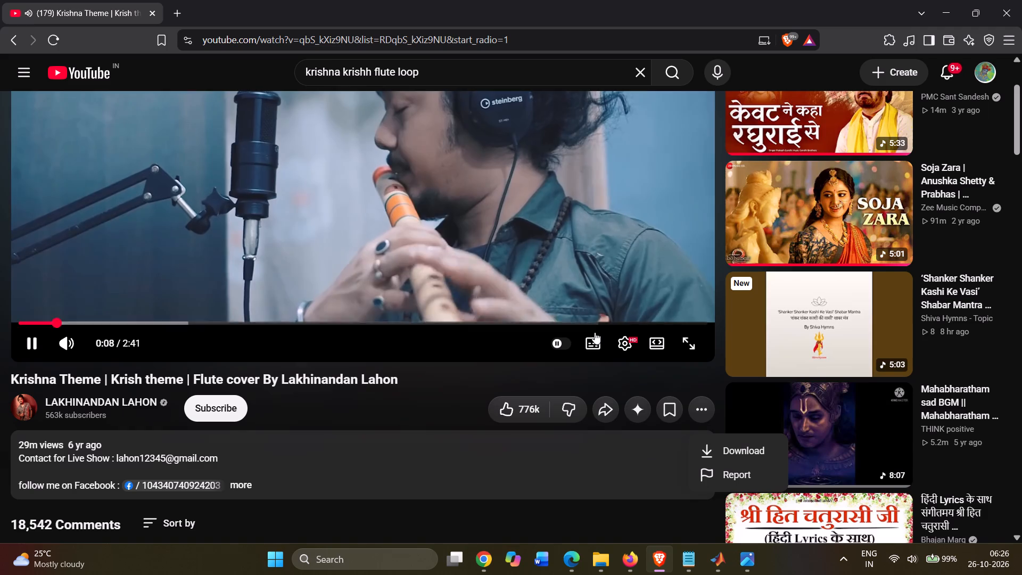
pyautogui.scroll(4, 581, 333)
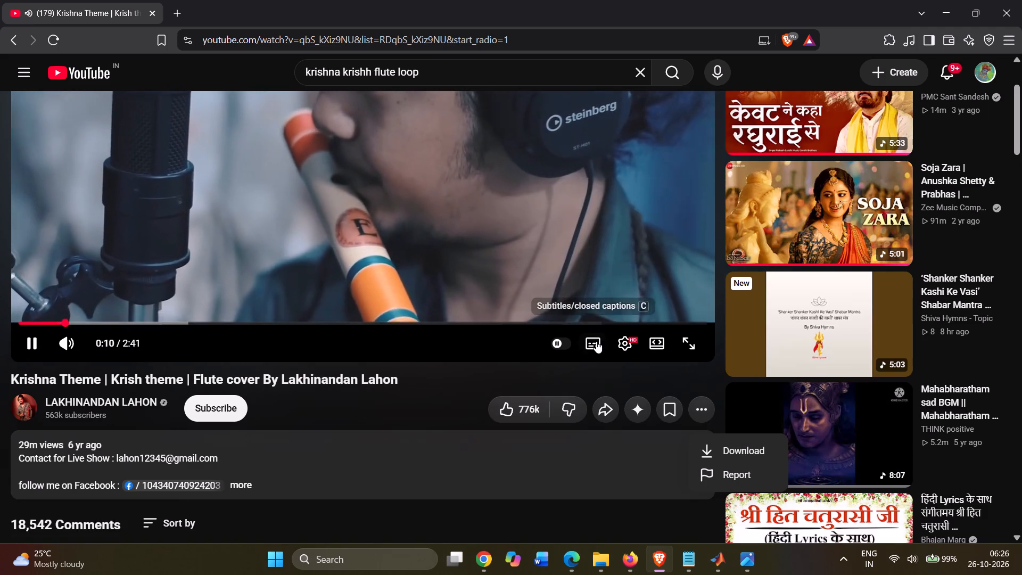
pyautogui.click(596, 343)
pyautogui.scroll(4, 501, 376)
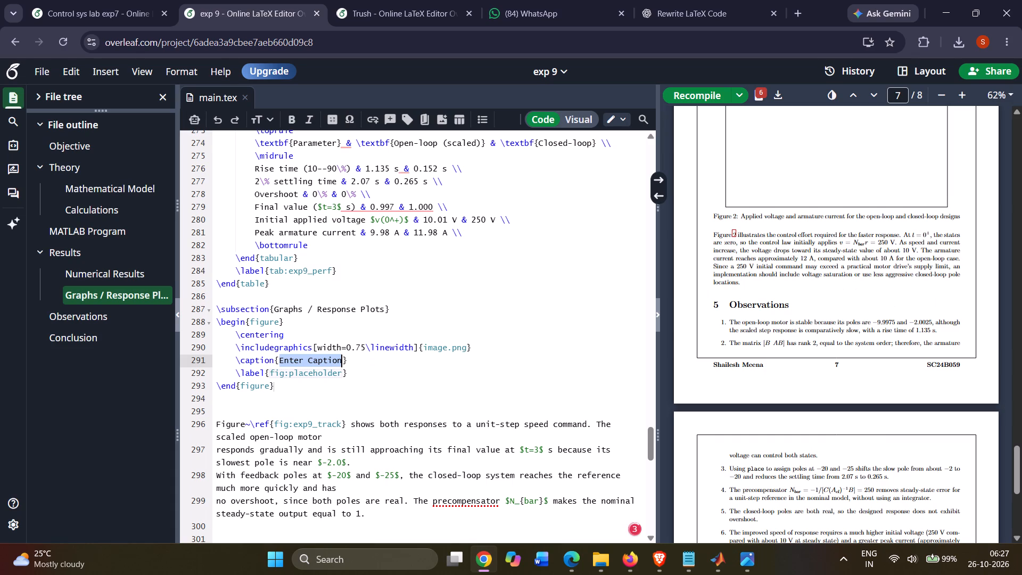
# Copy the Figure 1 caption "Open-loop (scaled) and closed-loop unit-step speed response of the DC motor" from the PDF preview.
pyautogui.scroll(11, 852, 241)
pyautogui.scroll(-3, 950, 375)
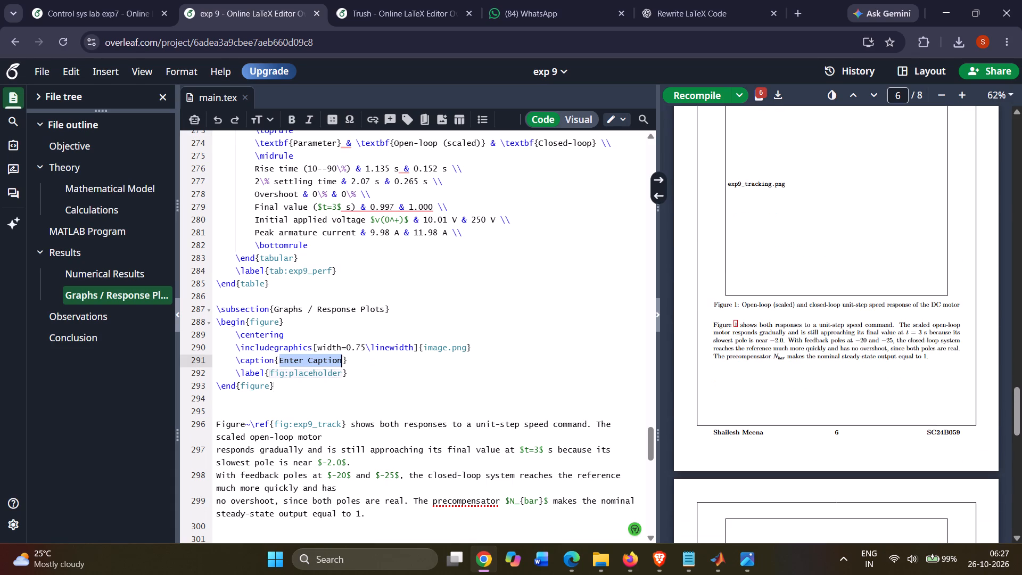
pyautogui.moveTo(962, 301); pyautogui.dragTo(909, 303)
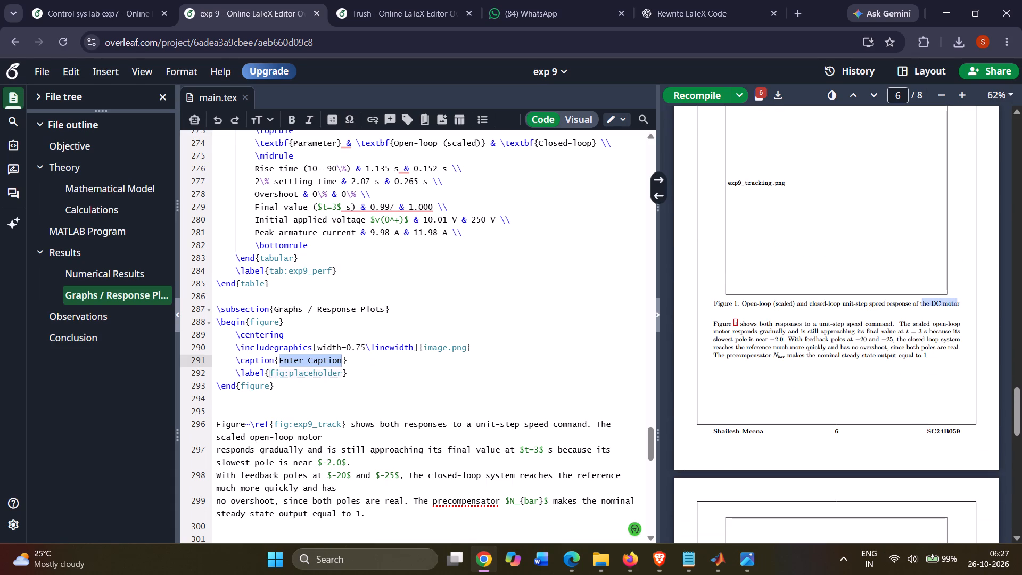
pyautogui.moveTo(909, 303); pyautogui.dragTo(739, 304)
pyautogui.hotkey('ctrl', 'c')
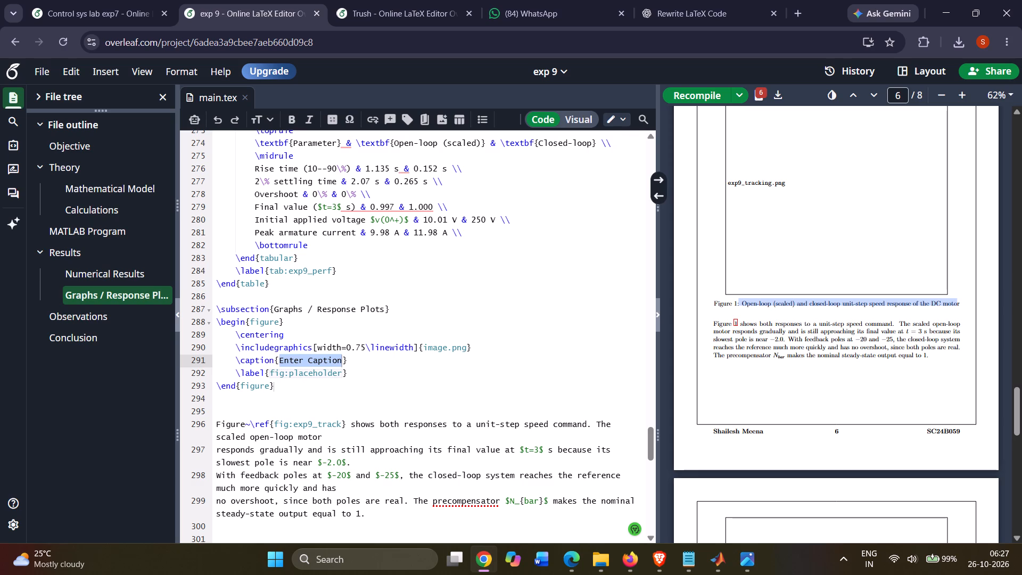
# Replace the figure's "Enter Caption" placeholder with the copied "Open-loop (scaled) and closed-loop unit-step speed response of the DC motor" caption.
pyautogui.click(343, 360)
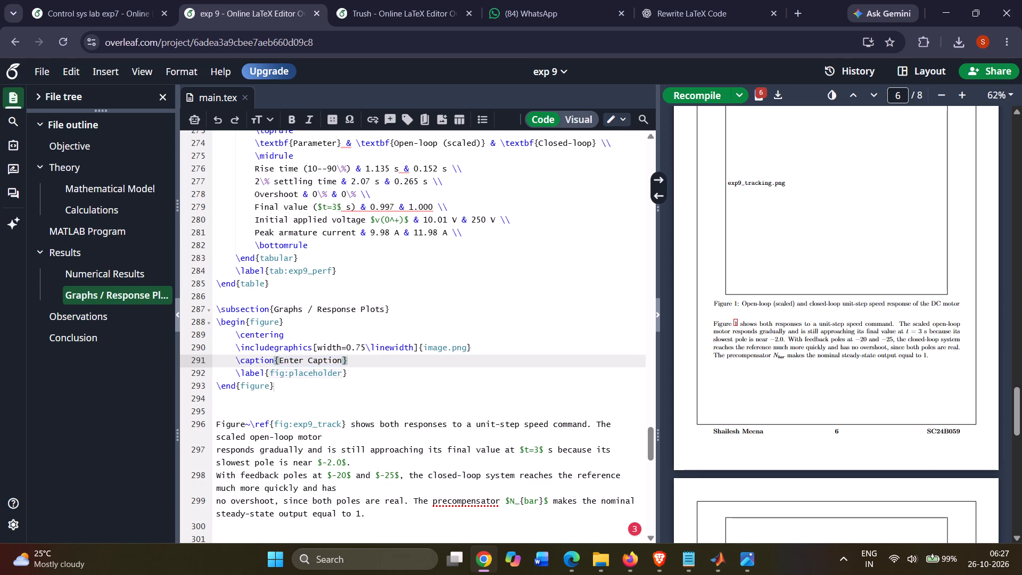
pyautogui.press('BackSpace')
pyautogui.press('BackSpace')
pyautogui.press('BackSpace')
pyautogui.press('BackSpace')
pyautogui.press('BackSpace')
pyautogui.press('BackSpace')
pyautogui.press('BackSpace')
pyautogui.press('BackSpace')
pyautogui.press('BackSpace')
pyautogui.press('BackSpace')
pyautogui.press('BackSpace')
pyautogui.press('BackSpace')
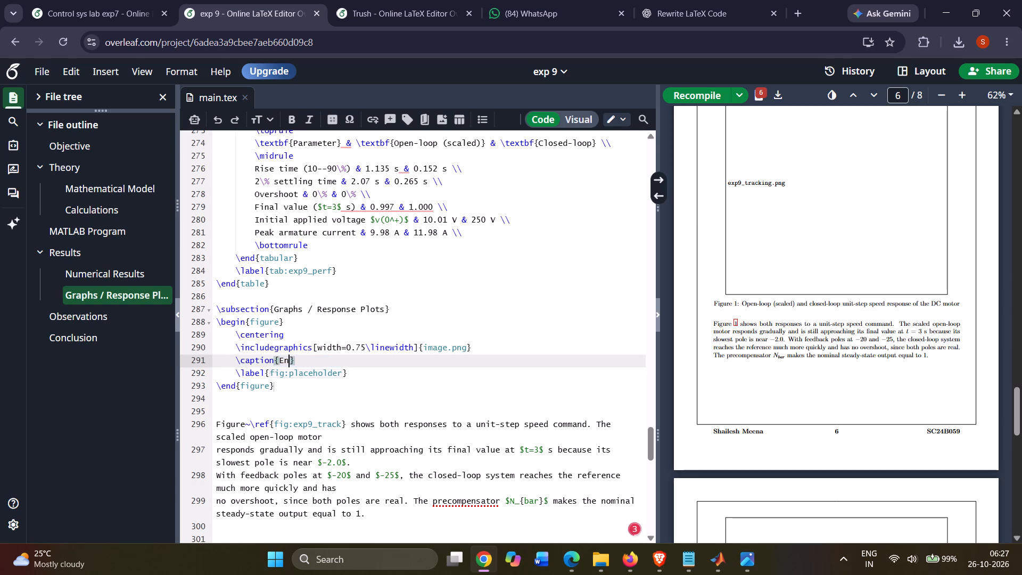
pyautogui.press('BackSpace')
pyautogui.hotkey('ctrl', 'v')
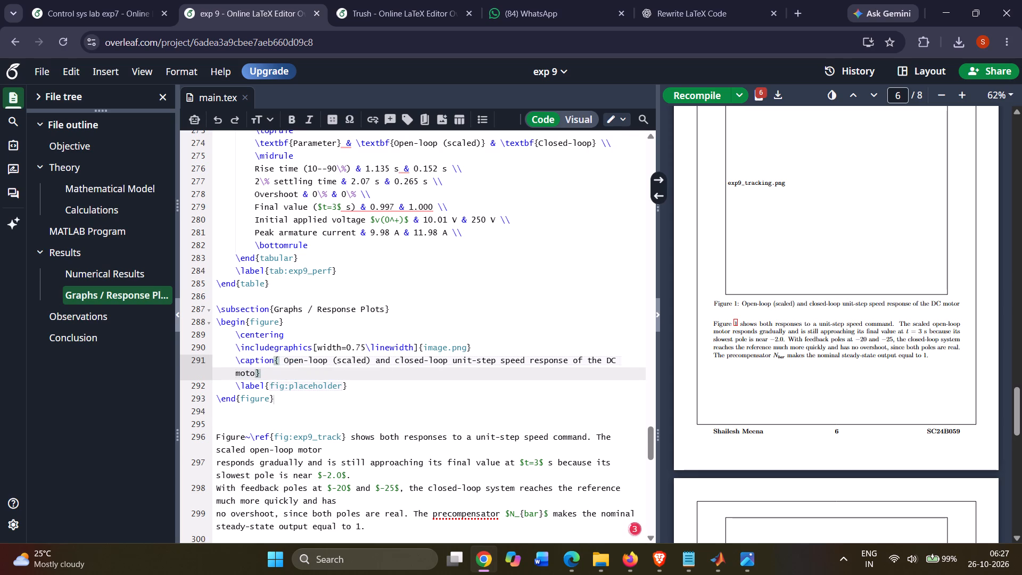
pyautogui.press('r')
# Add {H} directly after \begin{figure} in the Graphs / Response Plots section.
pyautogui.click(297, 322)
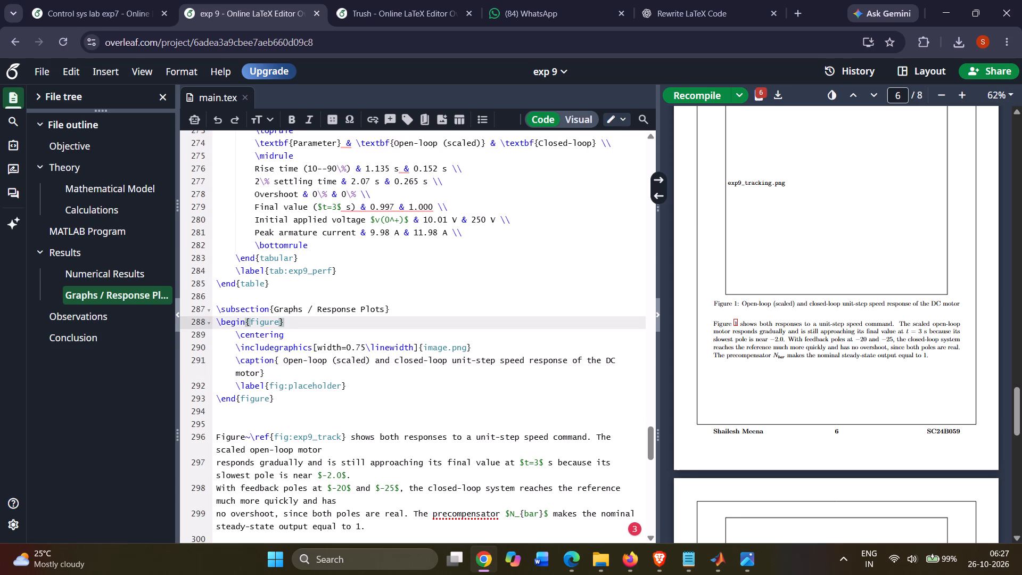
pyautogui.press('space')
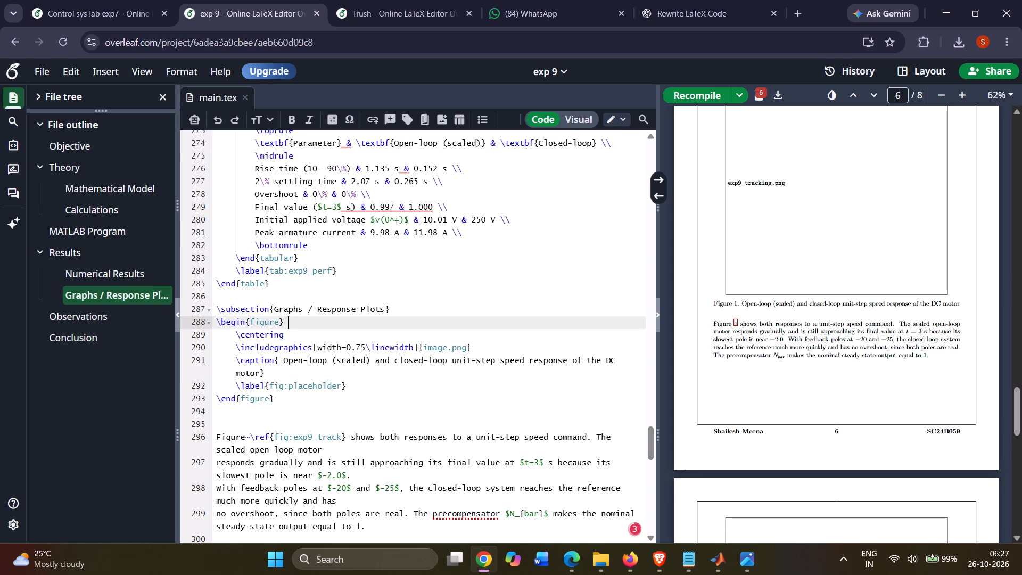
pyautogui.press('BackSpace')
pyautogui.hotkey('shift', '{')
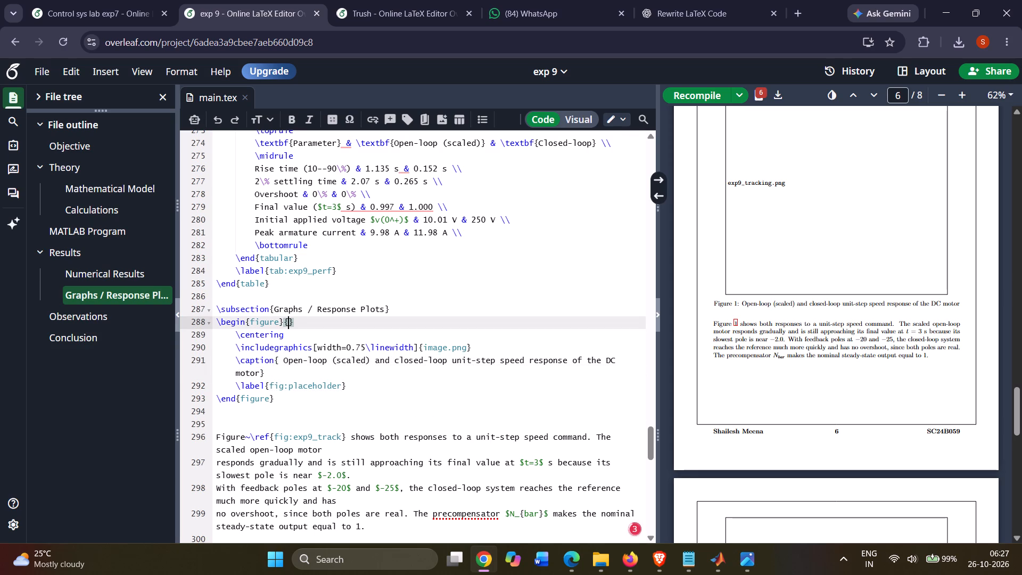
pyautogui.hotkey('shift', 'h')
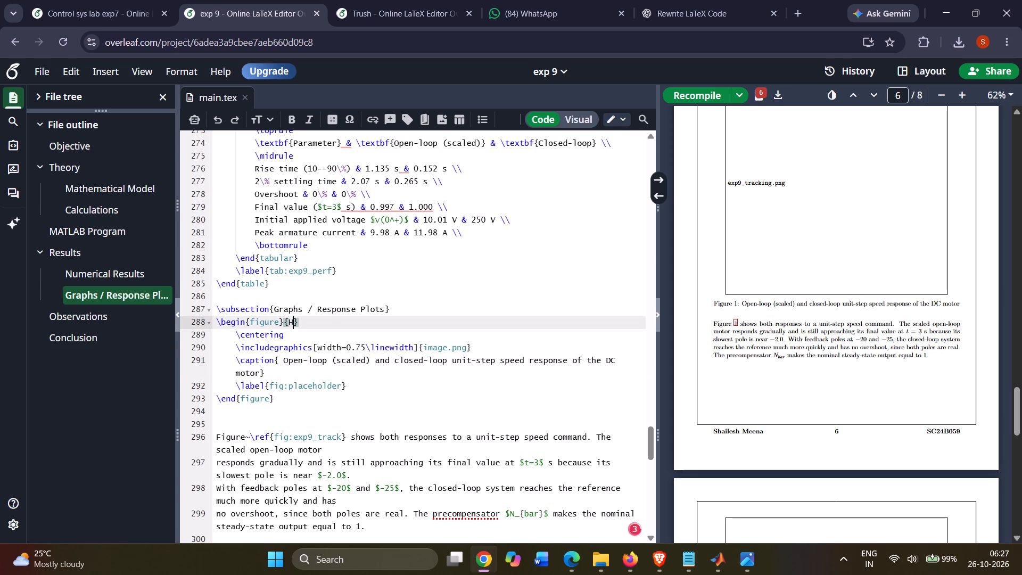
# Set the width of image.png to 0.9\linewidth and recompile the report.
pyautogui.click(365, 349)
pyautogui.press('BackSpace')
pyautogui.press('BackSpace')
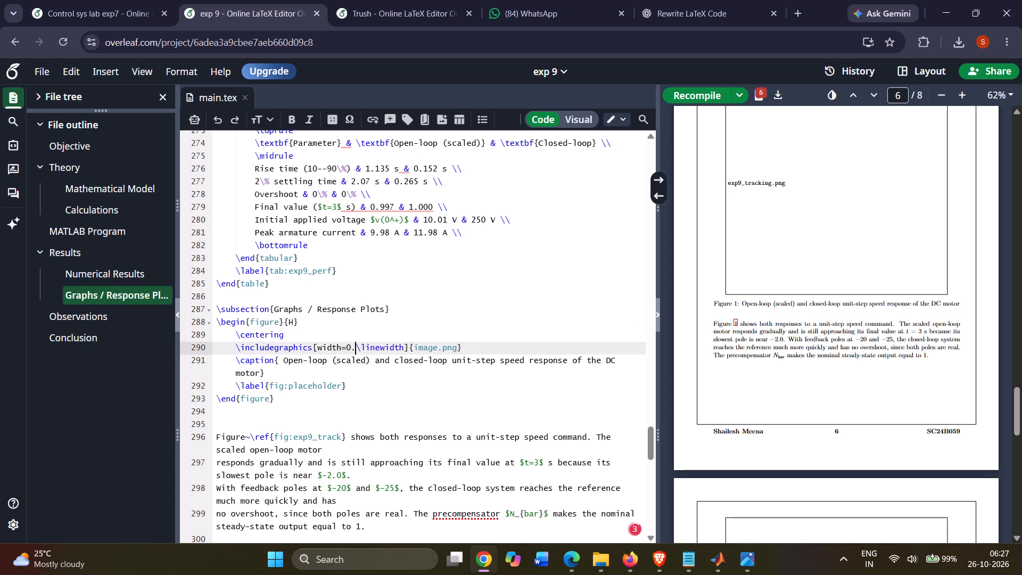
pyautogui.press('9')
pyautogui.hotkey('ctrl', 's')
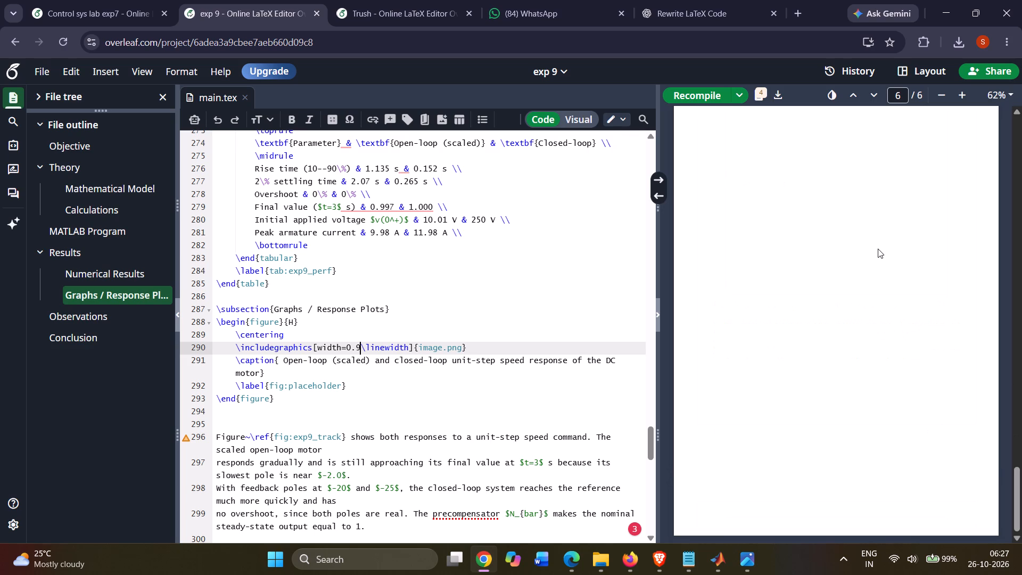
# Look through the compiled Experiment 9 report, checking the tracking plot figure and the pages before it.
pyautogui.scroll(6, 878, 249)
pyautogui.scroll(-11, 878, 249)
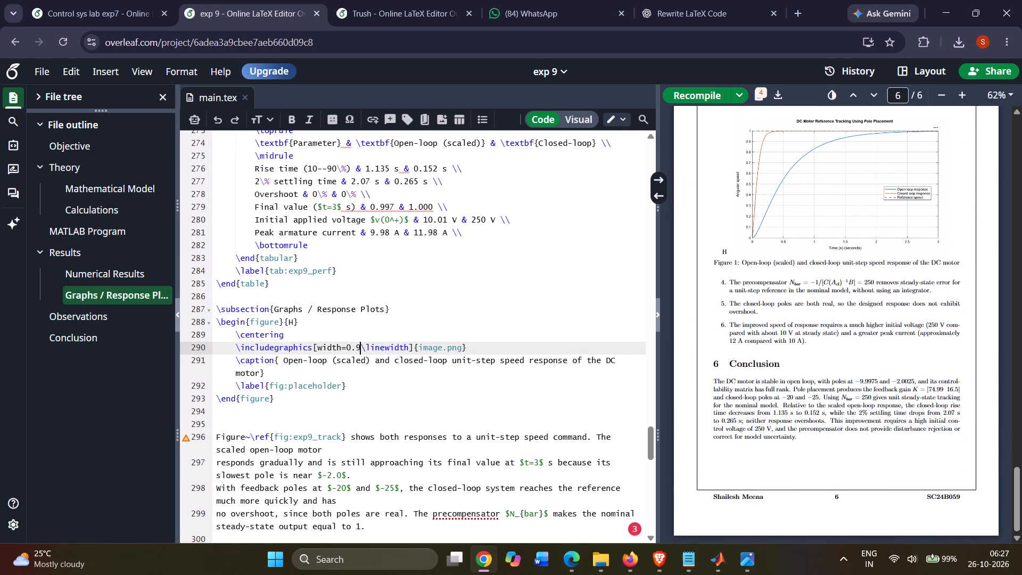
pyautogui.scroll(-6, 834, 287)
pyautogui.scroll(14, 837, 287)
pyautogui.scroll(14, 838, 287)
pyautogui.scroll(8, 842, 289)
pyautogui.scroll(-6, 842, 289)
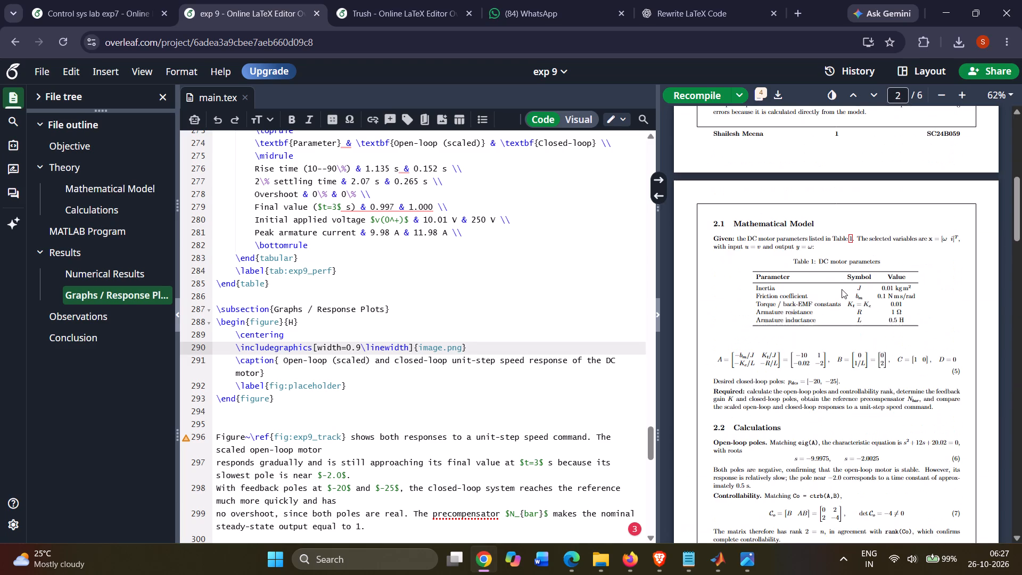
pyautogui.scroll(-7, 842, 289)
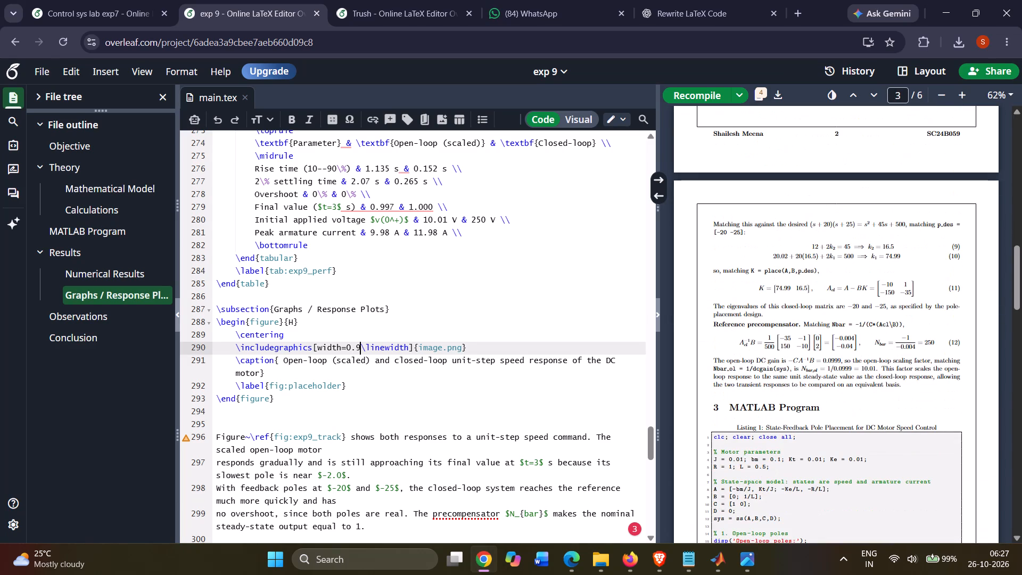
pyautogui.scroll(20, 842, 289)
pyautogui.scroll(3, 842, 289)
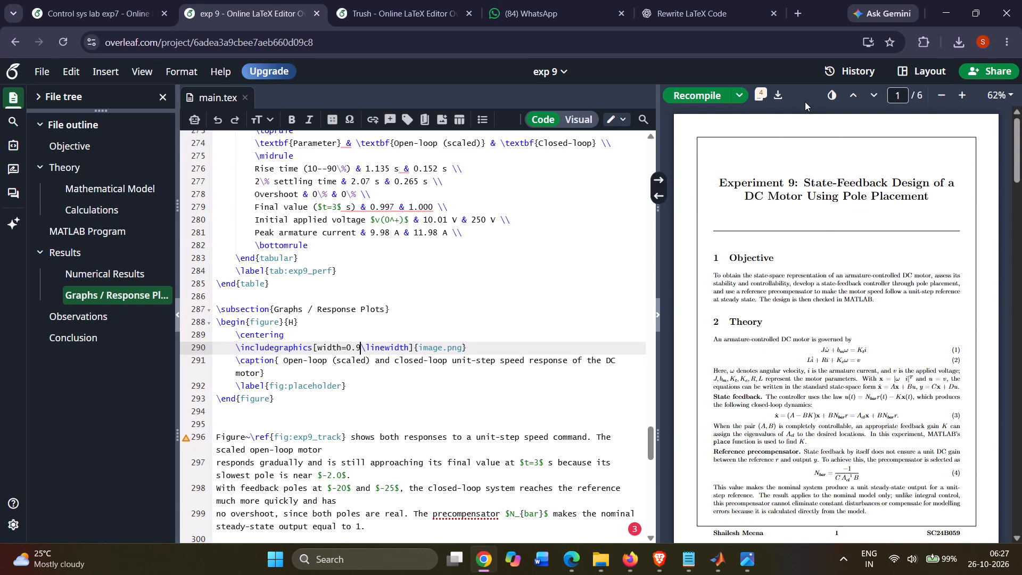
# Download the compiled Experiment 9 report as a PDF.
pyautogui.click(783, 98)
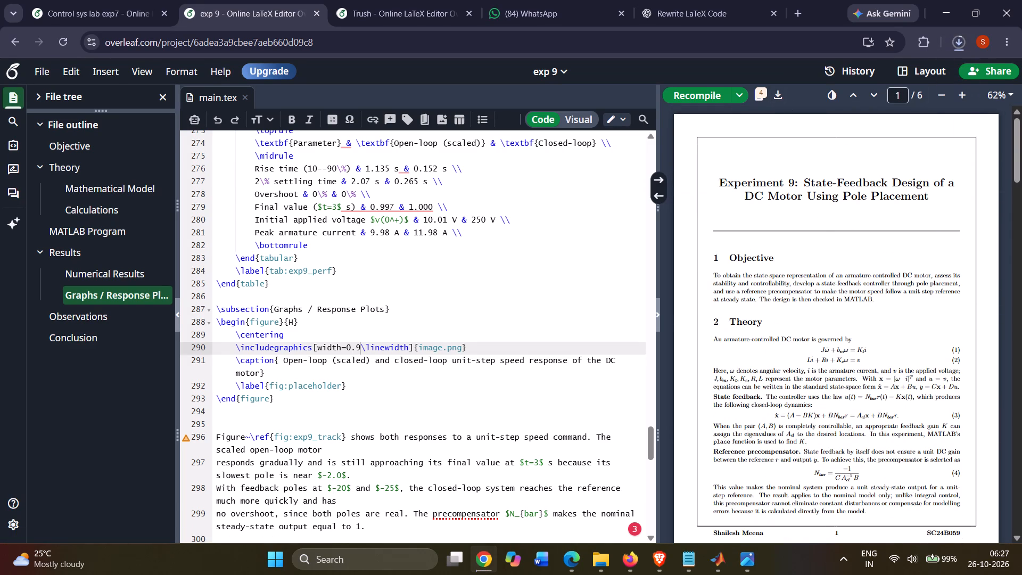
# Review the Experiment 9 report pages again, along with the Results, MATLAB Program and Calculations source in main.tex.
pyautogui.scroll(-11, 884, 301)
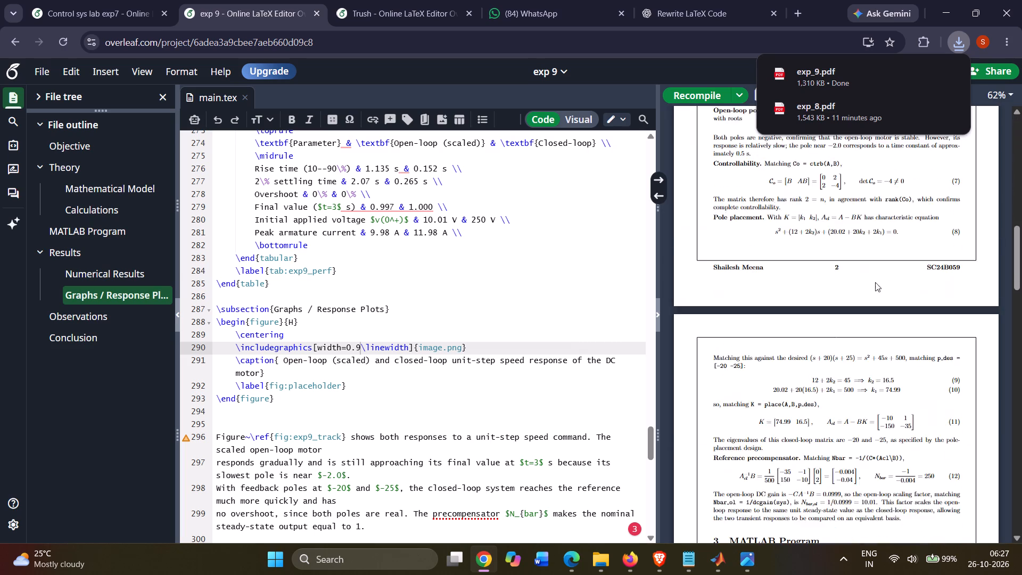
pyautogui.scroll(-19, 873, 276)
pyautogui.scroll(-8, 887, 287)
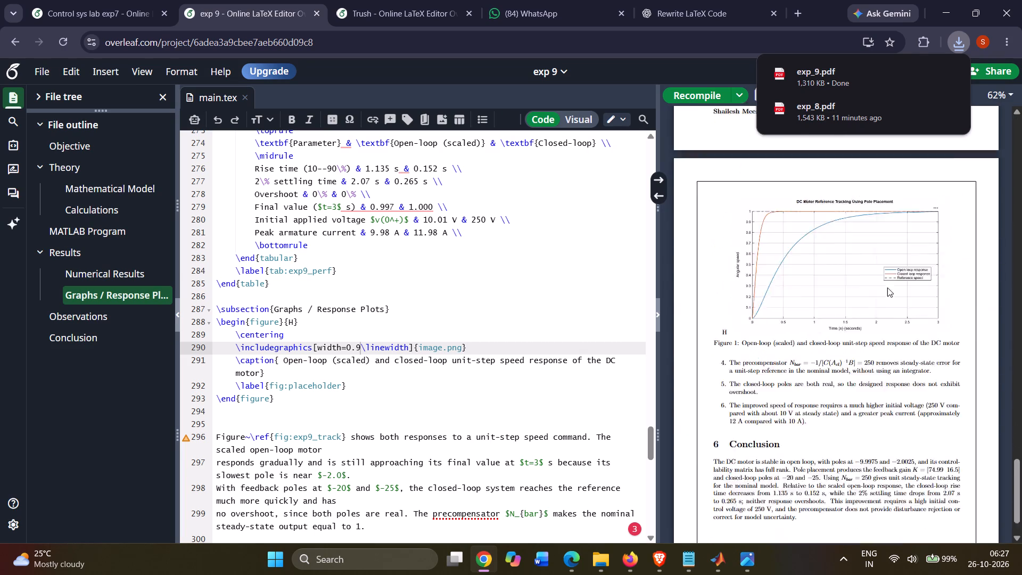
pyautogui.scroll(-8, 885, 282)
pyautogui.scroll(8, 884, 277)
pyautogui.scroll(20, 886, 243)
pyautogui.scroll(7, 886, 243)
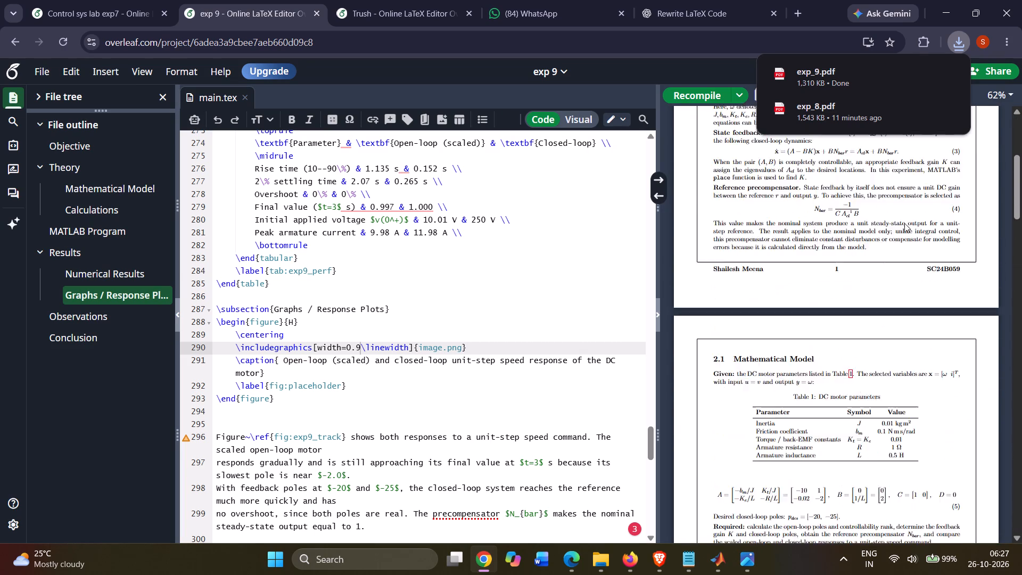
pyautogui.scroll(13, 904, 223)
pyautogui.click(851, 226)
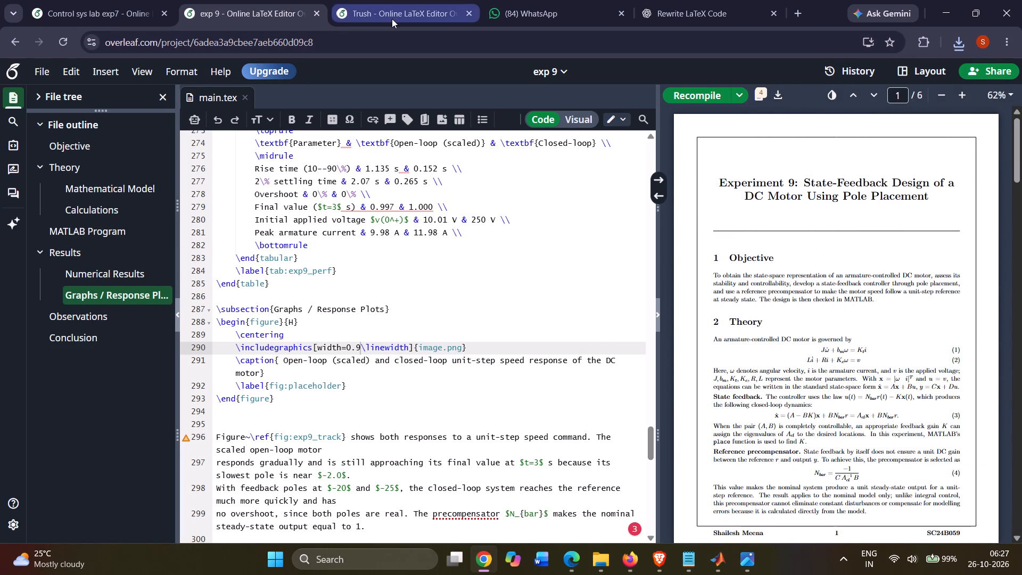
pyautogui.scroll(12, 290, 188)
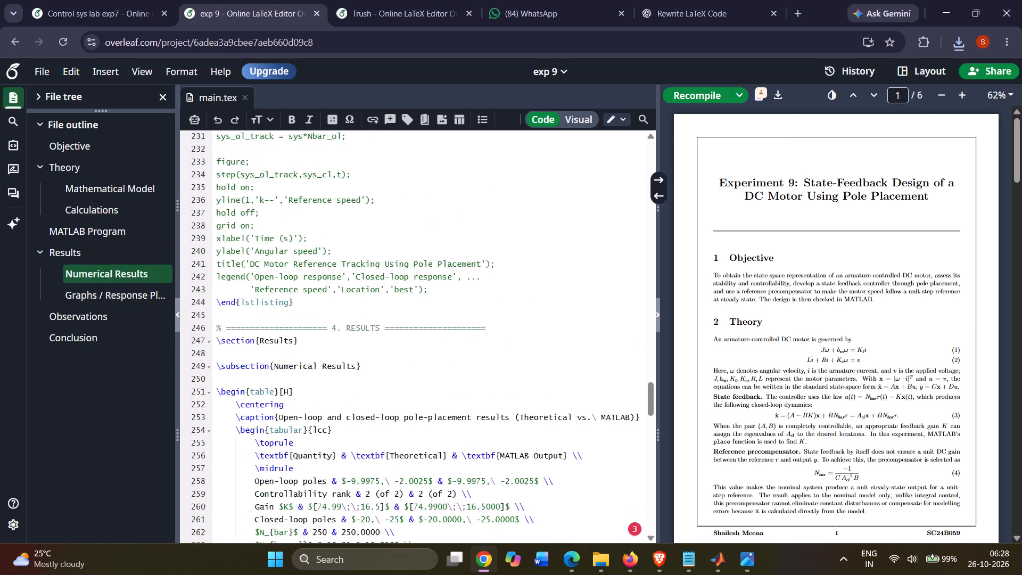
pyautogui.scroll(9, 295, 184)
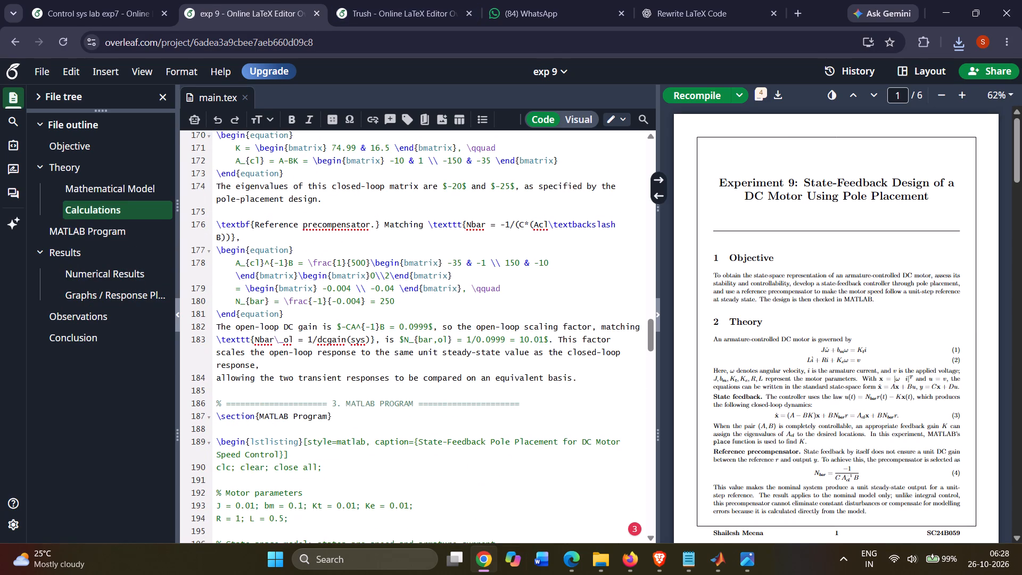
# Open exp10.tex from the Exp10 folder in Notepad just this once and copy its entire LaTeX source.
pyautogui.click(570, 563)
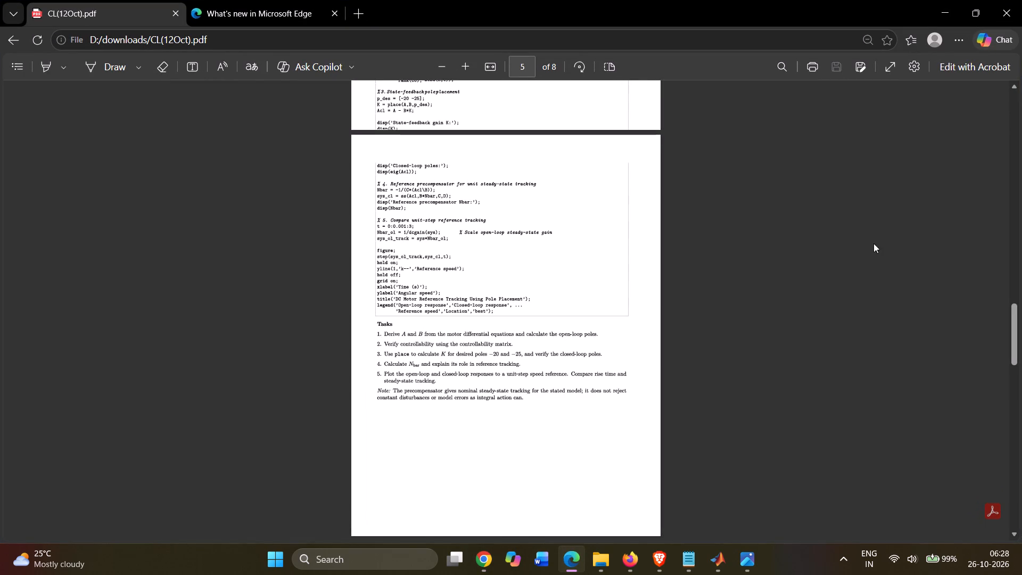
pyautogui.click(603, 562)
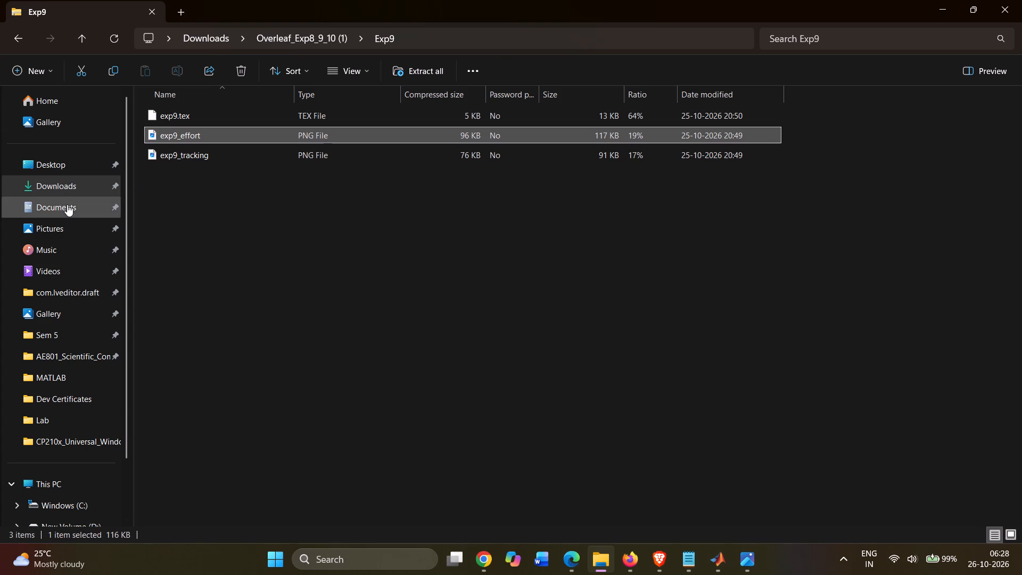
pyautogui.click(11, 36)
pyautogui.doubleClick(194, 153)
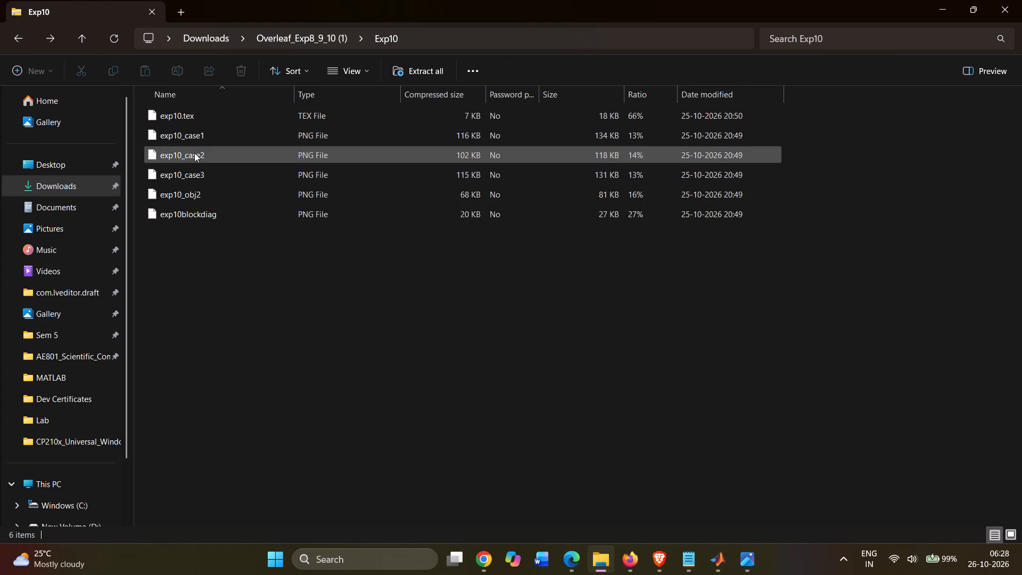
pyautogui.doubleClick(209, 116)
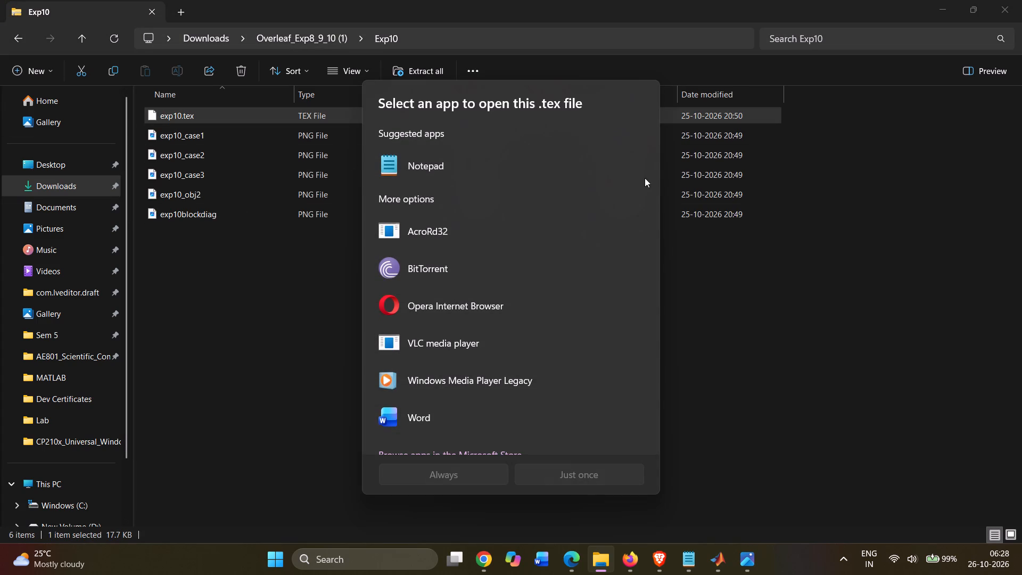
pyautogui.click(556, 161)
pyautogui.click(586, 476)
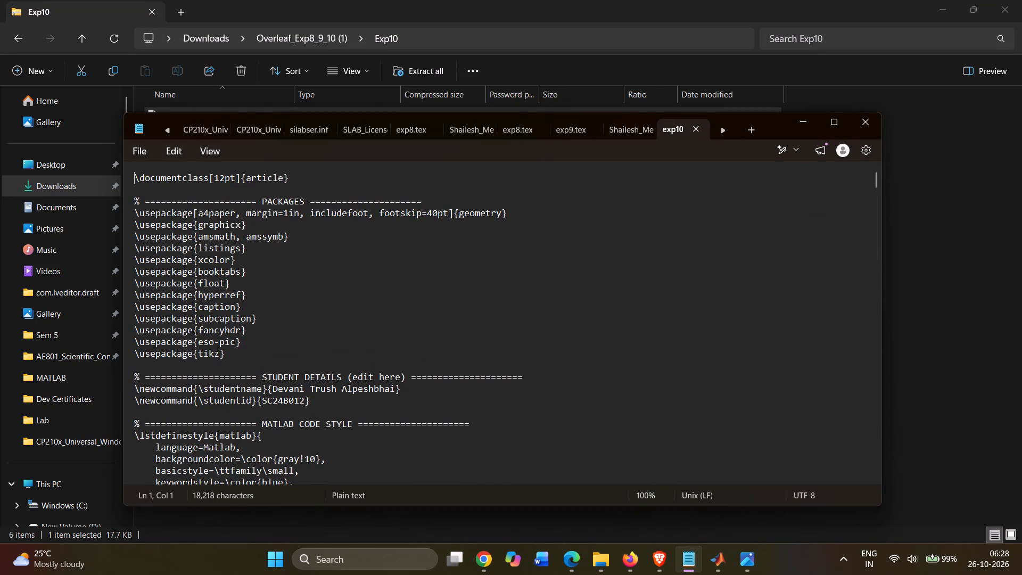
pyautogui.hotkey('ctrl', 'a')
pyautogui.hotkey('ctrl', 'c')
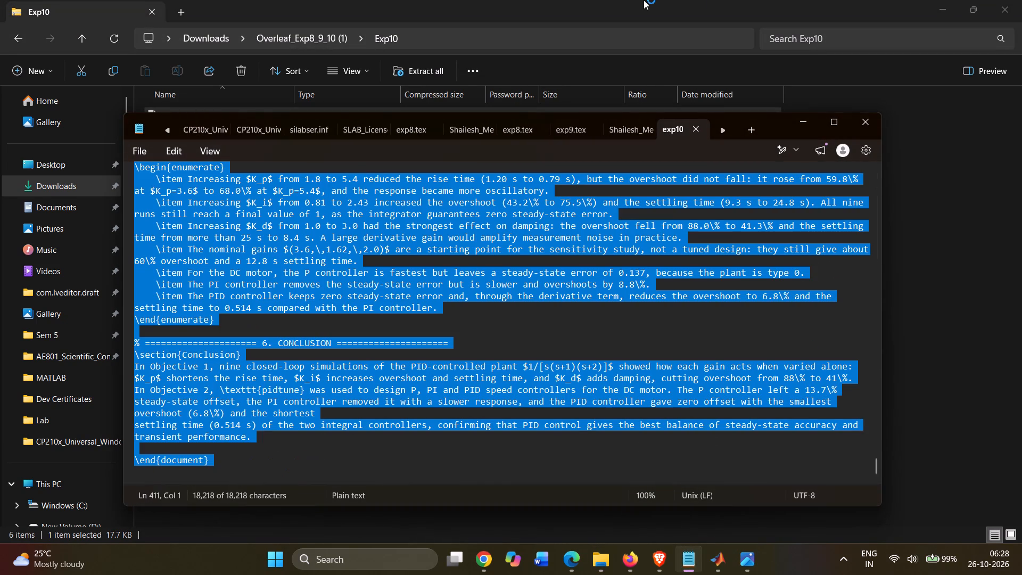
pyautogui.click(803, 117)
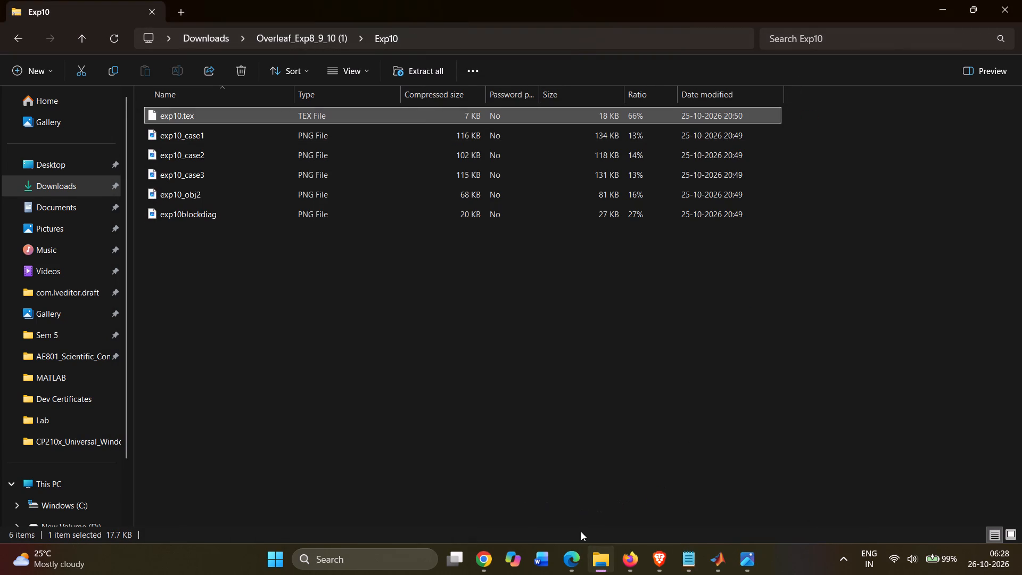
# In Overleaf's Trush project, replace all of main.tex with the copied Experiment 10 source, recompile, and view the report's first page.
pyautogui.click(597, 558)
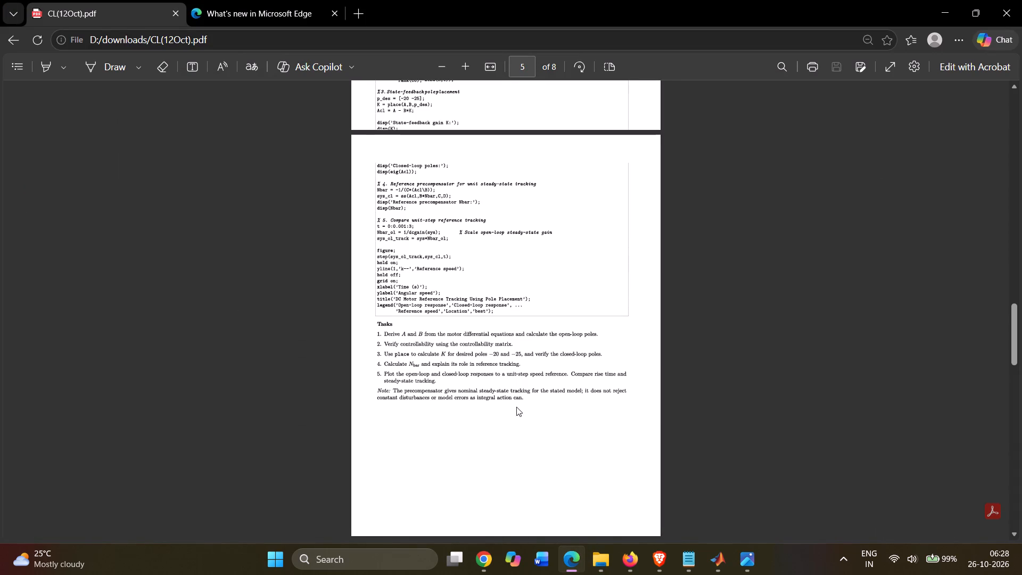
pyautogui.click(477, 574)
pyautogui.click(407, 0)
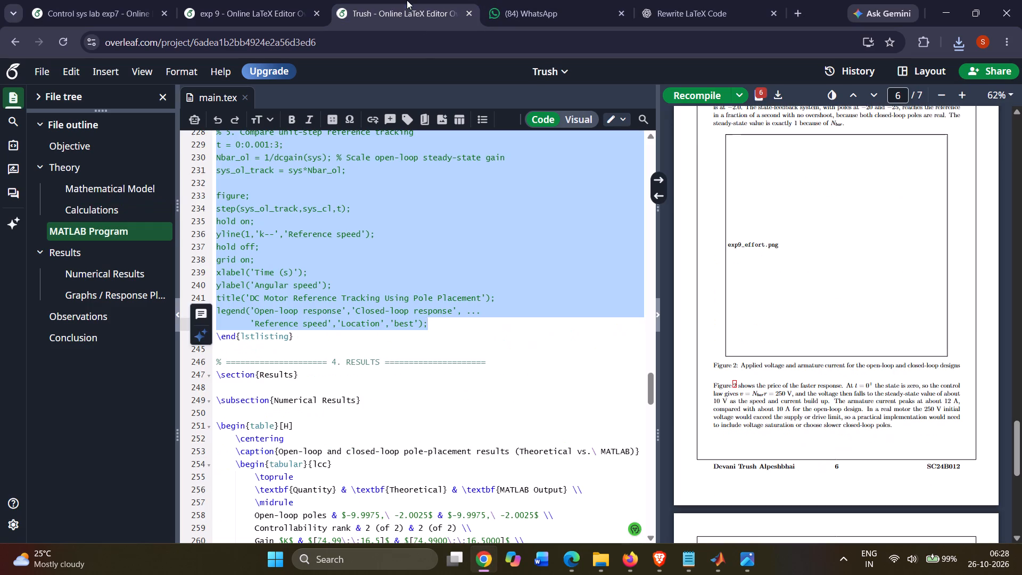
pyautogui.doubleClick(390, 300)
pyautogui.hotkey('ctrl', 'a')
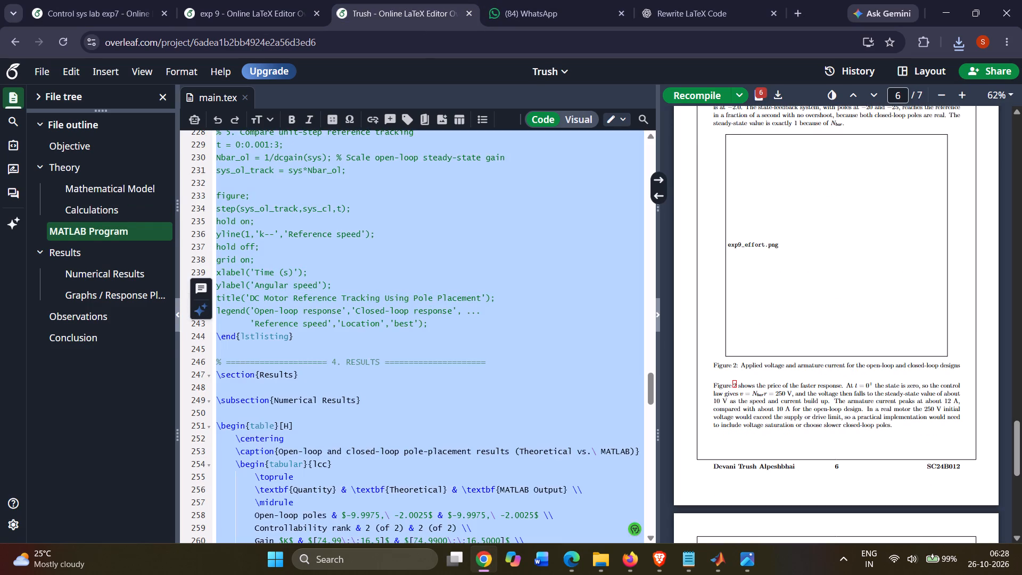
pyautogui.press('BackSpace')
pyautogui.hotkey('ctrl', 'v')
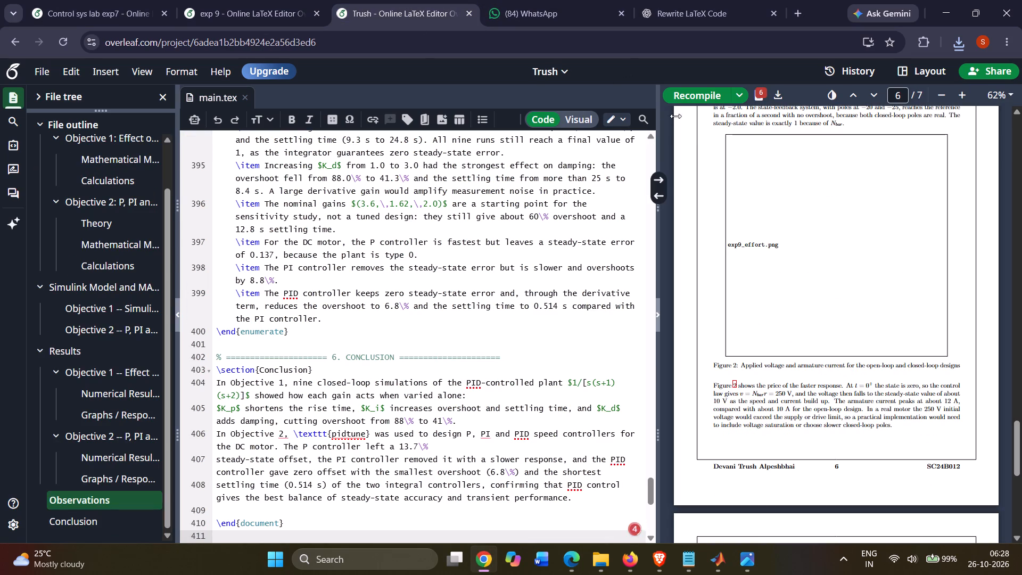
pyautogui.click(691, 93)
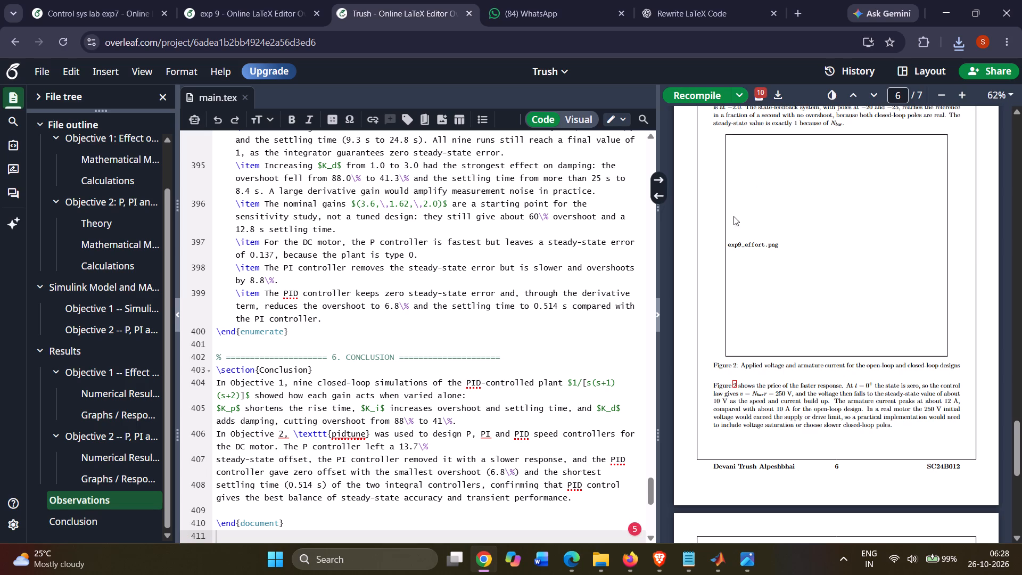
pyautogui.scroll(5, 821, 214)
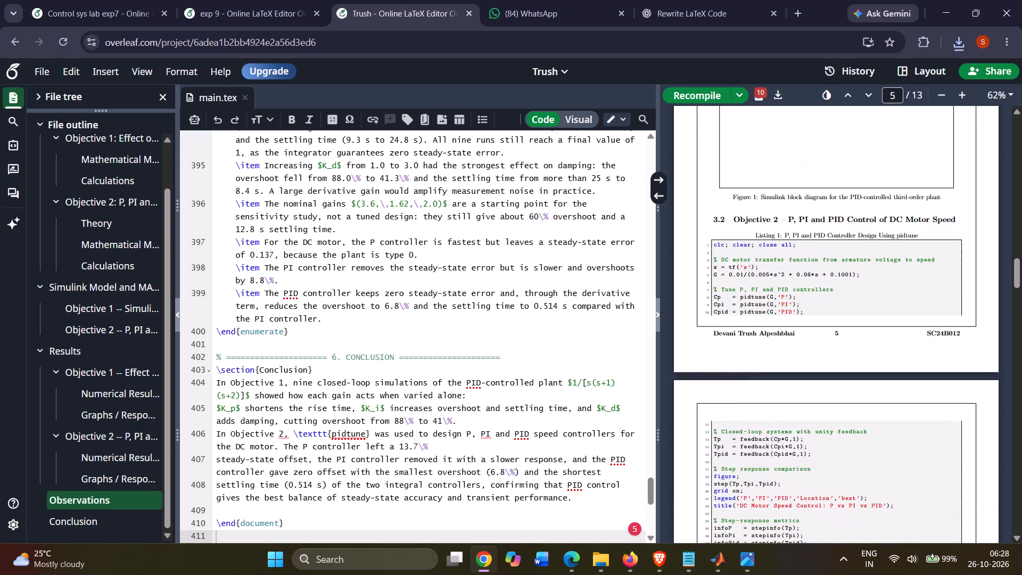
pyautogui.scroll(13, 825, 215)
pyautogui.scroll(20, 828, 214)
pyautogui.scroll(3, 828, 214)
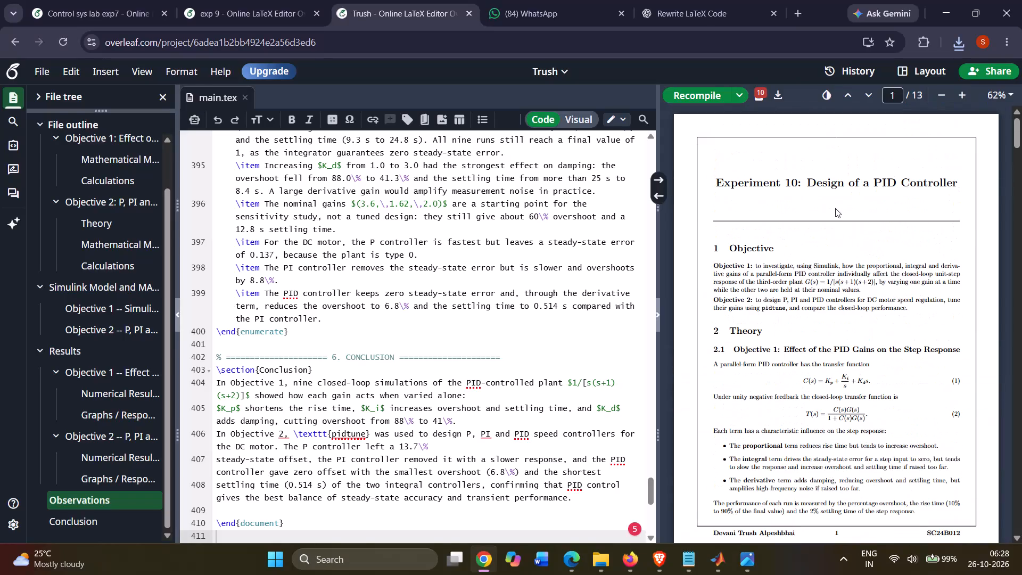
# Look through the Experiment 10 report's early pages, and examine the PID controller experiment in CL(12Oct).pdf in Edge.
pyautogui.scroll(7, 839, 211)
pyautogui.scroll(-19, 842, 212)
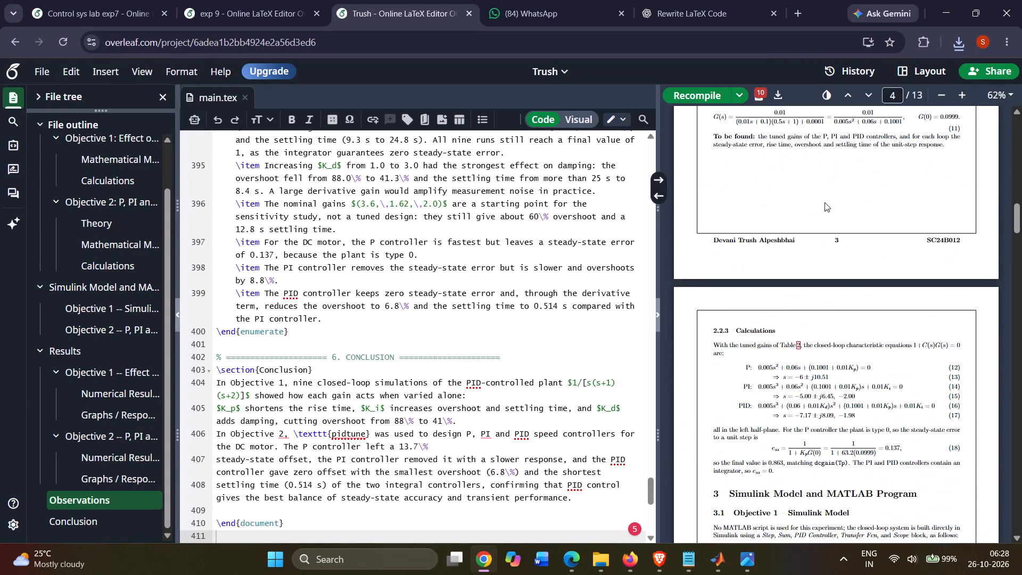
pyautogui.click(573, 552)
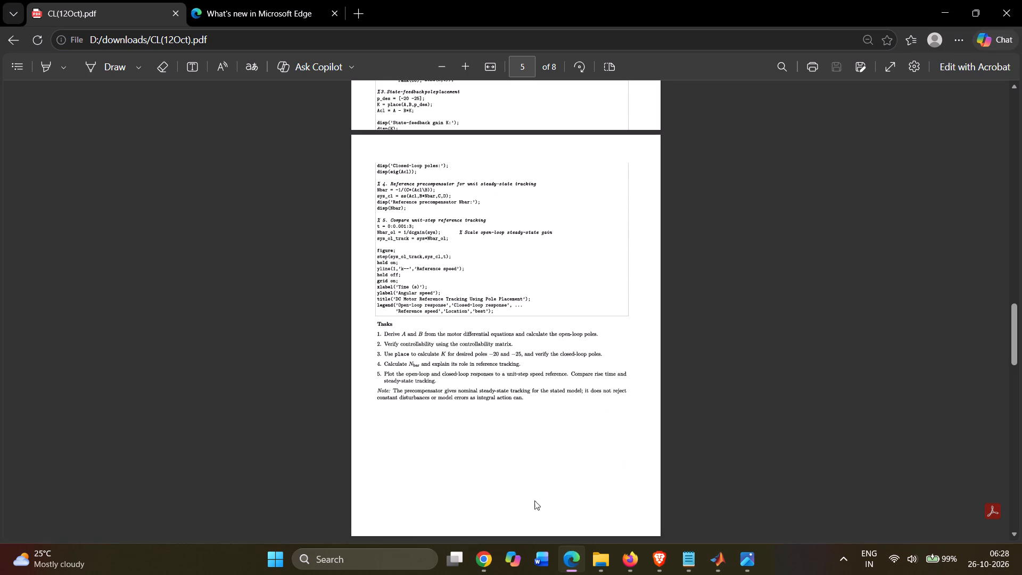
pyautogui.scroll(-19, 477, 246)
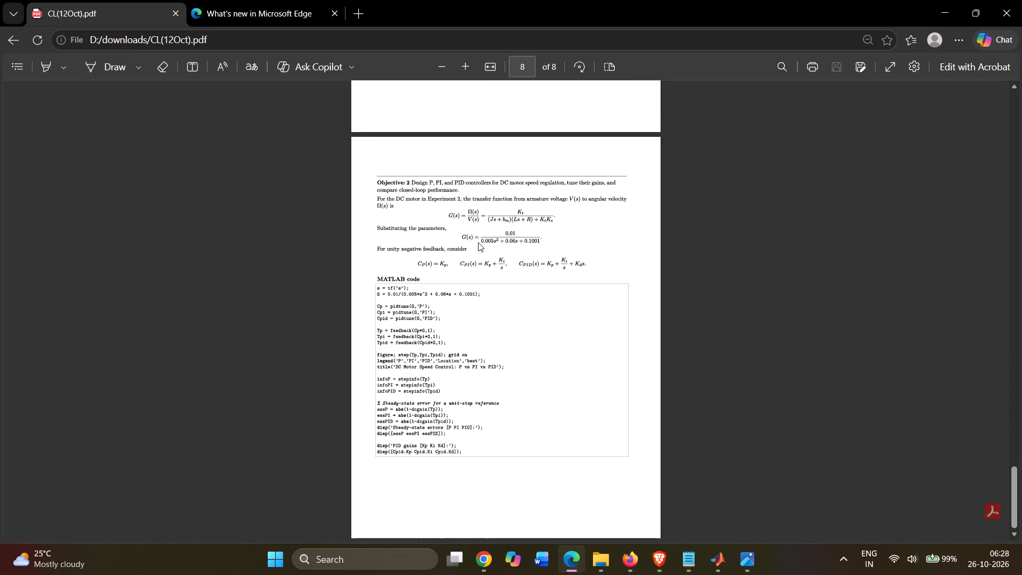
pyautogui.scroll(13, 478, 242)
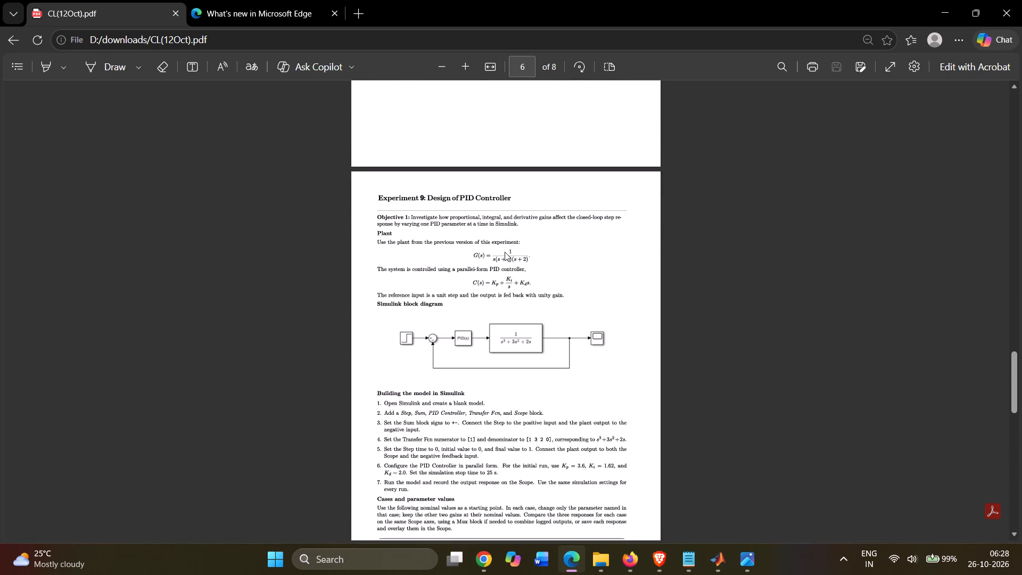
pyautogui.scroll(6, 507, 252)
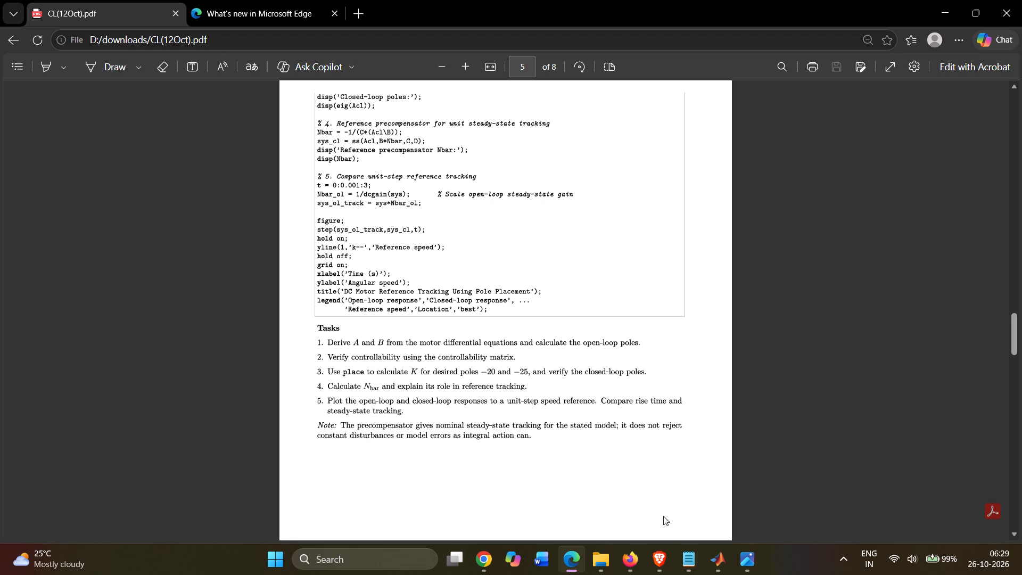
# Switch to Brave and play the Soja Zara video from YouTube's suggested videos.
pyautogui.click(667, 559)
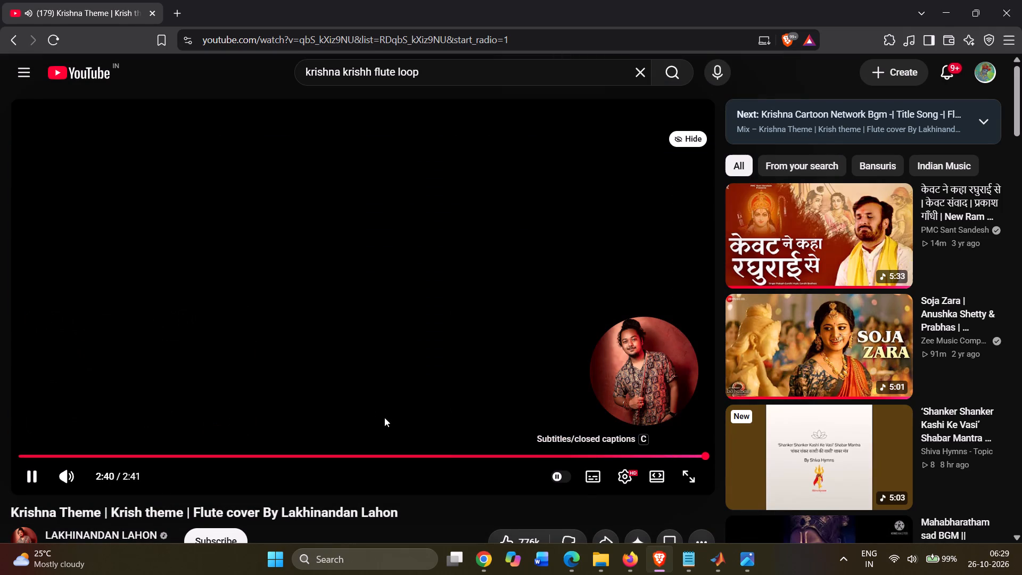
pyautogui.scroll(-2, 775, 332)
pyautogui.click(839, 222)
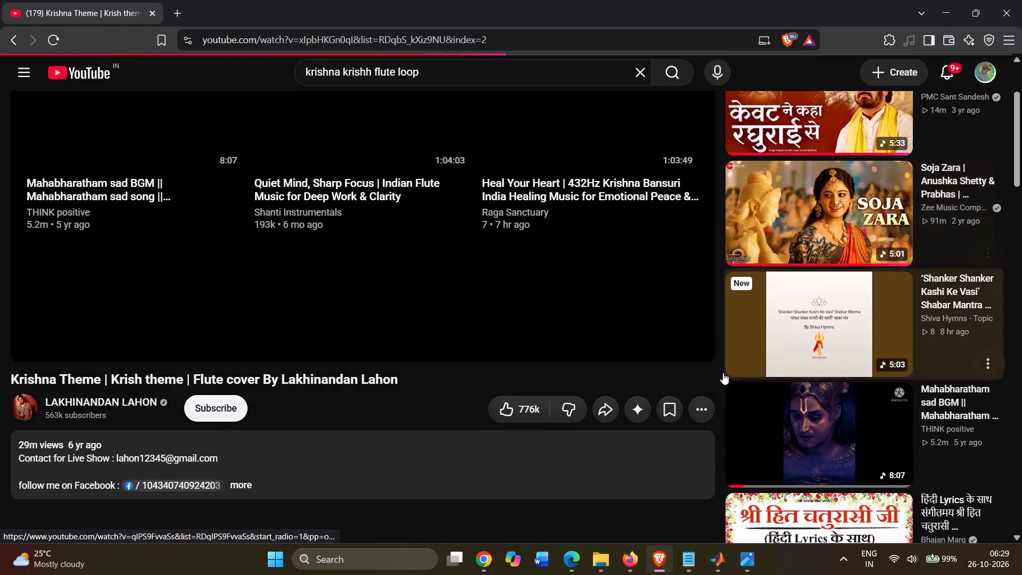
pyautogui.click(658, 571)
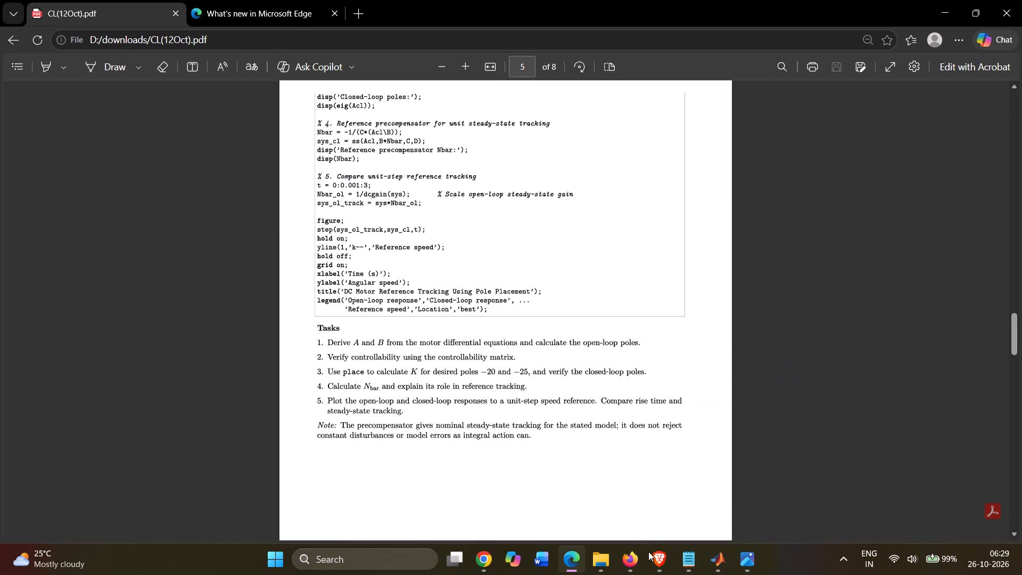
# In CL(12Oct).pdf in Edge, read the PID controller experiment's cases, procedure, observation table and Objective 2 with its MATLAB code.
pyautogui.scroll(-15, 519, 338)
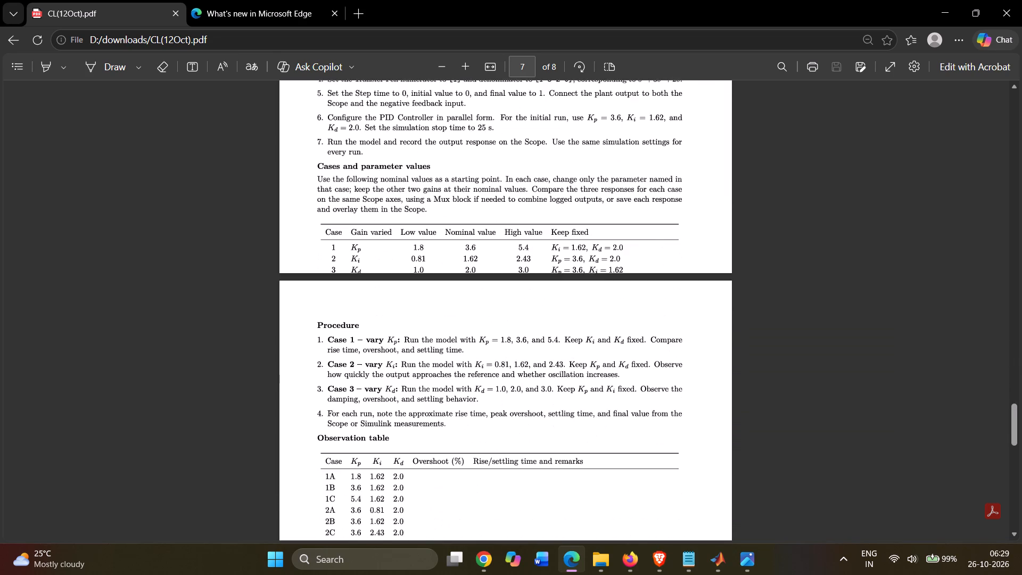
pyautogui.scroll(-18, 520, 335)
pyautogui.scroll(-14, 520, 335)
pyautogui.scroll(14, 520, 335)
pyautogui.scroll(-7, 520, 335)
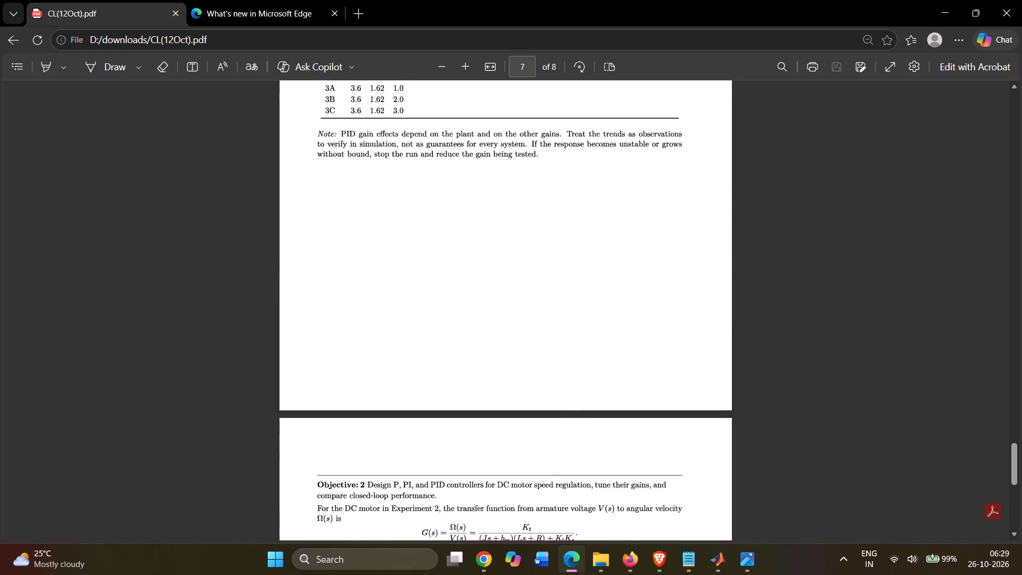
pyautogui.scroll(-7, 528, 417)
pyautogui.scroll(-1, 476, 390)
pyautogui.moveTo(364, 333); pyautogui.dragTo(374, 357)
pyautogui.click(499, 379)
pyautogui.click(480, 570)
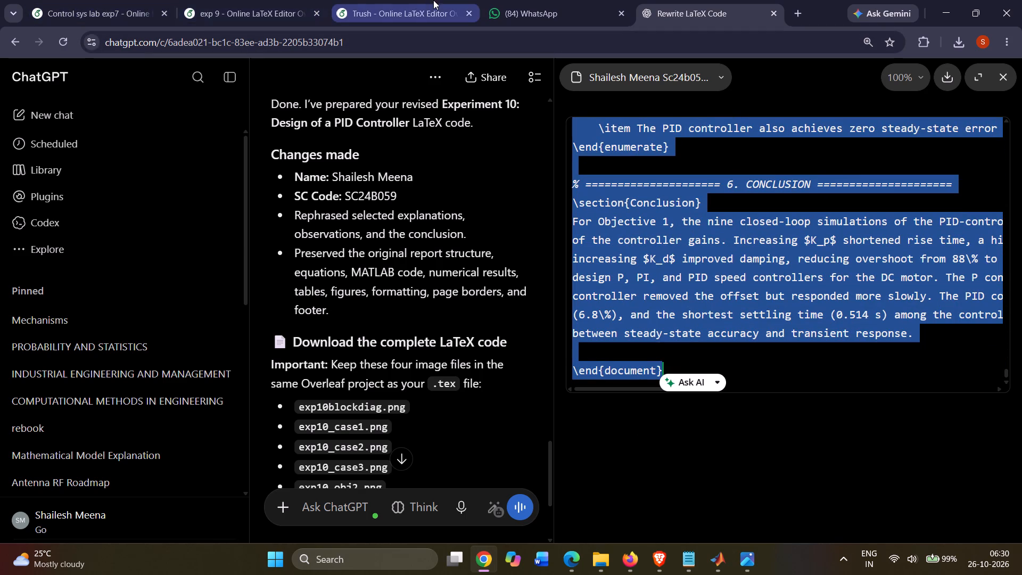
# Create a new blank project named "exp 10" from Overleaf's project list.
pyautogui.click(282, 0)
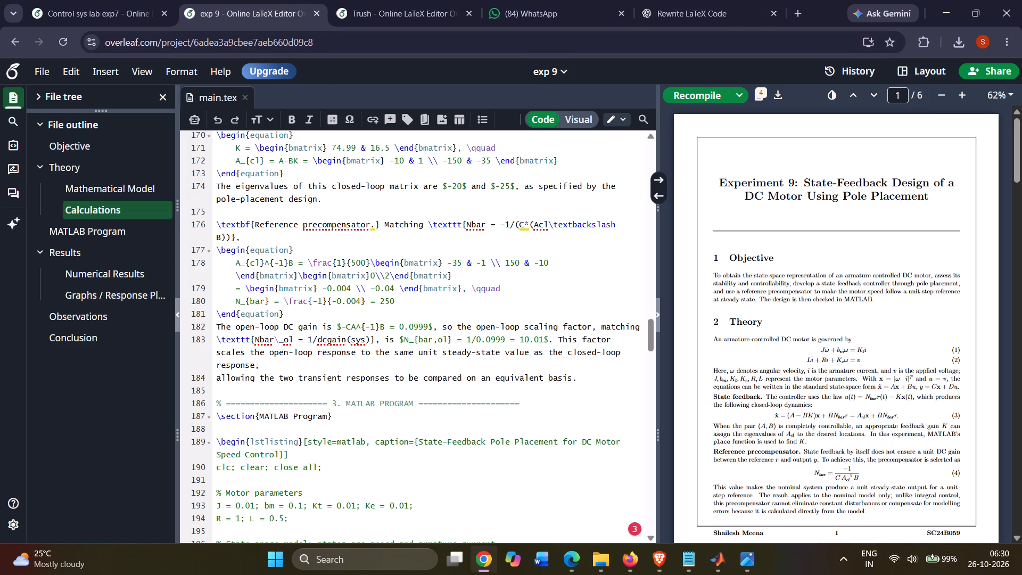
pyautogui.click(6, 41)
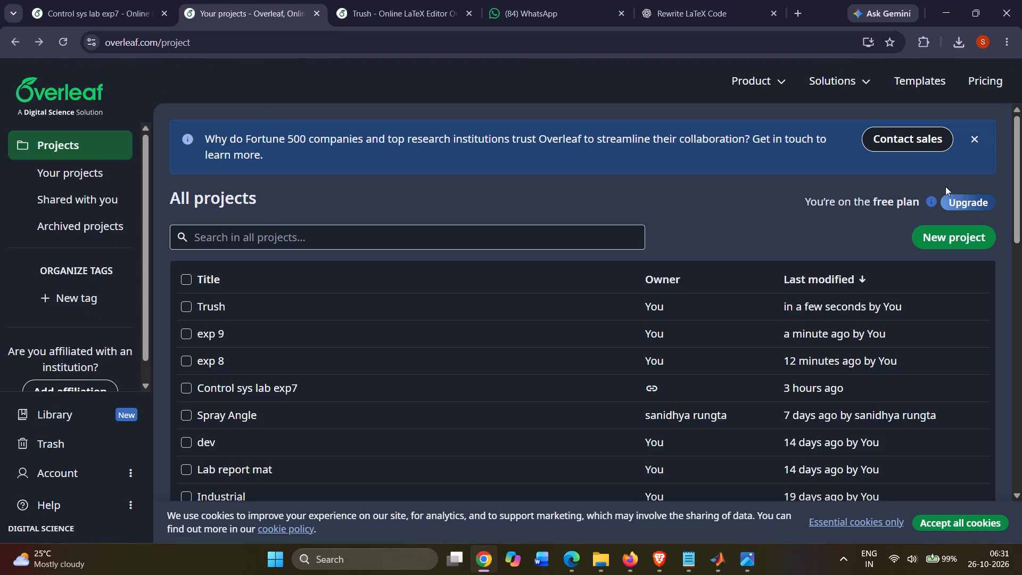
pyautogui.click(945, 226)
pyautogui.click(867, 267)
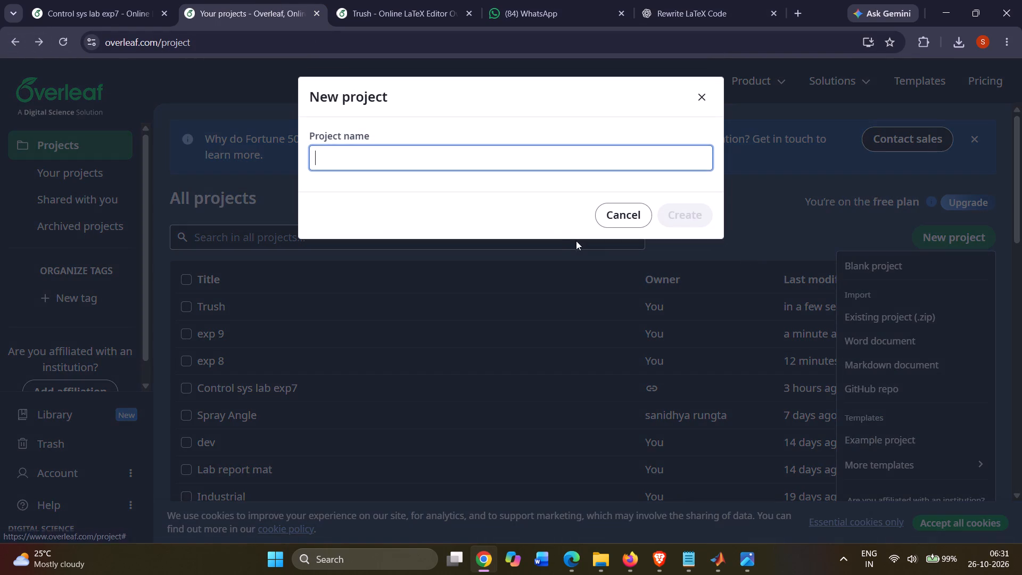
pyautogui.write('exp 10')
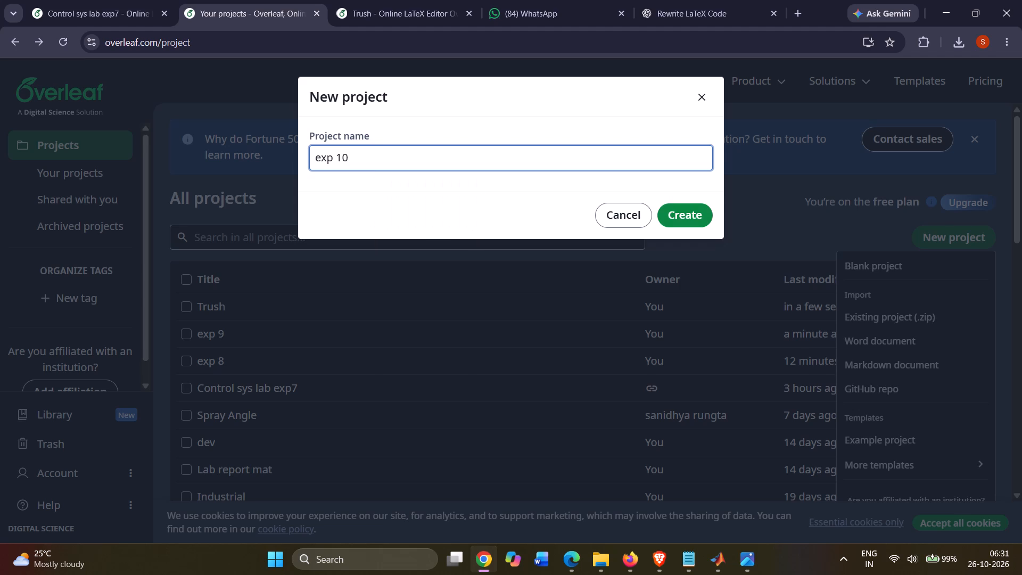
pyautogui.press('Return')
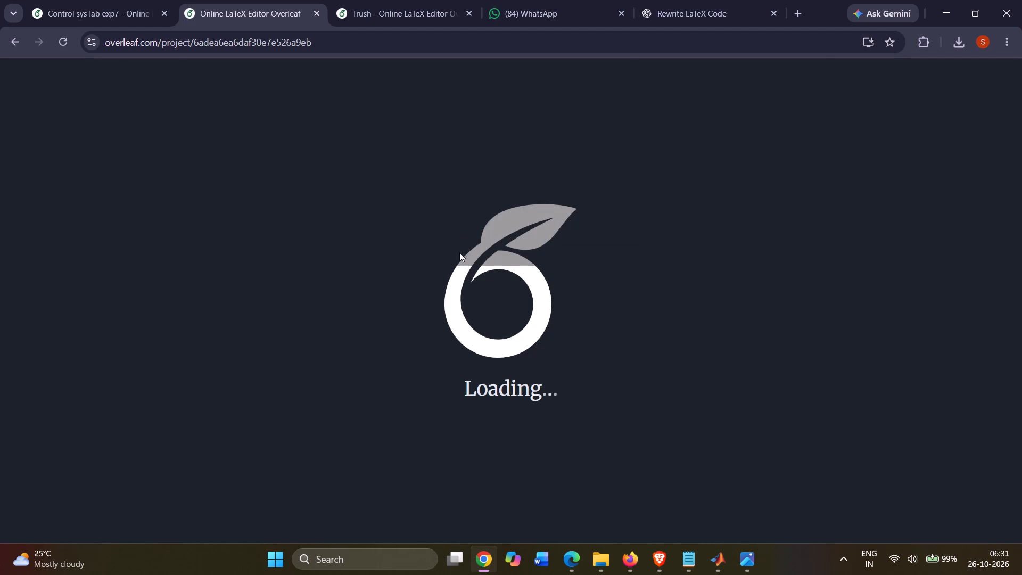
# Replace the default main.tex template with the copied Experiment 10 LaTeX code and recompile the document.
pyautogui.moveTo(287, 351); pyautogui.dragTo(172, 6)
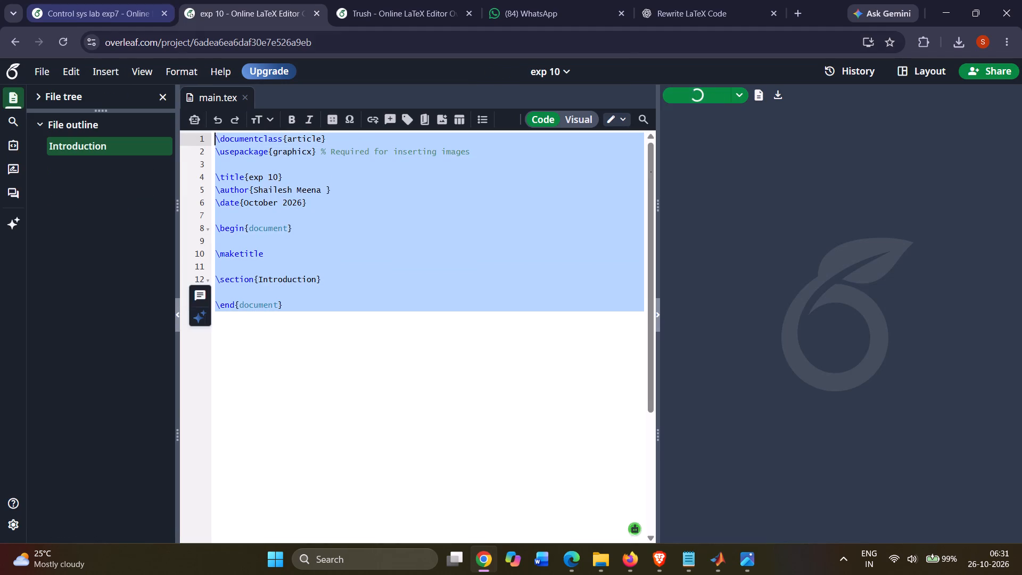
pyautogui.press('BackSpace')
pyautogui.hotkey('ctrl', 'v')
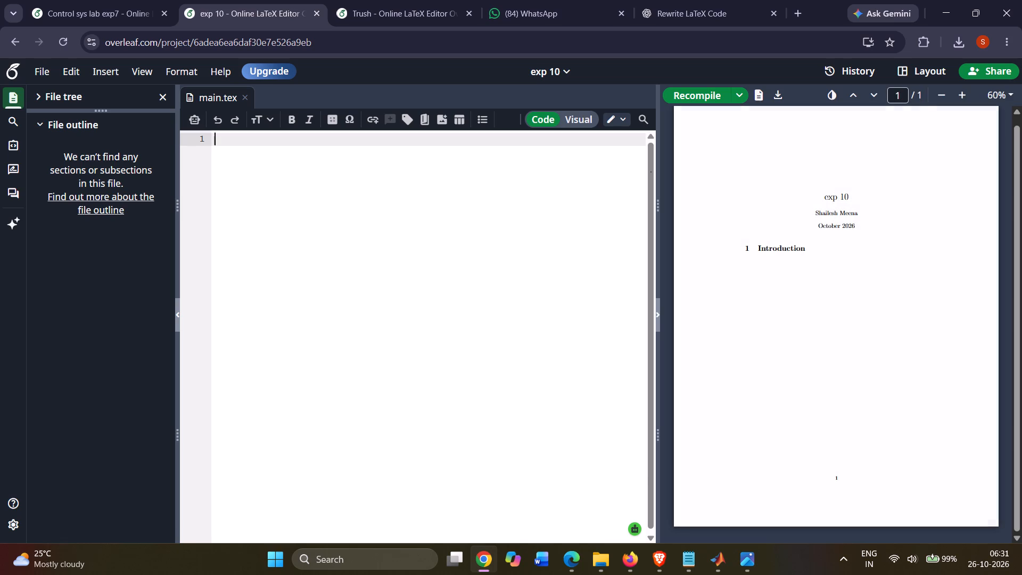
pyautogui.hotkey('ctrl', 's')
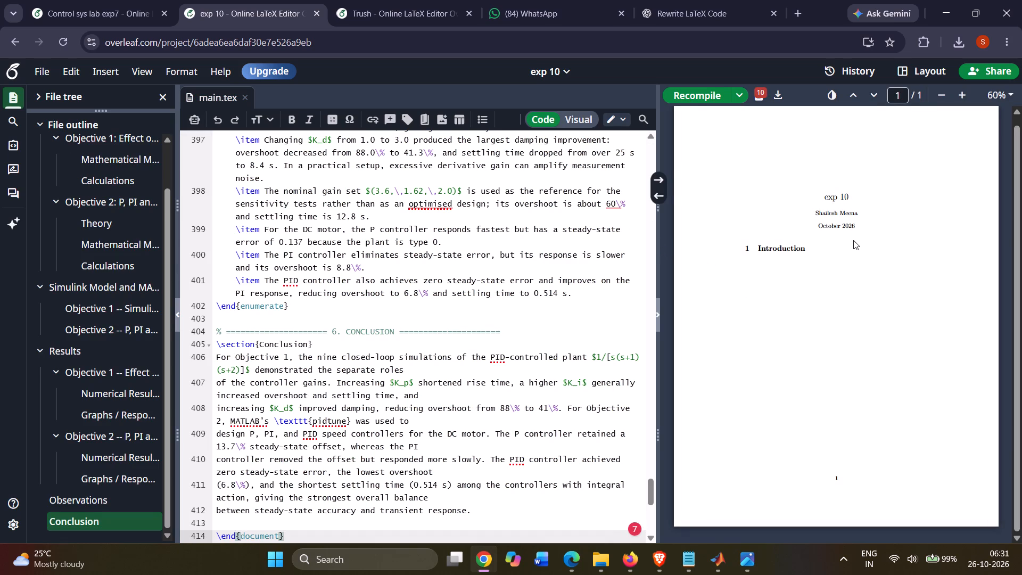
# Locate the Simulink block diagram figure in the compiled report and delete its whole figure block from main.tex.
pyautogui.scroll(-8, 853, 240)
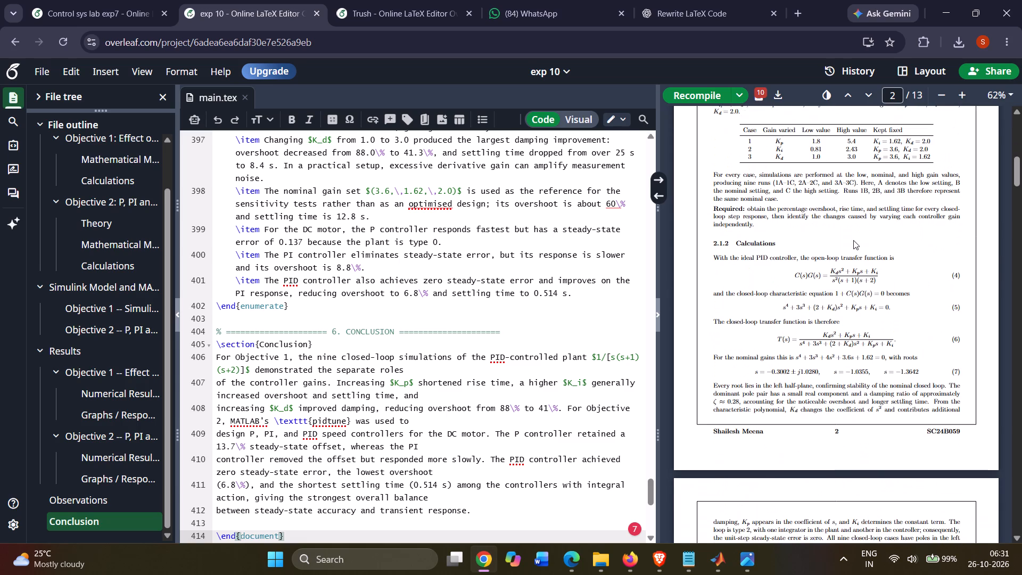
pyautogui.scroll(-20, 853, 240)
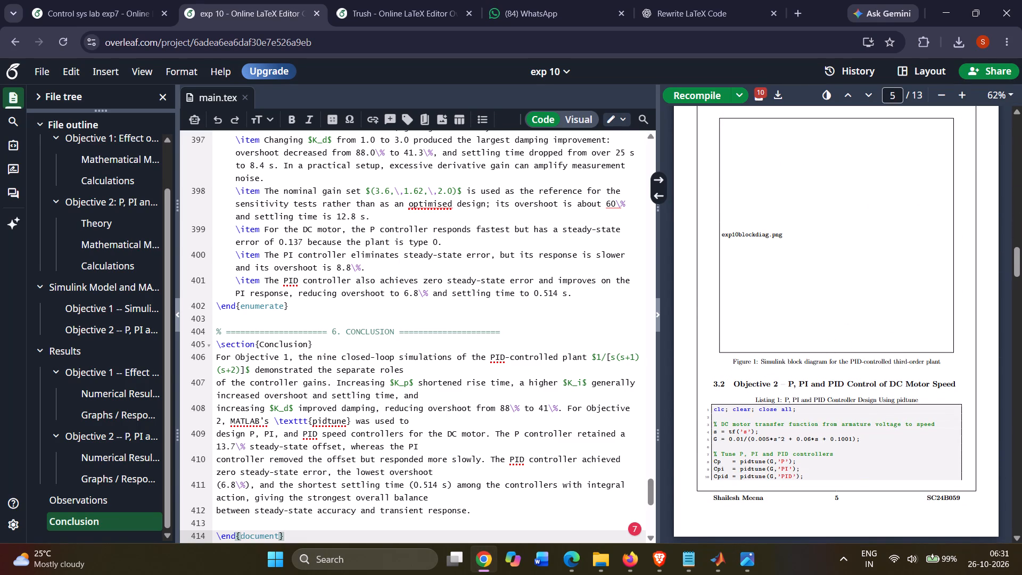
pyautogui.doubleClick(840, 360)
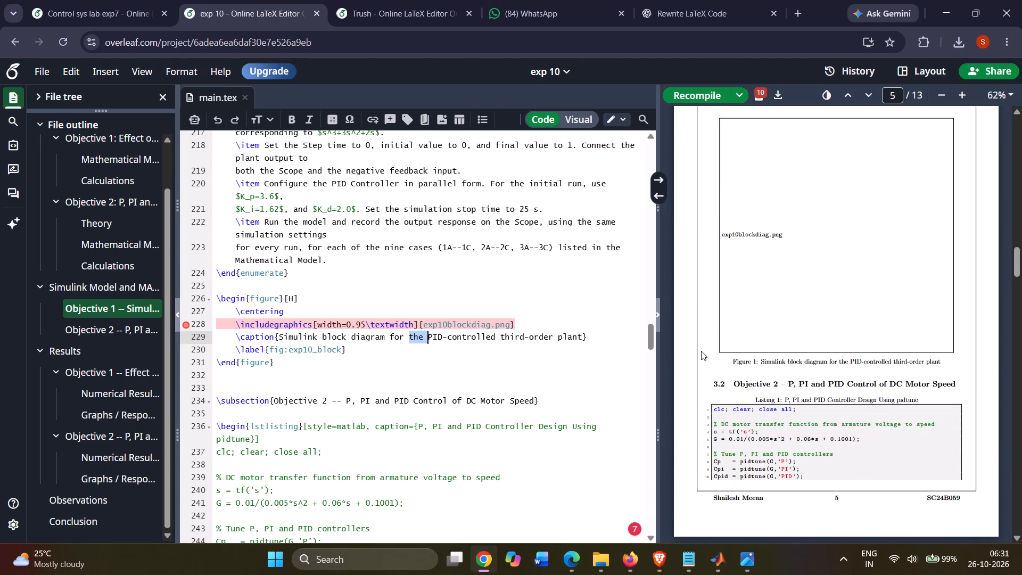
pyautogui.moveTo(216, 297); pyautogui.dragTo(258, 348)
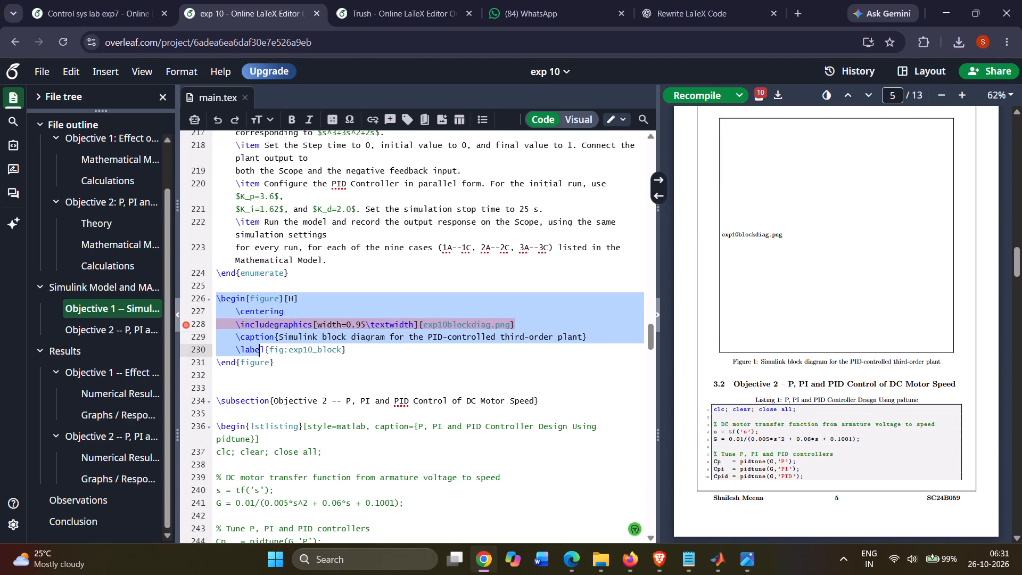
pyautogui.moveTo(258, 348); pyautogui.dragTo(277, 364)
pyautogui.press('BackSpace')
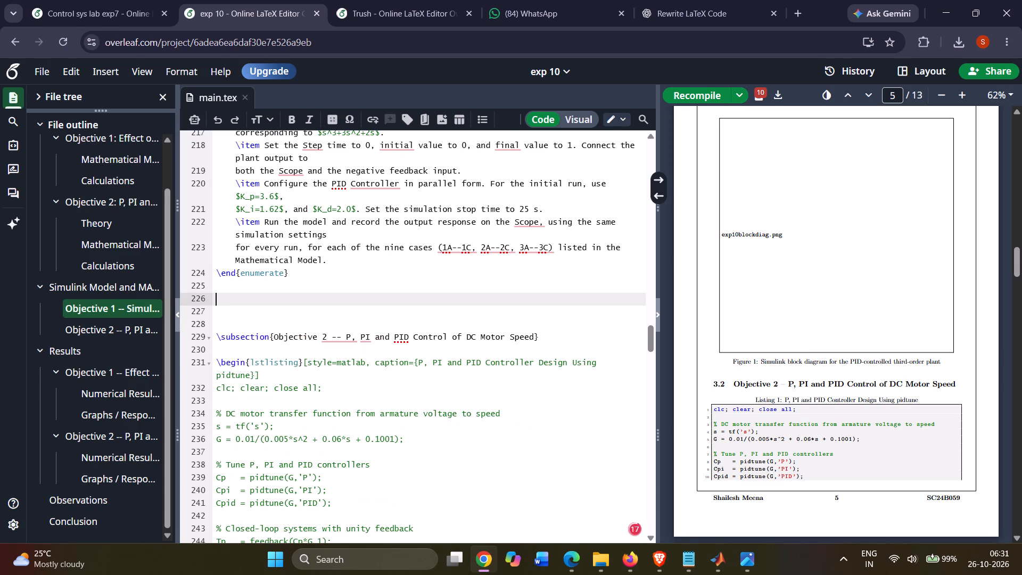
# Copy the exp10blockdiag image from File Explorer's Exp10 folder and insert it in Overleaf as a ¾-width figure where the deleted block was.
pyautogui.click(600, 567)
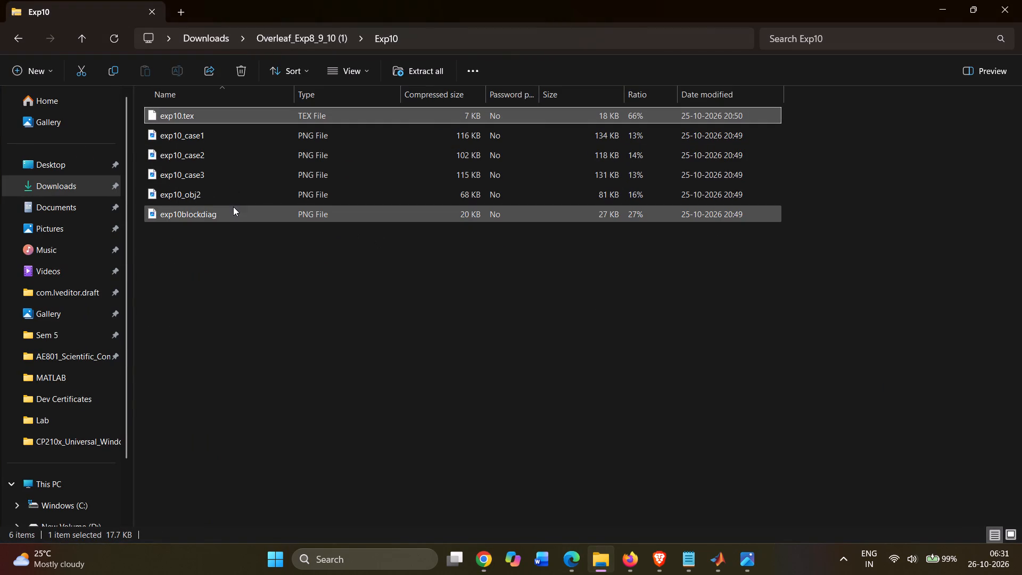
pyautogui.doubleClick(233, 215)
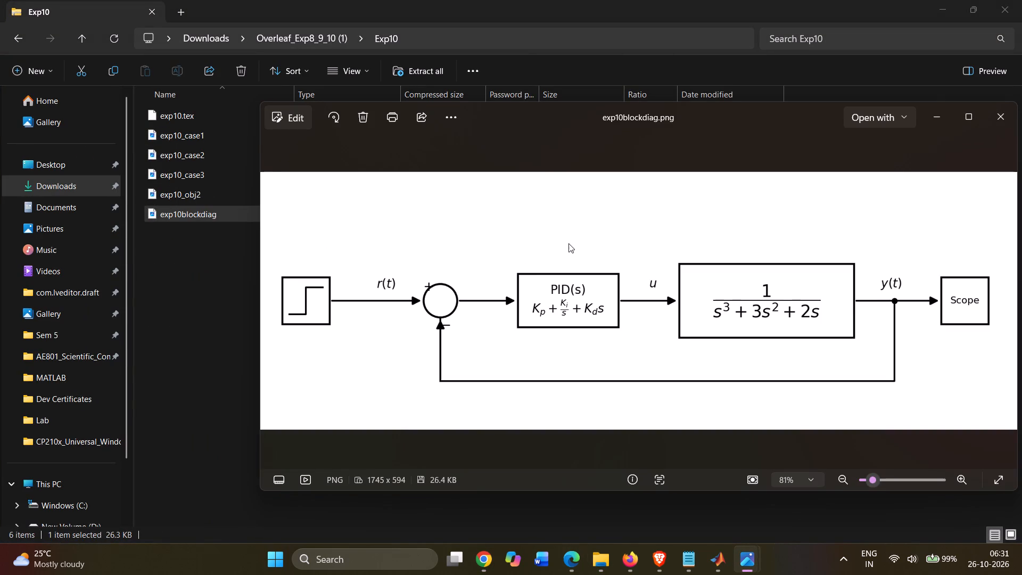
pyautogui.rightClick(573, 275)
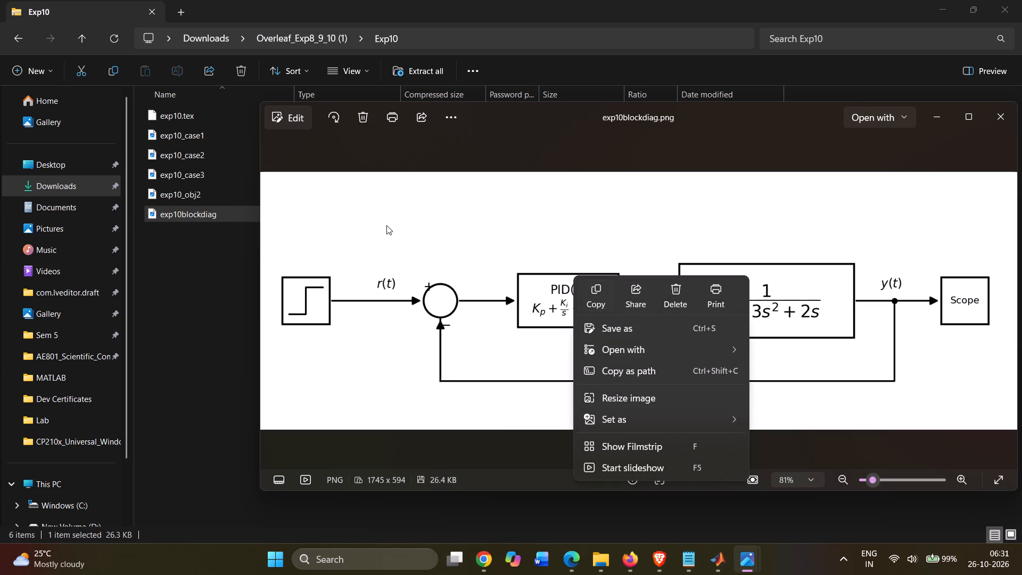
pyautogui.click(578, 294)
pyautogui.click(489, 562)
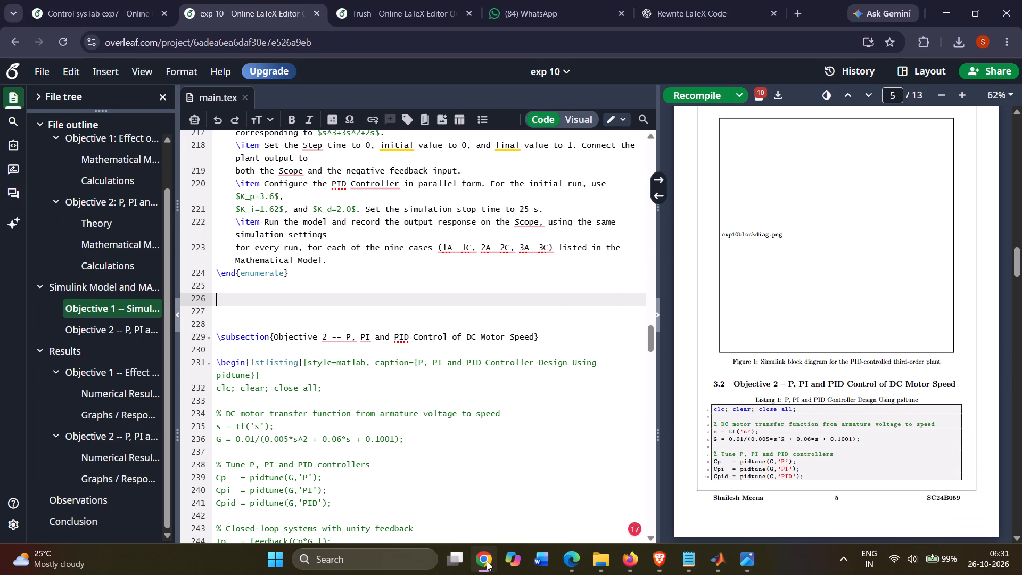
pyautogui.hotkey('ctrl', 'v')
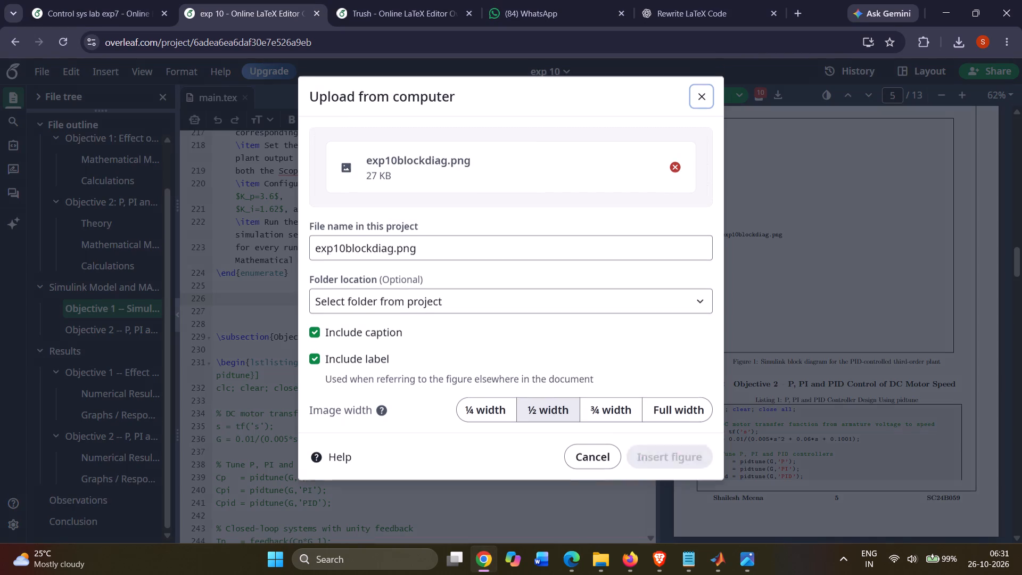
pyautogui.click(599, 416)
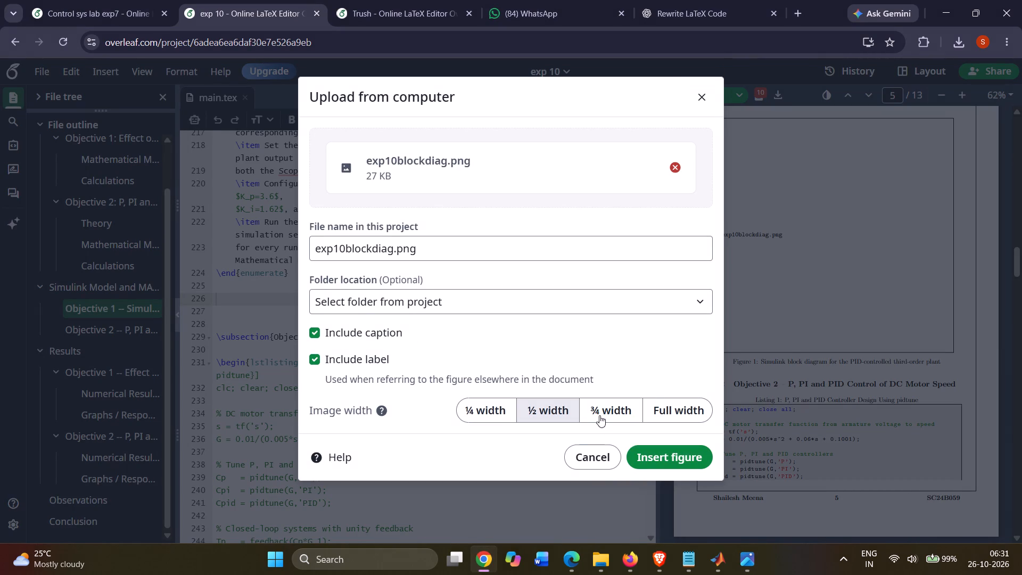
pyautogui.click(681, 454)
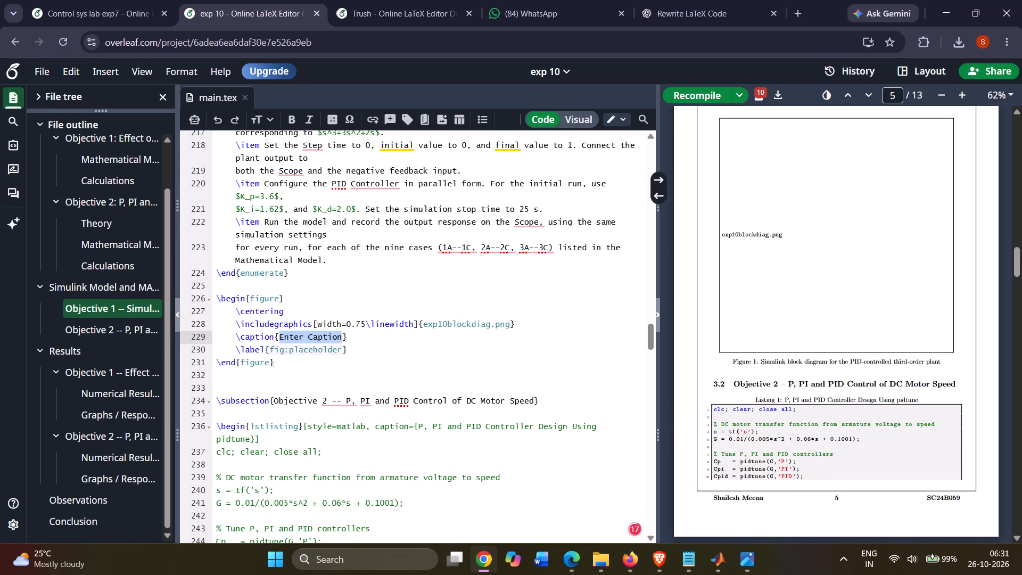
# Replace the placeholder caption with "Simulink block diagram for the PID-controlled third-order plant", copied from the PDF preview, and recompile.
pyautogui.moveTo(944, 361); pyautogui.dragTo(883, 363)
pyautogui.moveTo(883, 363); pyautogui.dragTo(884, 363)
pyautogui.moveTo(927, 358); pyautogui.dragTo(879, 358)
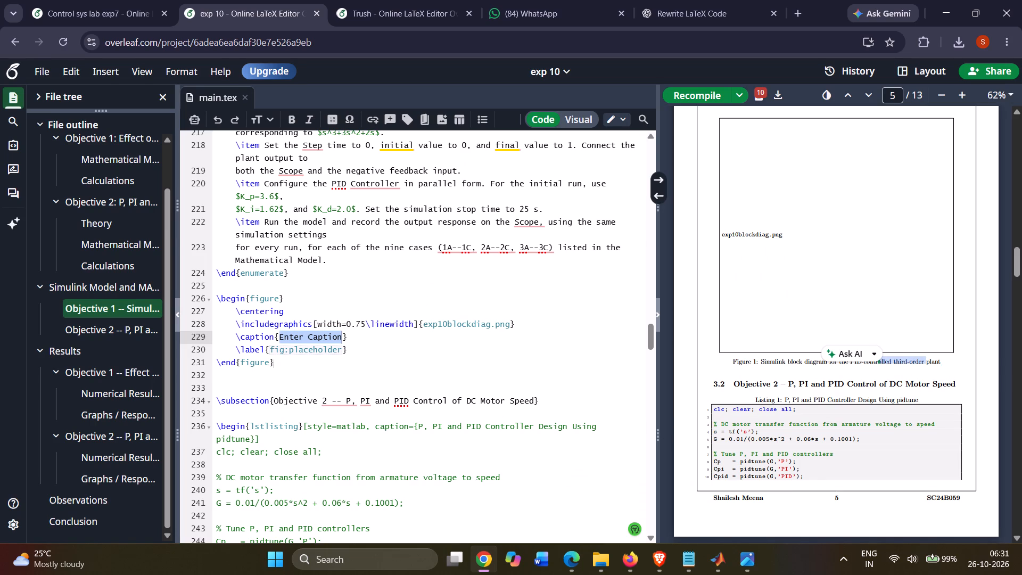
pyautogui.moveTo(759, 359); pyautogui.dragTo(947, 365)
pyautogui.hotkey('ctrl', 'c')
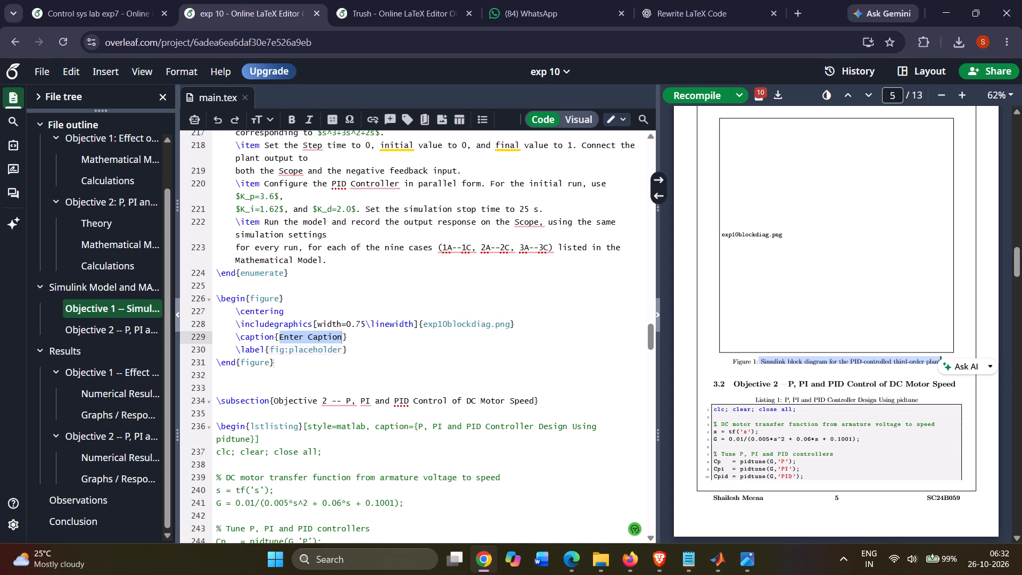
pyautogui.moveTo(342, 339); pyautogui.dragTo(281, 338)
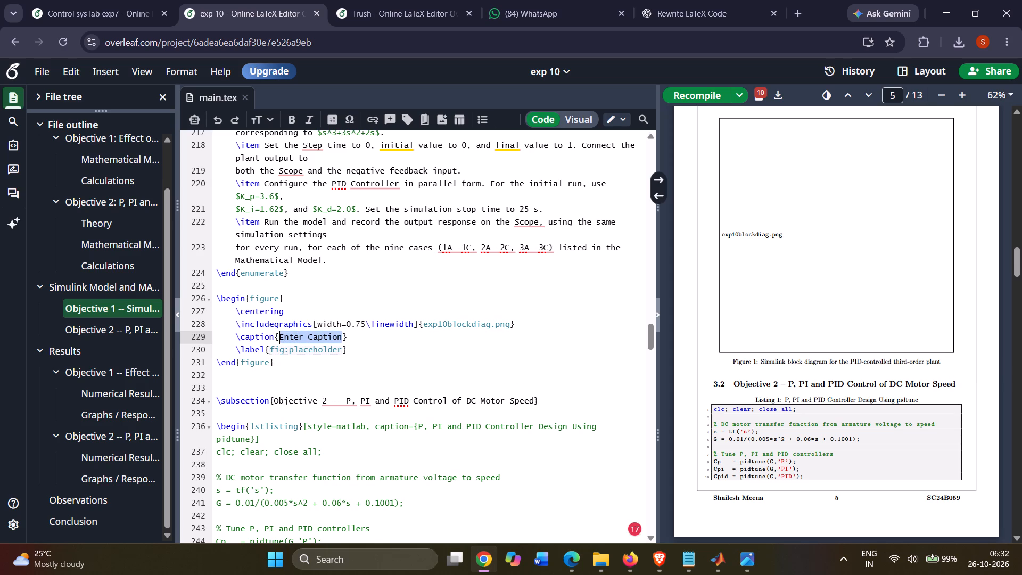
pyautogui.moveTo(281, 338); pyautogui.dragTo(281, 338)
pyautogui.press('BackSpace')
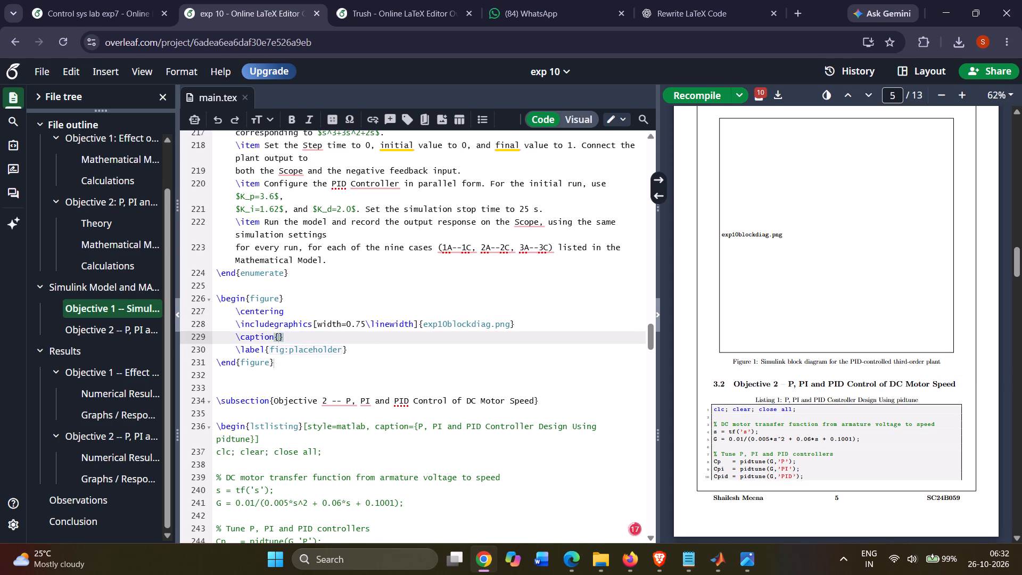
pyautogui.hotkey('ctrl', 'v')
pyautogui.hotkey('ctrl', 's')
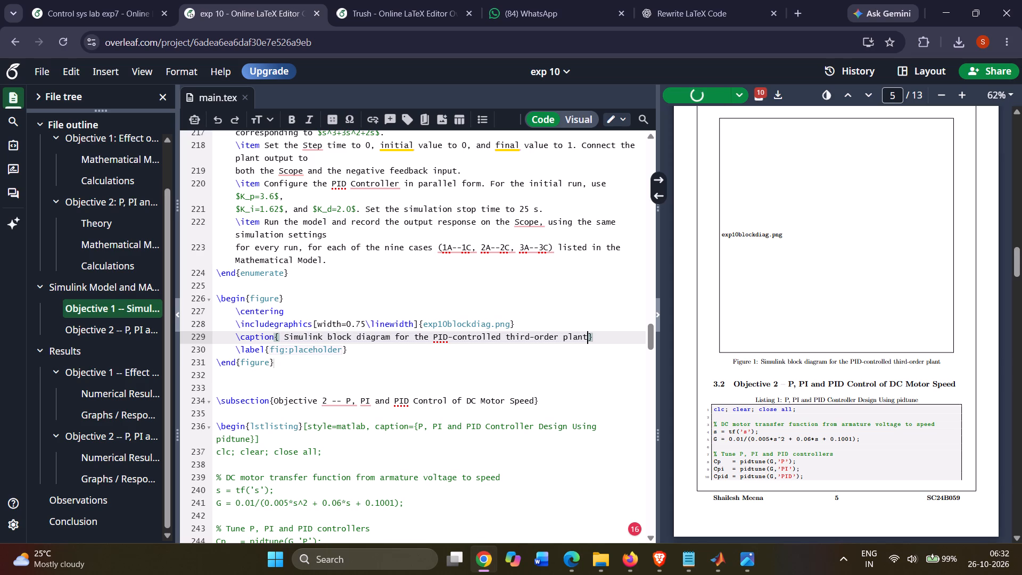
# Set the block diagram figure's width to 0.9 of \linewidth and recompile.
pyautogui.click(367, 325)
pyautogui.press('BackSpace')
pyautogui.press('BackSpace')
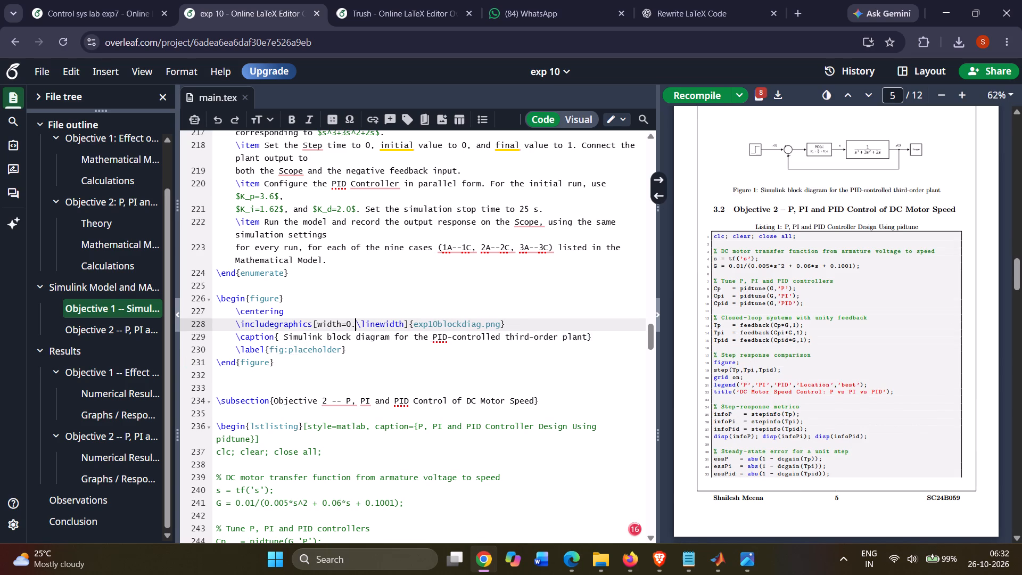
pyautogui.press('9')
pyautogui.press('`')
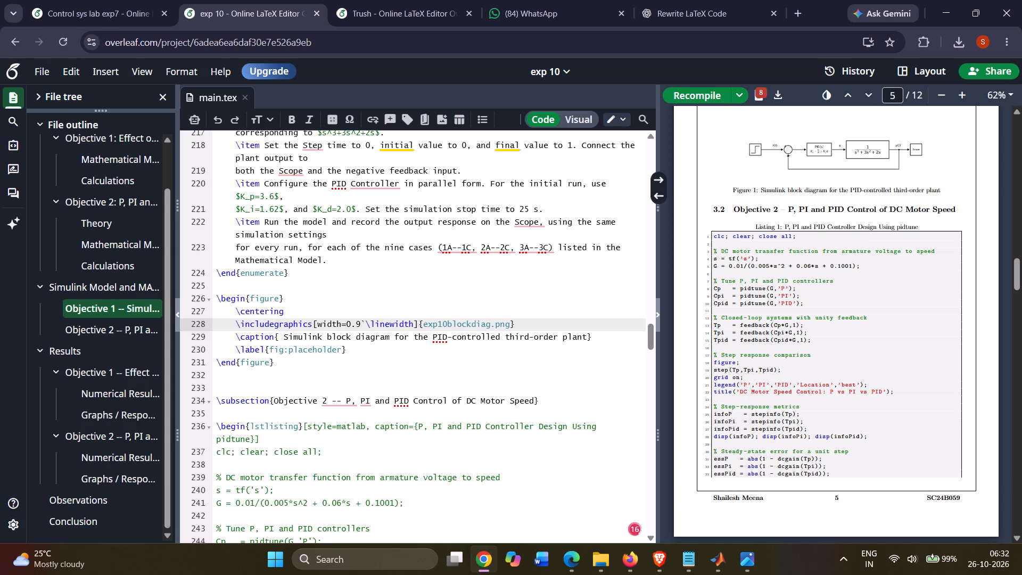
pyautogui.hotkey('ctrl', 's')
# Review the compiled report's theory, Simulink procedure, block diagram figure and results pages.
pyautogui.scroll(4, 812, 247)
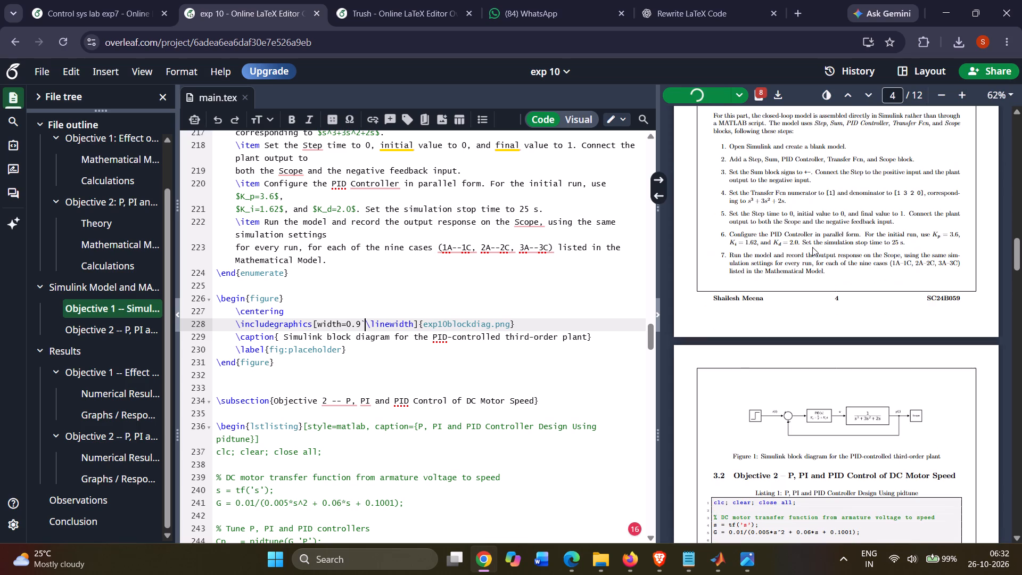
pyautogui.scroll(-2, 812, 247)
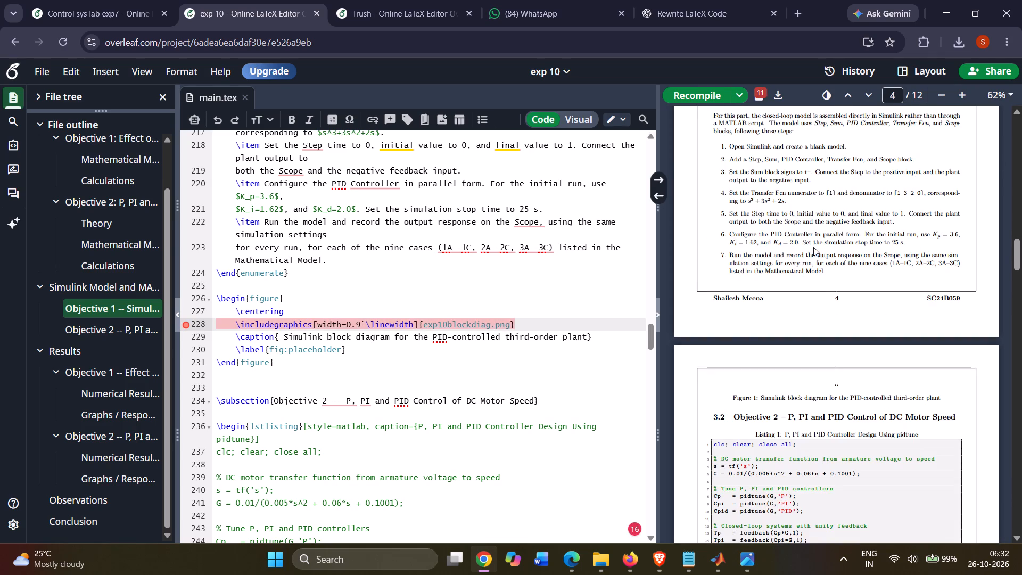
pyautogui.scroll(1, 813, 247)
pyautogui.scroll(-2, 813, 247)
pyautogui.scroll(8, 814, 247)
pyautogui.scroll(-17, 814, 247)
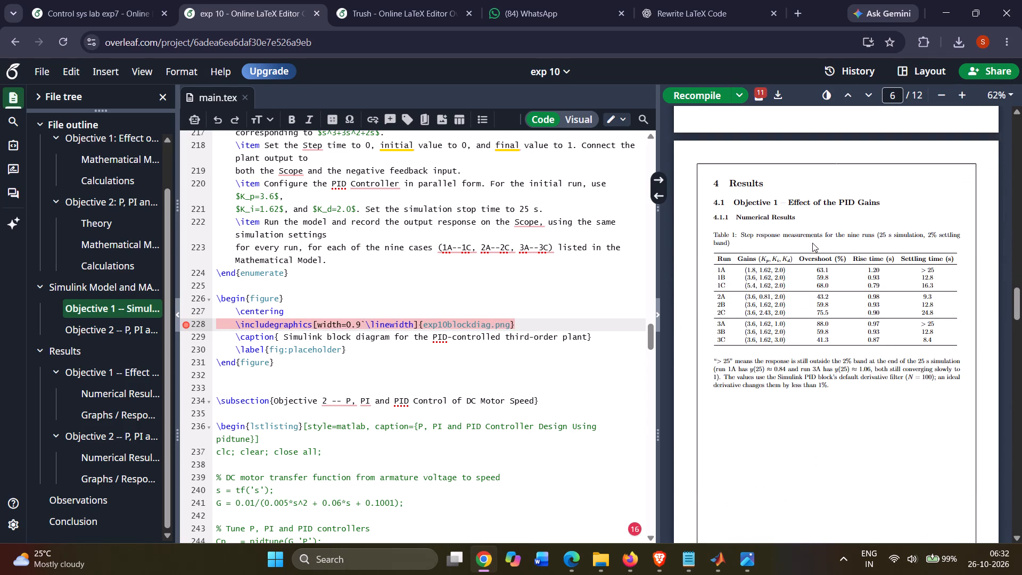
pyautogui.scroll(-12, 812, 243)
pyautogui.scroll(20, 812, 241)
pyautogui.scroll(4, 812, 241)
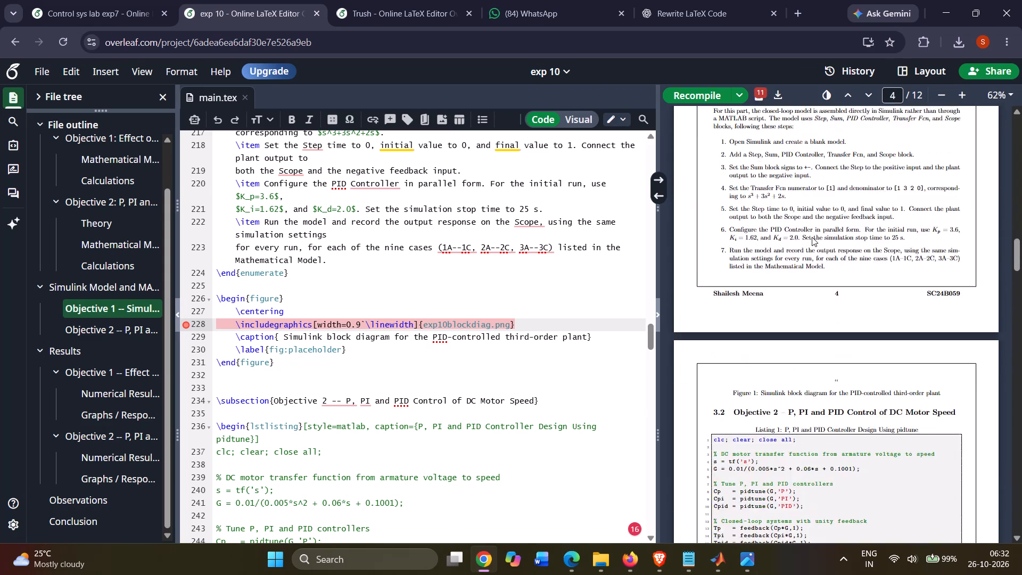
pyautogui.scroll(20, 812, 237)
pyautogui.scroll(15, 812, 237)
pyautogui.scroll(-3, 815, 233)
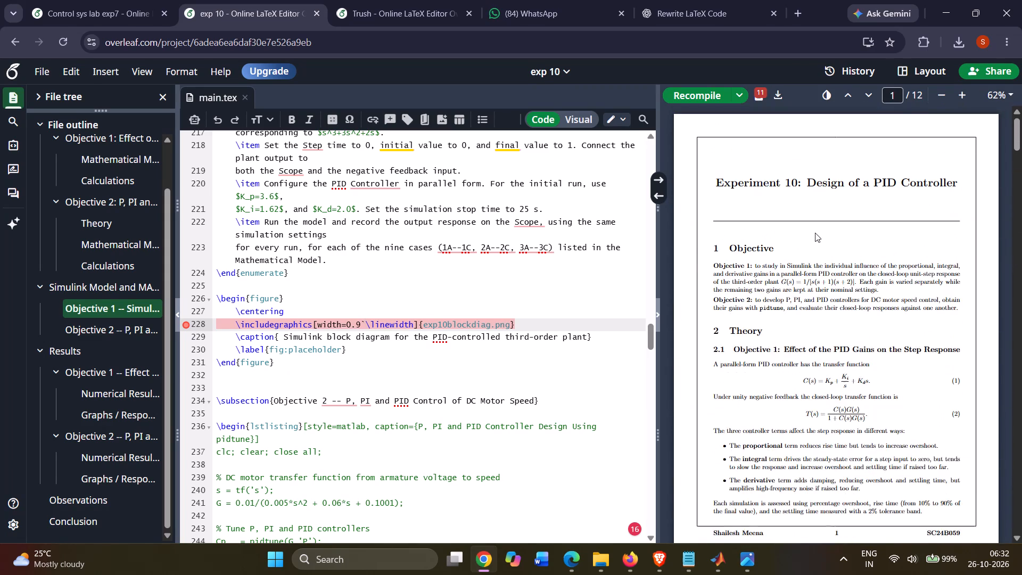
pyautogui.scroll(-4, 815, 233)
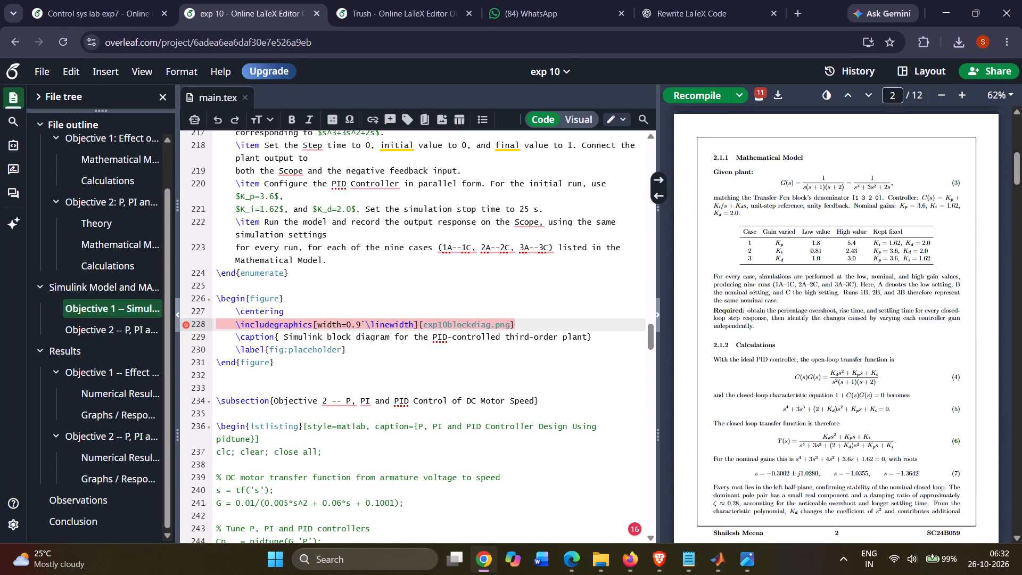
# Undo the stray backtick after 0.9 in the block diagram figure's width.
pyautogui.hotkey('ctrl', 'z')
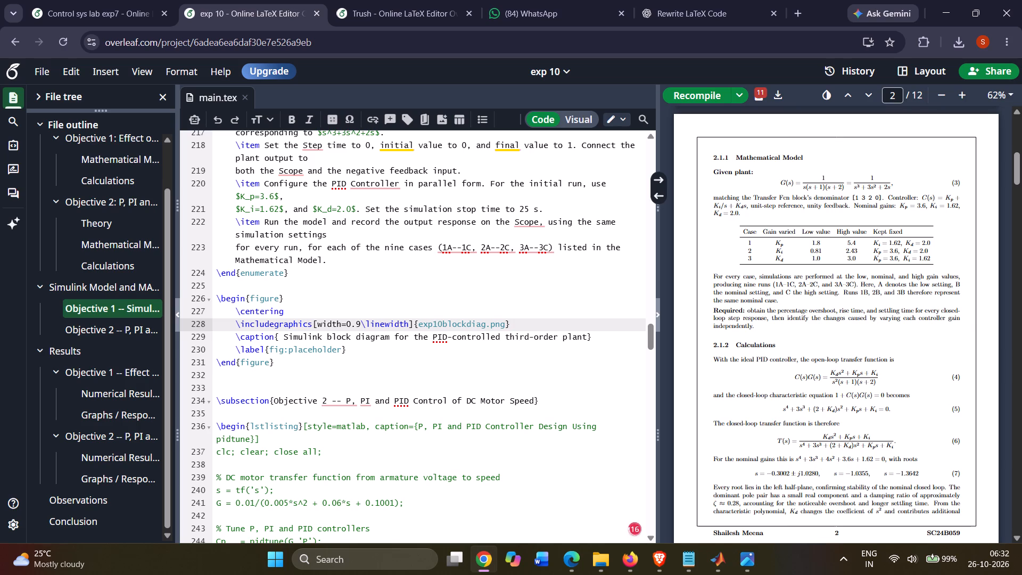
# Recompile the report with the corrected block diagram figure width.
pyautogui.hotkey('ctrl', 's')
# Review the compiled report from the calculations to the Case 1 response plot, and locate that figure's caption in the source.
pyautogui.scroll(12, 788, 288)
pyautogui.scroll(-20, 794, 288)
pyautogui.scroll(-4, 791, 282)
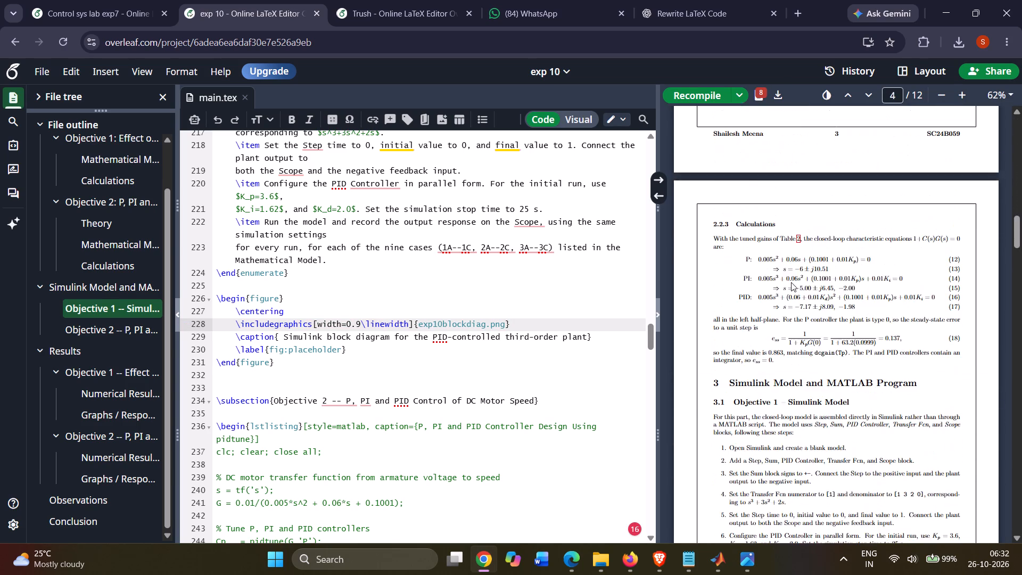
pyautogui.scroll(-2, 791, 282)
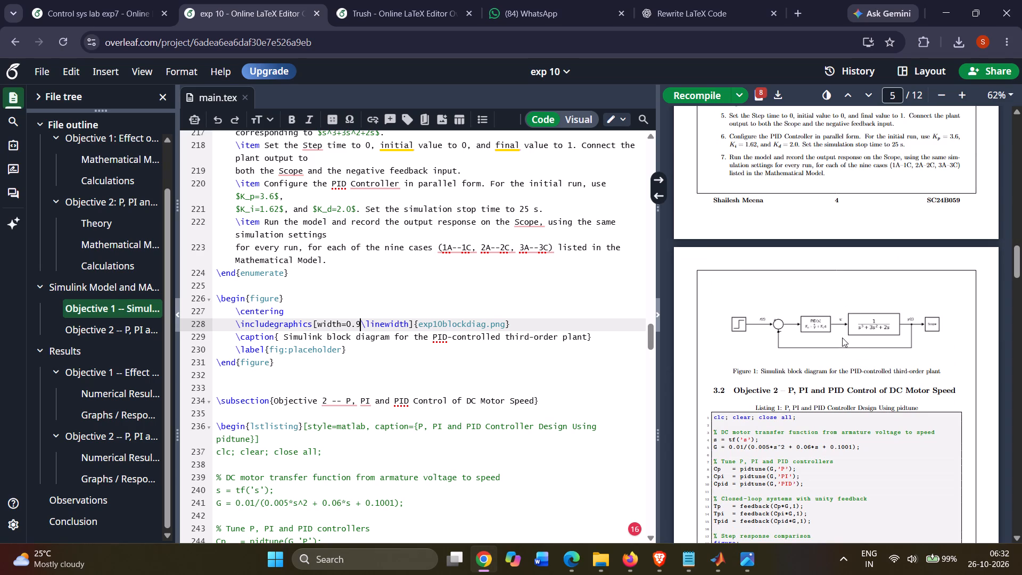
pyautogui.scroll(-16, 854, 324)
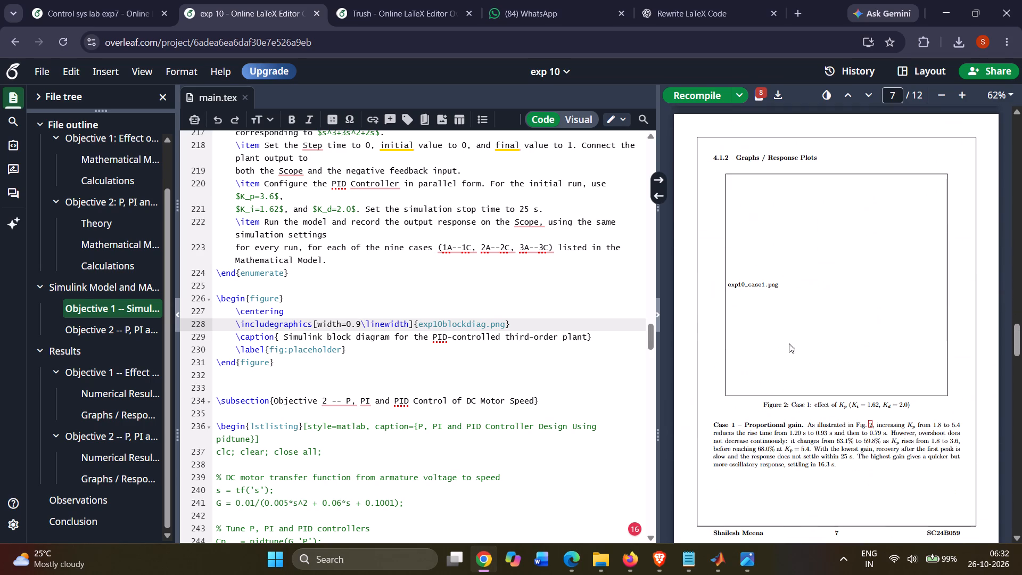
pyautogui.doubleClick(846, 400)
pyautogui.doubleClick(826, 407)
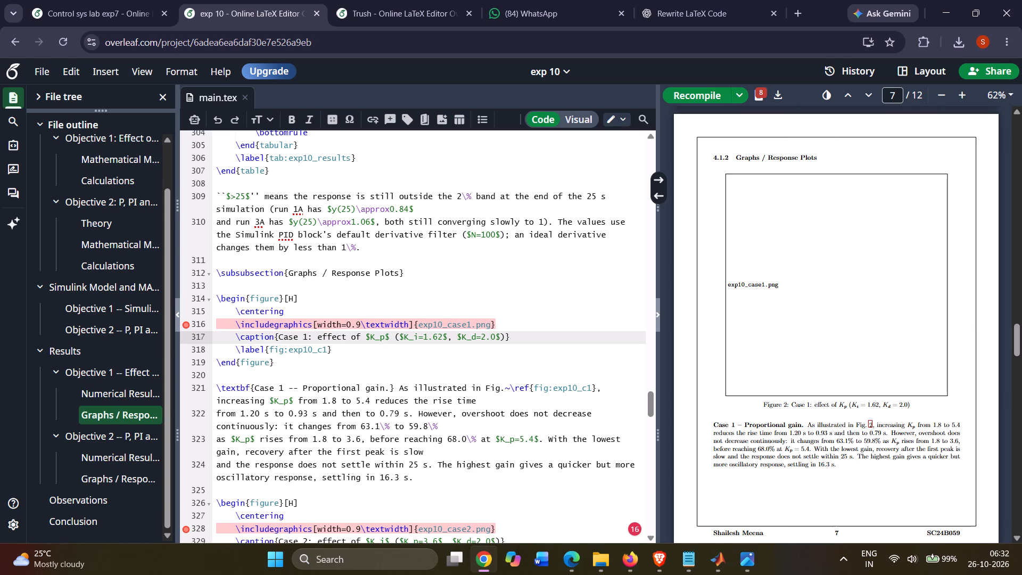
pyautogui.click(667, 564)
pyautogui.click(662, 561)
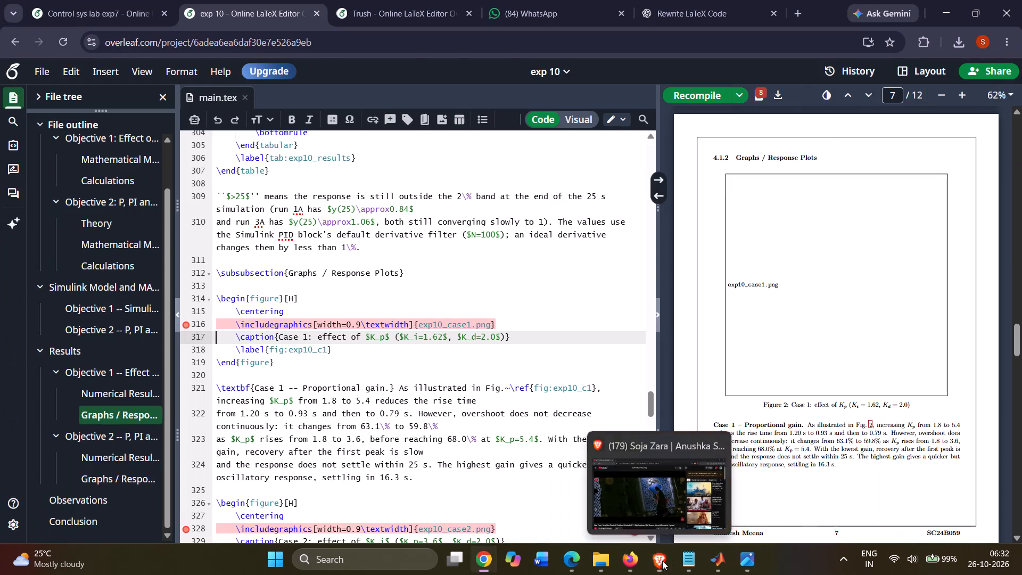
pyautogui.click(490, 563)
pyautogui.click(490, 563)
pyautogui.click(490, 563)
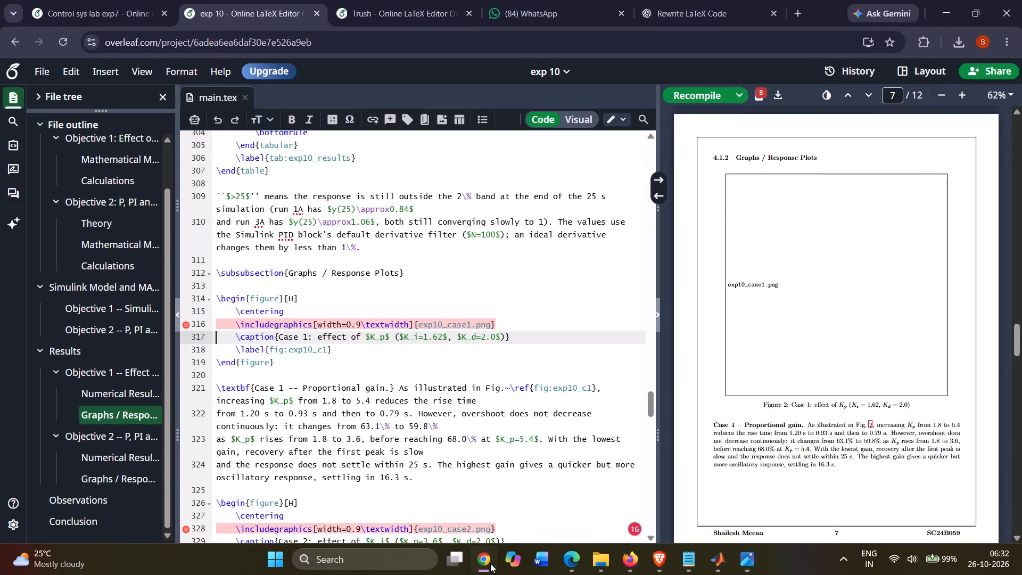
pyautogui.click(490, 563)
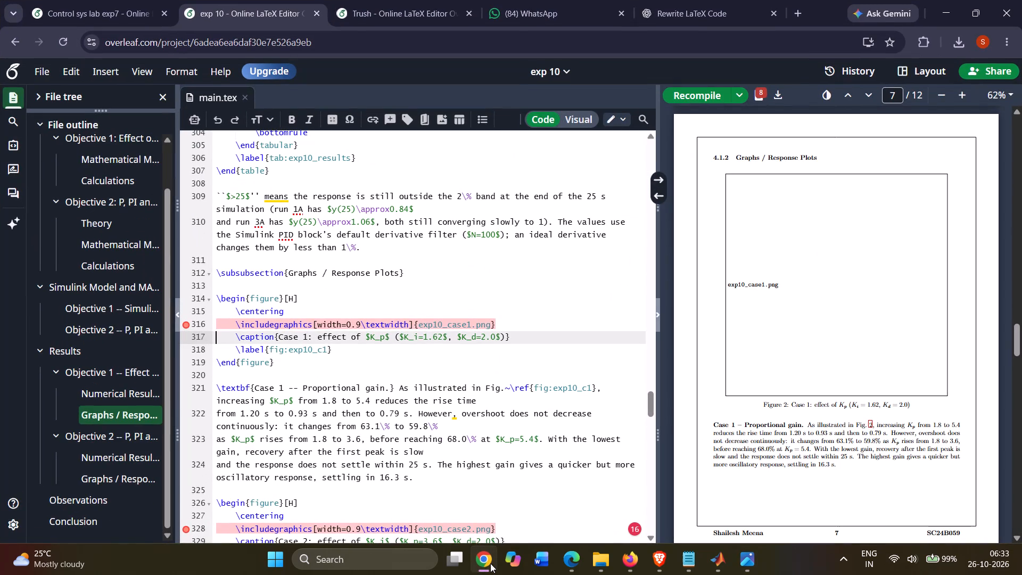
# Copy the MATLAB code of the pidtune listing in main.tex, from "clc; clear; close all;" through the final PID gains disp line.
pyautogui.scroll(-5, 896, 292)
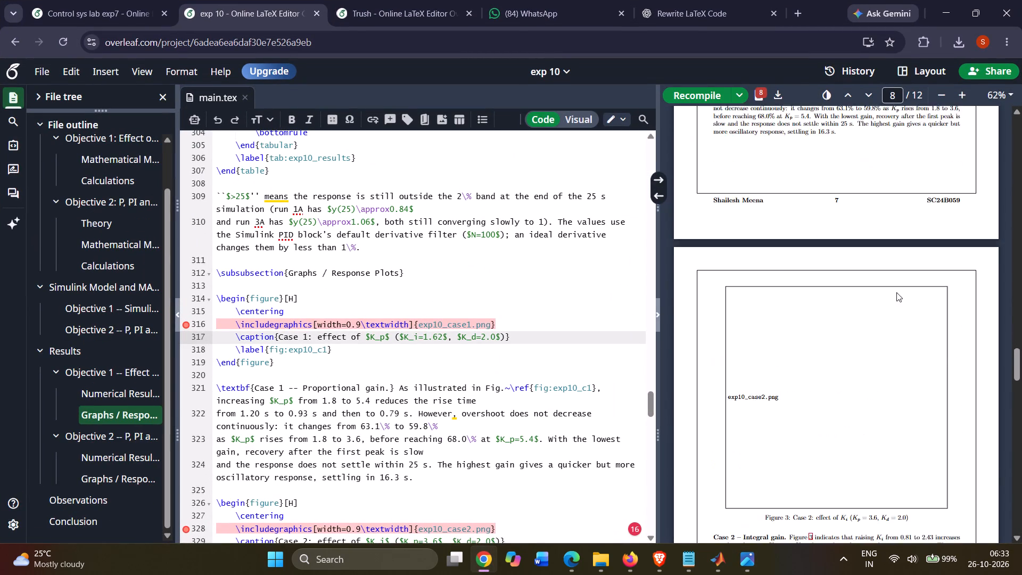
pyautogui.scroll(-10, 896, 292)
pyautogui.scroll(20, 893, 289)
pyautogui.scroll(9, 893, 289)
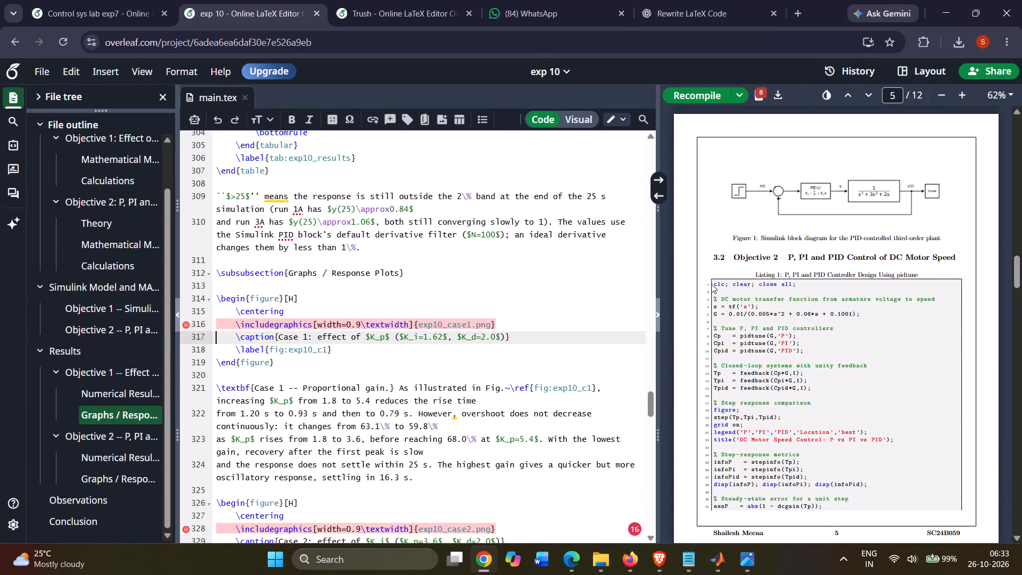
pyautogui.doubleClick(714, 282)
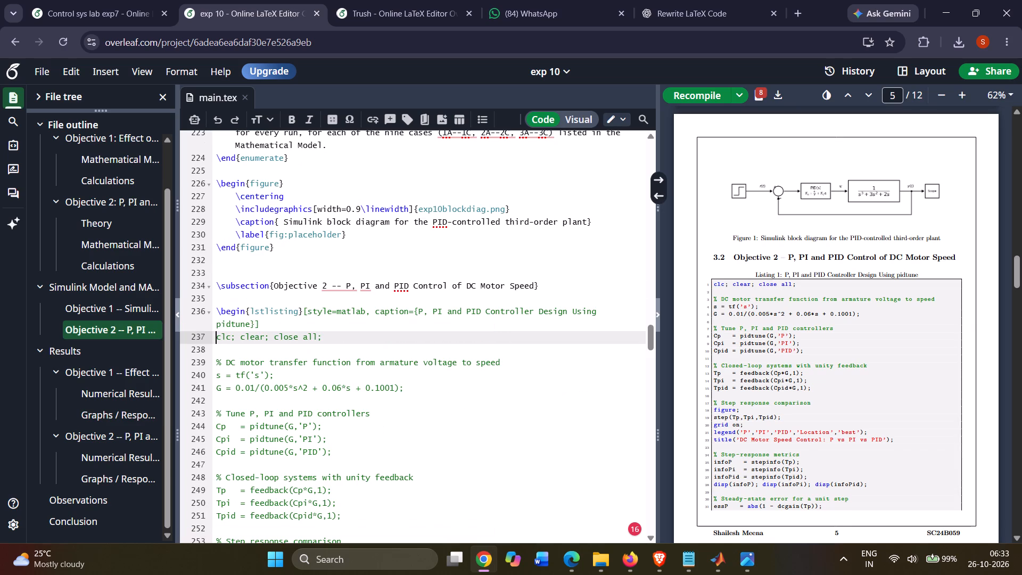
pyautogui.moveTo(213, 335); pyautogui.dragTo(311, 543)
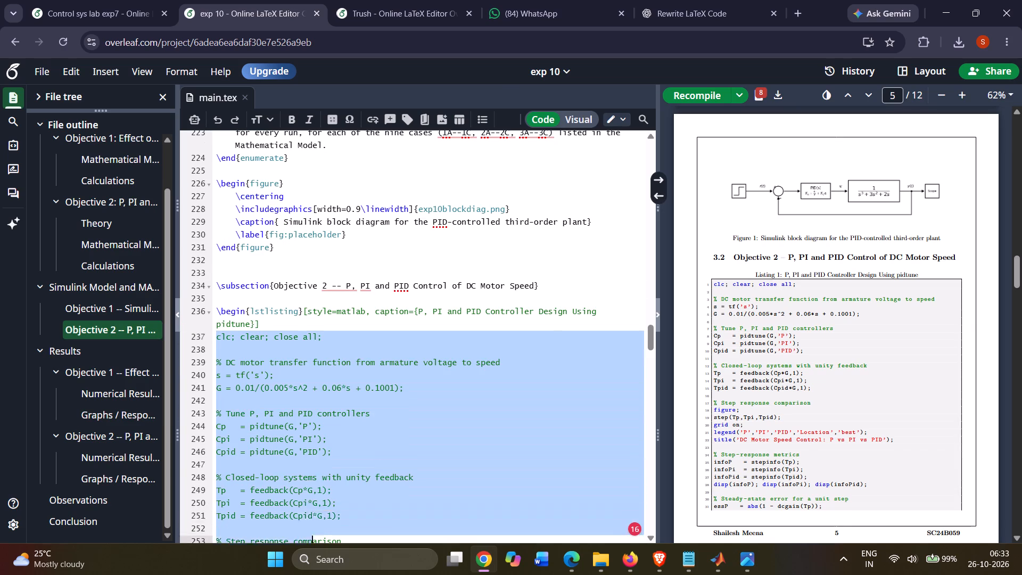
pyautogui.moveTo(311, 543); pyautogui.dragTo(315, 549)
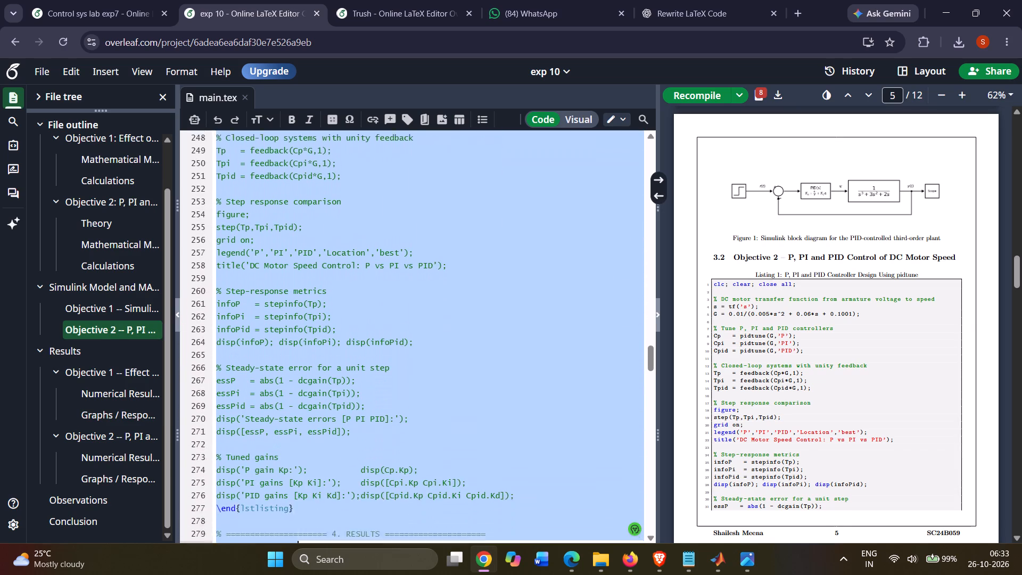
pyautogui.moveTo(315, 549); pyautogui.dragTo(554, 375)
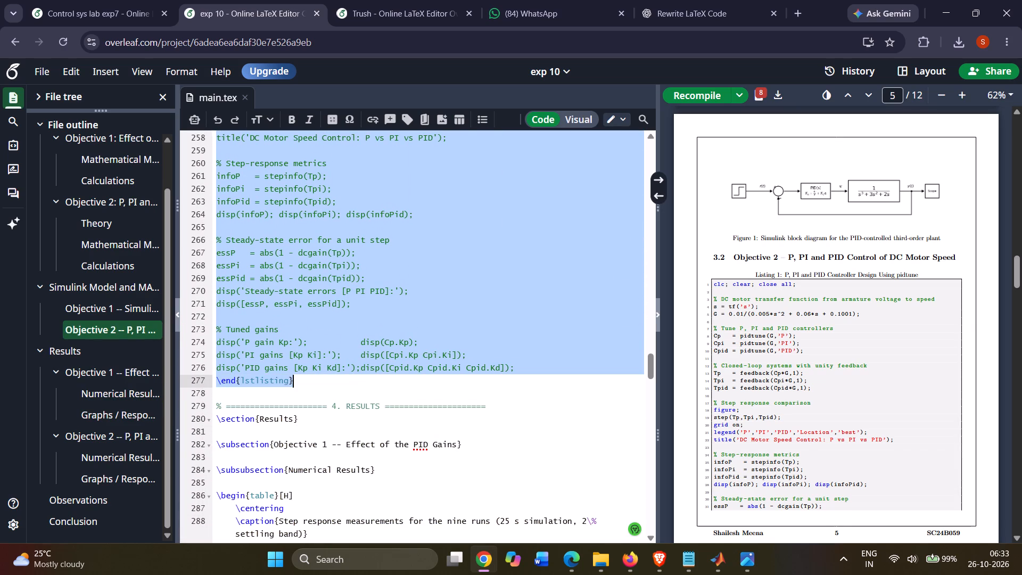
pyautogui.moveTo(554, 375); pyautogui.dragTo(551, 371)
pyautogui.hotkey('ctrl', 'c')
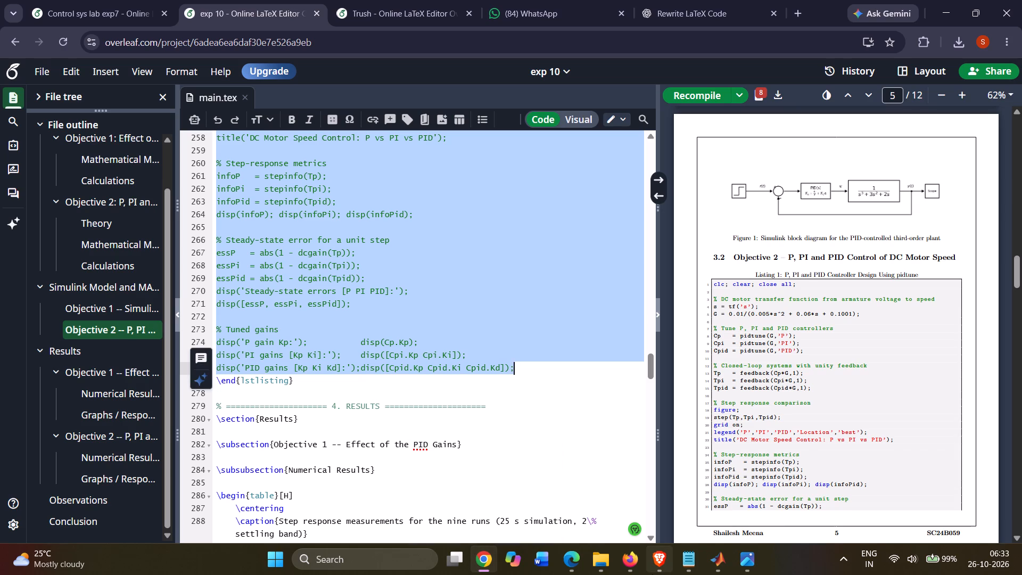
# Switch to Edge and examine the PID controller experiment in CL(12Oct).pdf: its plant, Simulink block diagram, model-building steps and MATLAB code.
pyautogui.click(575, 561)
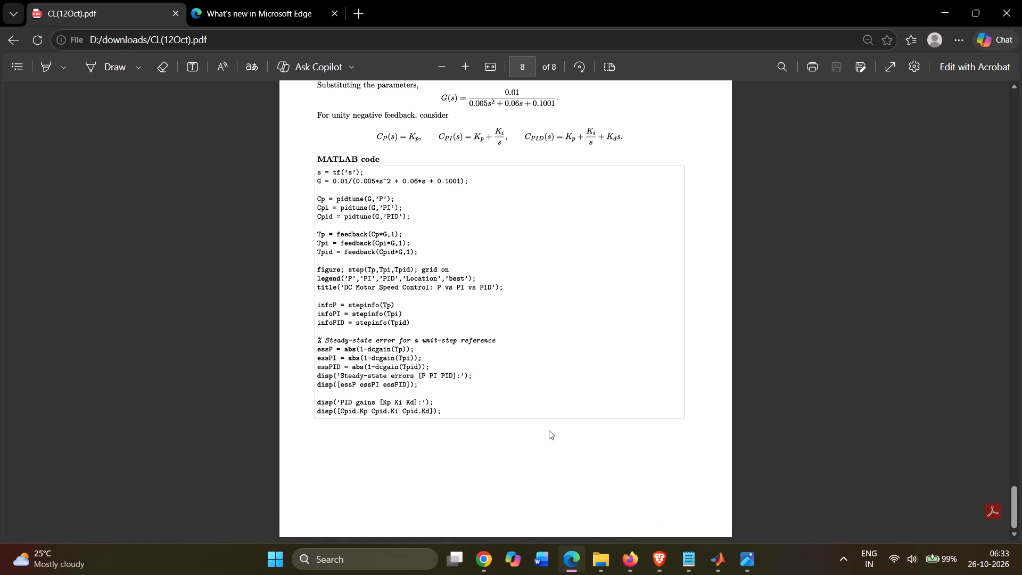
pyautogui.scroll(18, 549, 430)
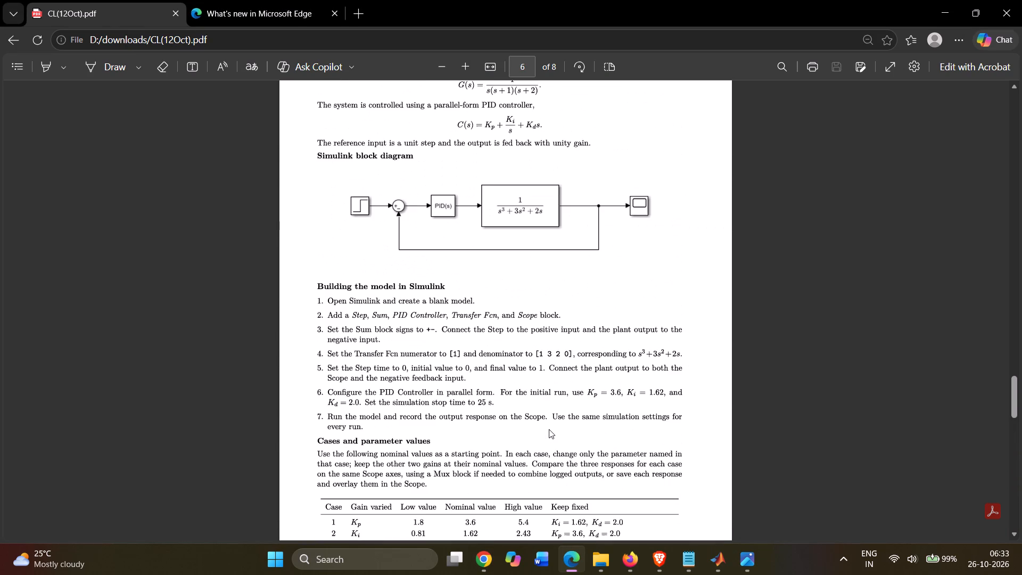
pyautogui.scroll(5, 548, 424)
pyautogui.scroll(-5, 547, 420)
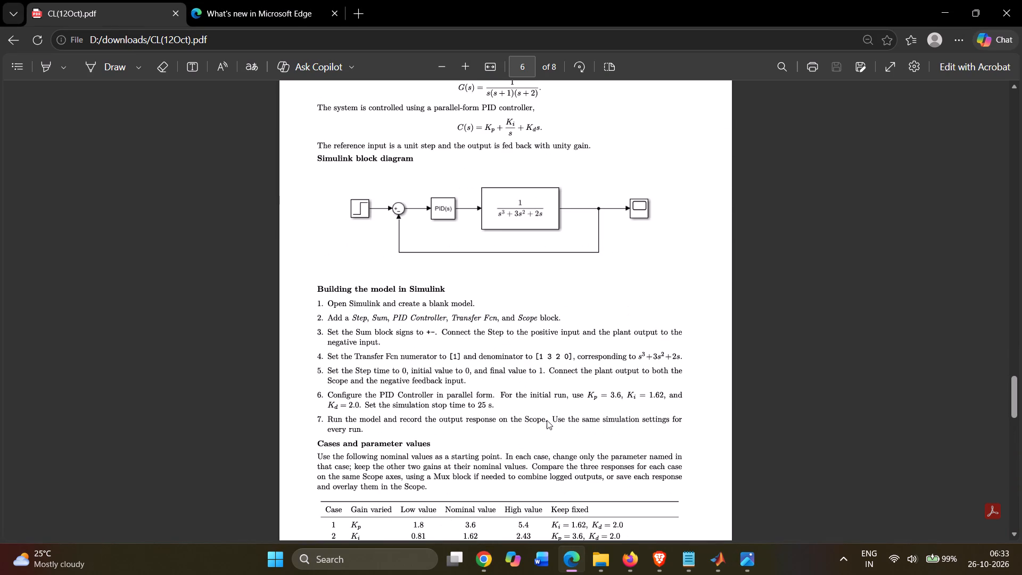
pyautogui.scroll(8, 547, 420)
pyautogui.scroll(-5, 547, 420)
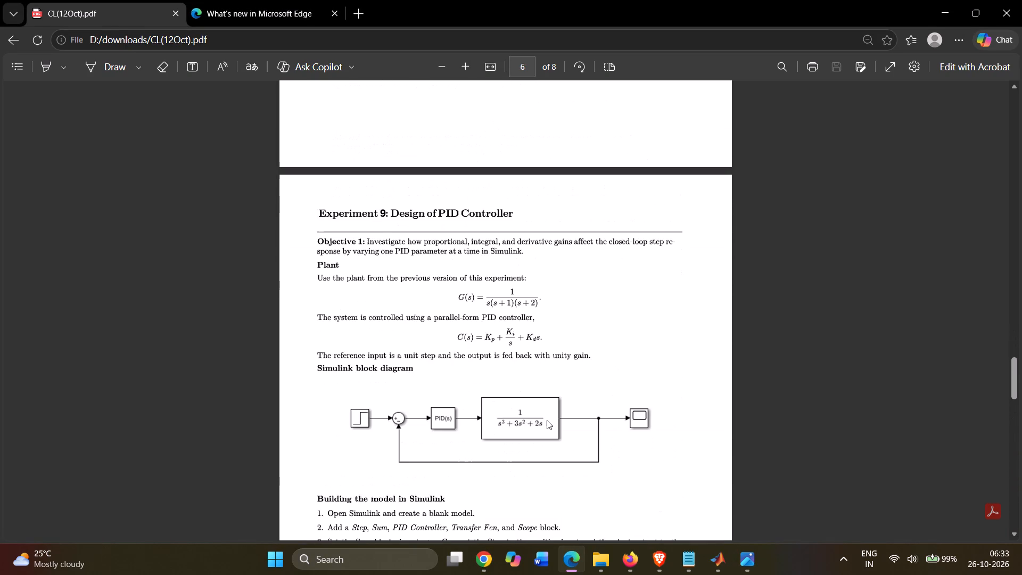
pyautogui.scroll(-5, 547, 420)
pyautogui.scroll(3, 556, 427)
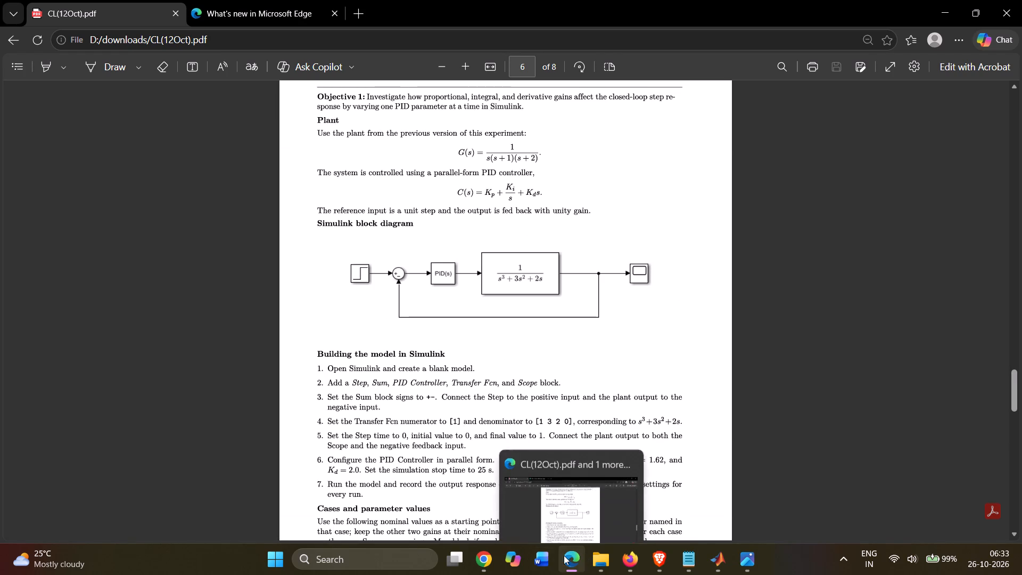
pyautogui.click(492, 557)
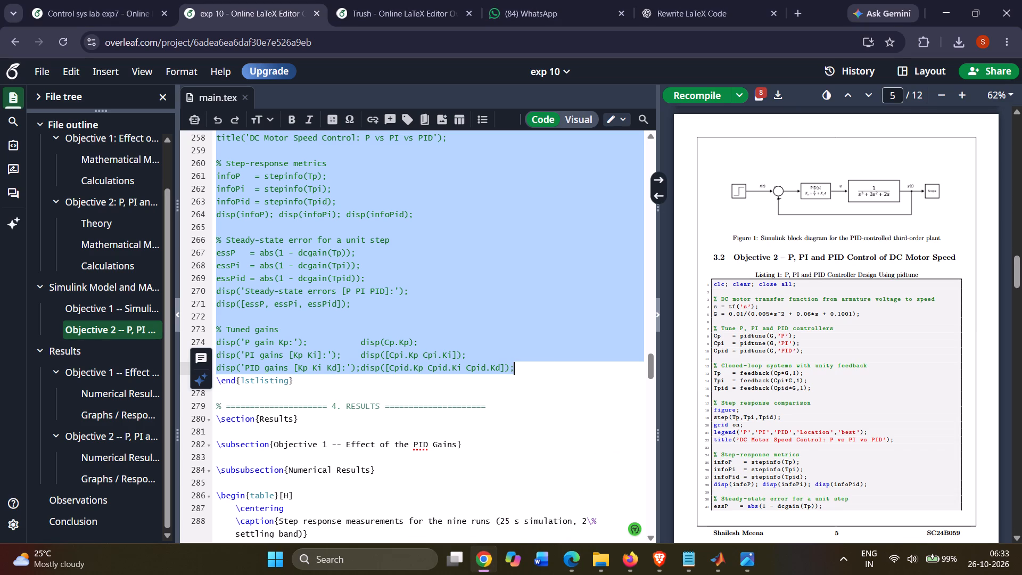
# Switch to MATLAB and replace the entire contents of the lab2.m script with the copied P, PI and PID controller code.
pyautogui.click(714, 564)
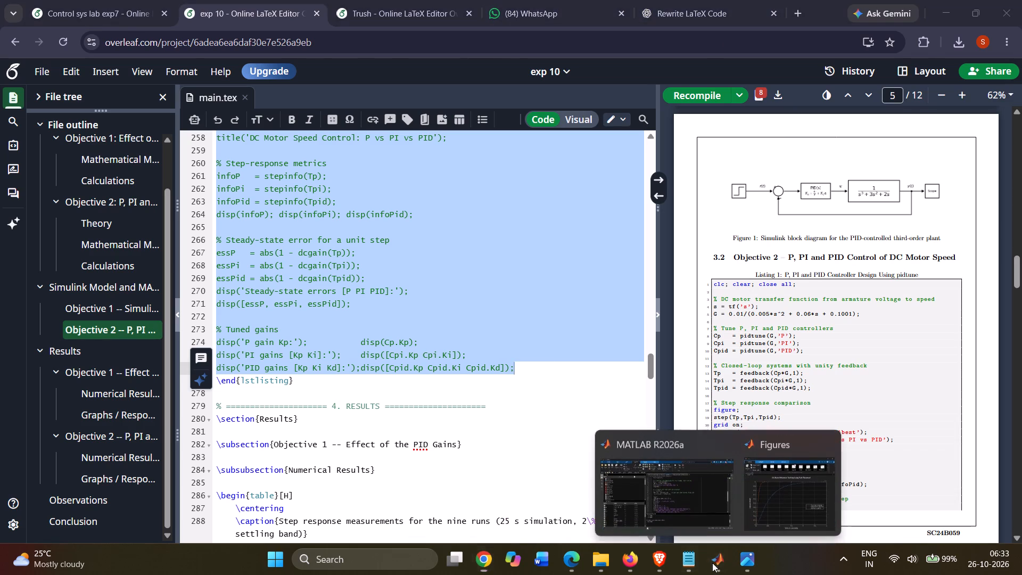
pyautogui.click(693, 519)
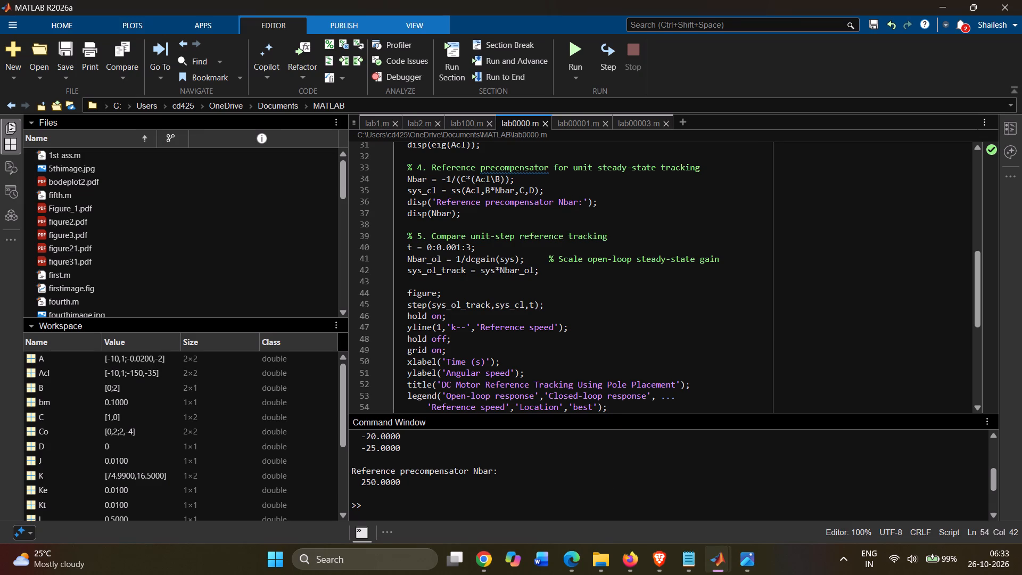
pyautogui.click(421, 121)
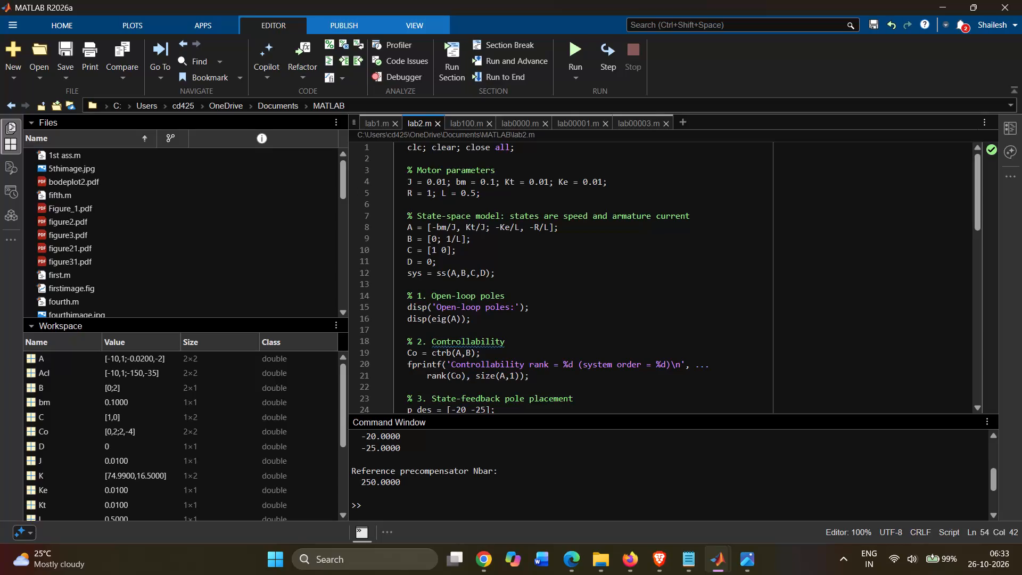
pyautogui.hotkey('ctrl', 'a')
pyautogui.hotkey('ctrl', 'BackSpace')
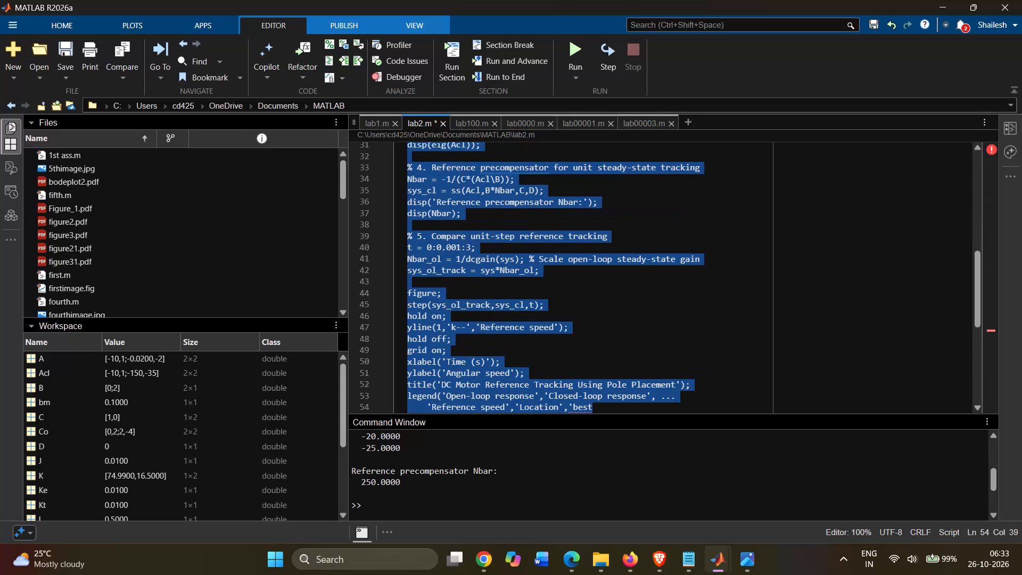
pyautogui.hotkey('ctrl', 'BackSpace')
pyautogui.press('BackSpace')
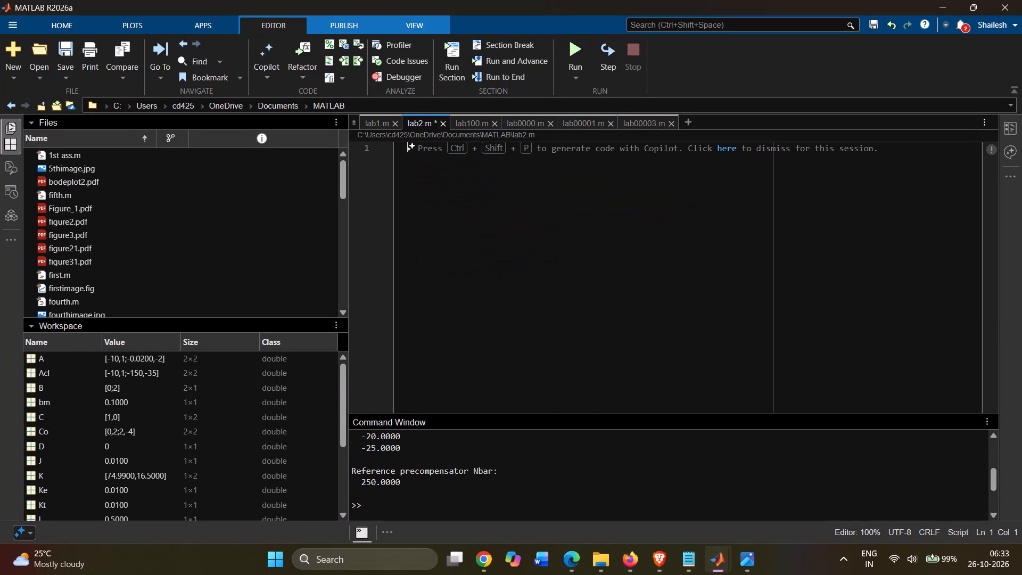
pyautogui.hotkey('ctrl', 'v')
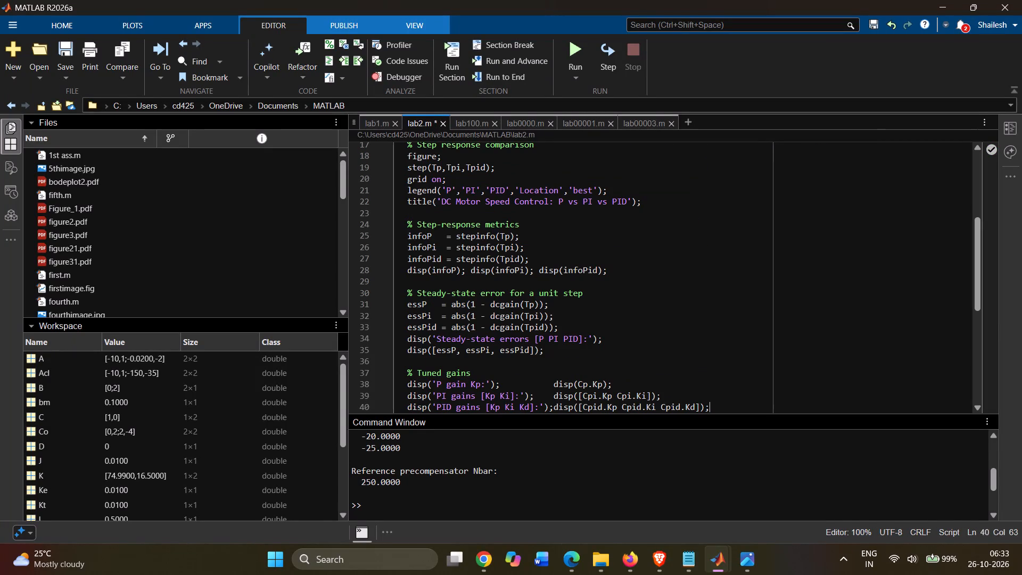
# Check the pasted code from its beginning and run lab2.m to plot the DC motor P, PI and PID step responses.
pyautogui.scroll(20, 479, 217)
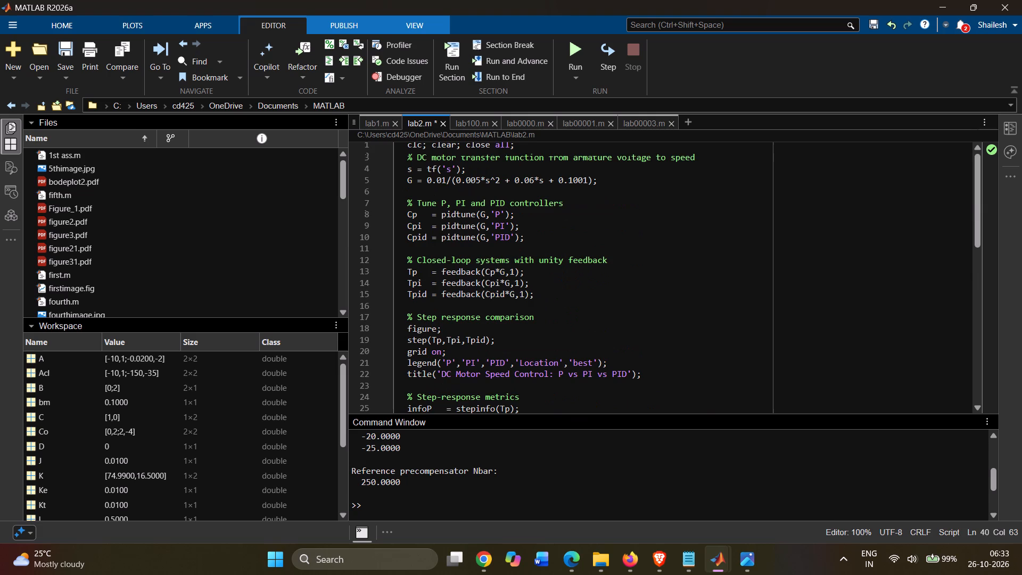
pyautogui.scroll(2, 479, 217)
pyautogui.scroll(-14, 479, 217)
pyautogui.scroll(13, 480, 200)
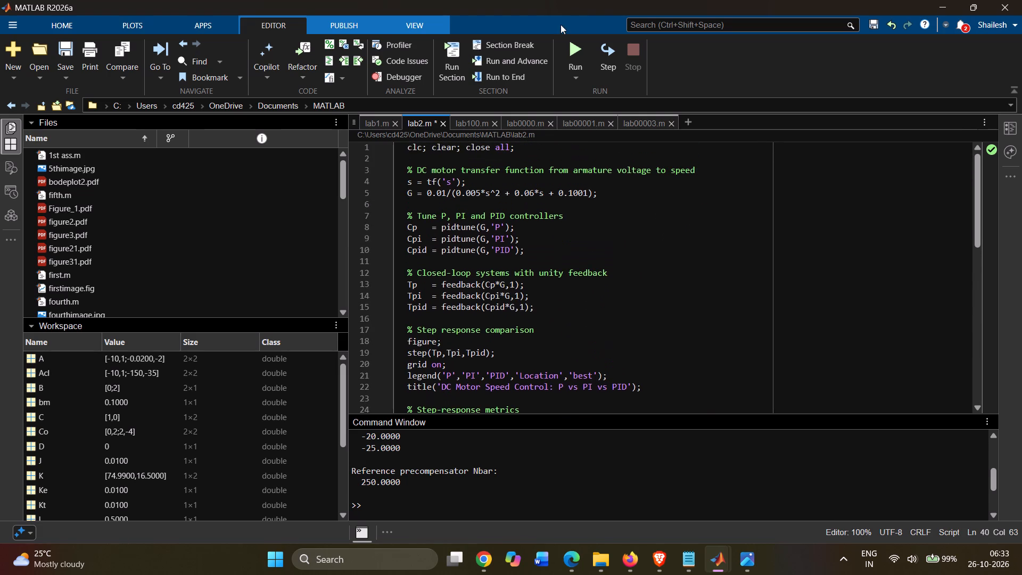
pyautogui.click(573, 46)
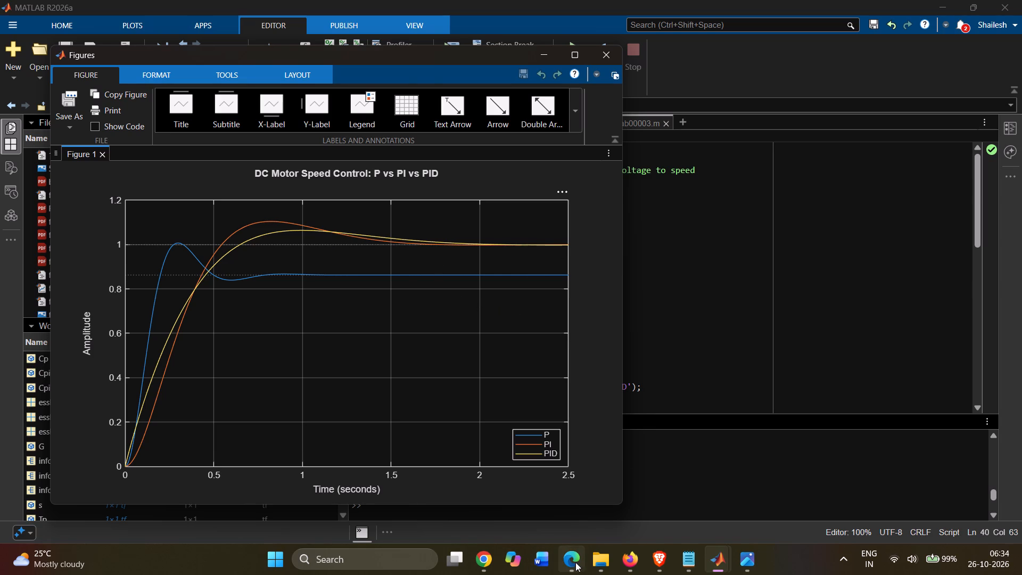
# Open exp10_case1.png from the Exp10 folder and view it alongside the MATLAB step-response figure.
pyautogui.click(604, 562)
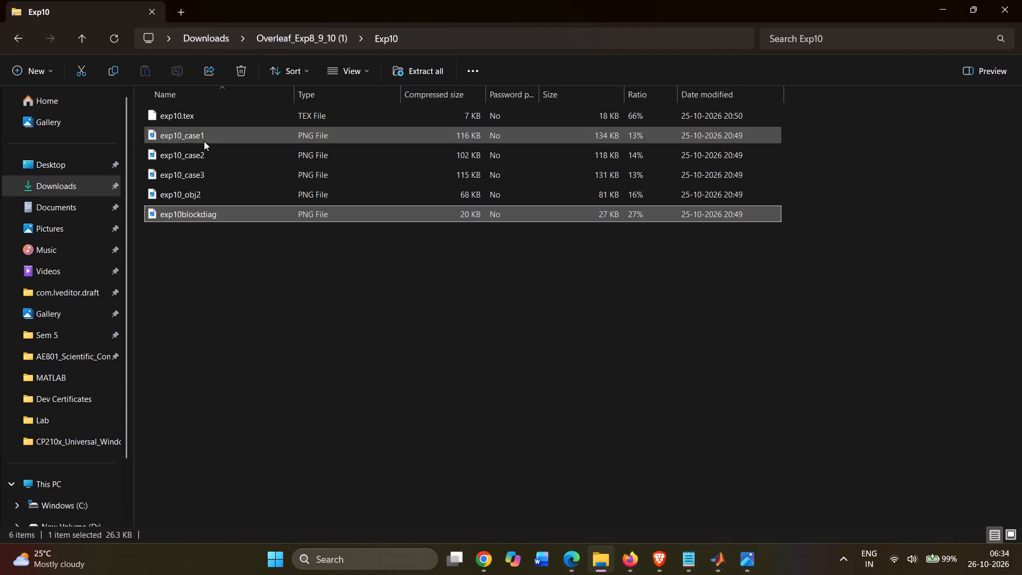
pyautogui.doubleClick(203, 141)
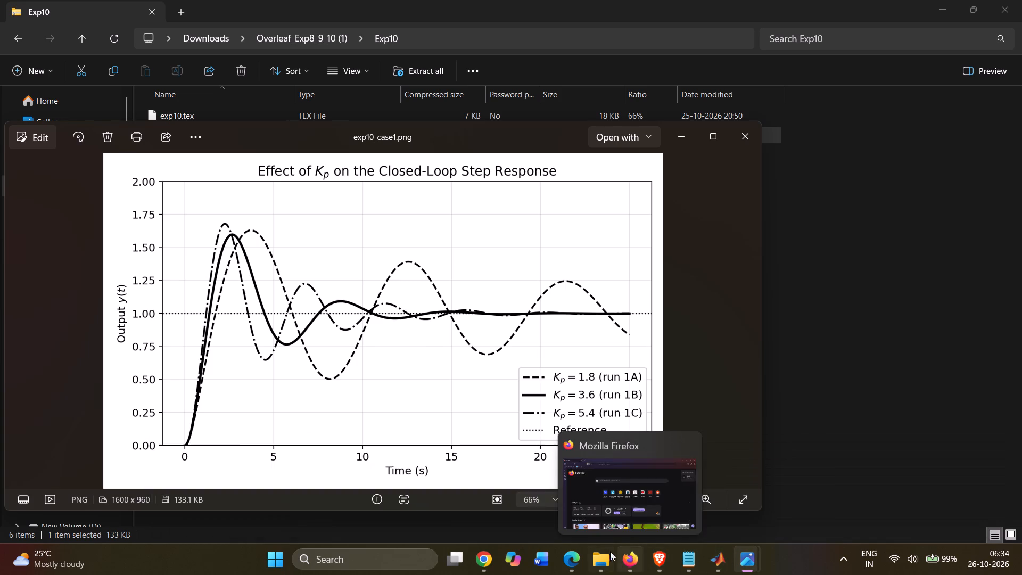
pyautogui.click(792, 491)
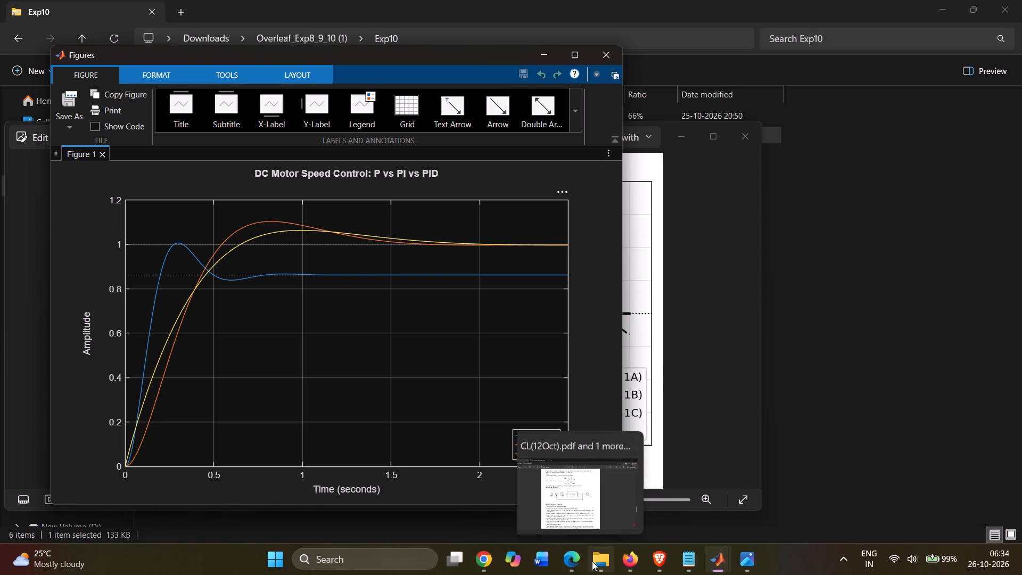
pyautogui.click(594, 515)
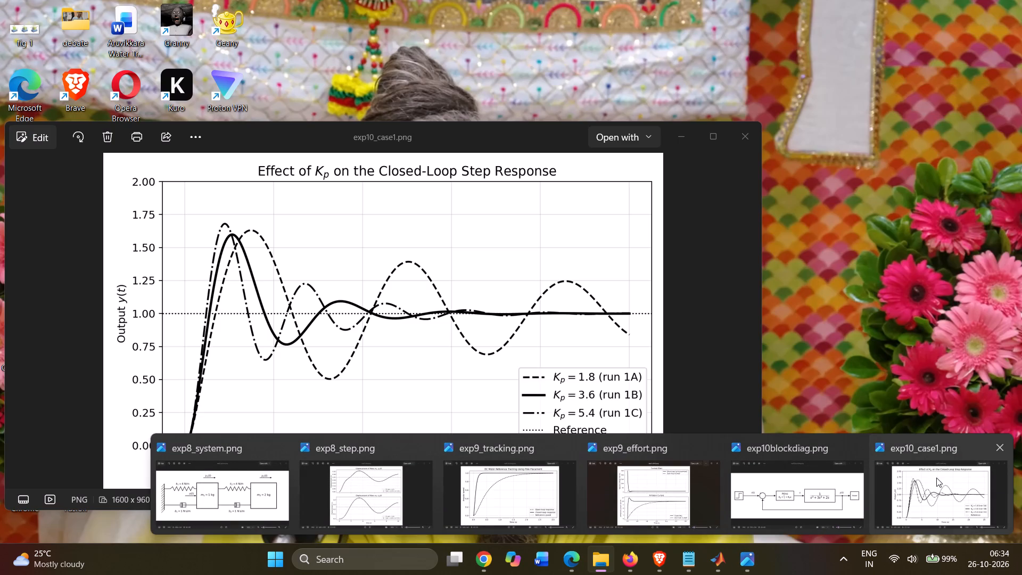
pyautogui.click(935, 484)
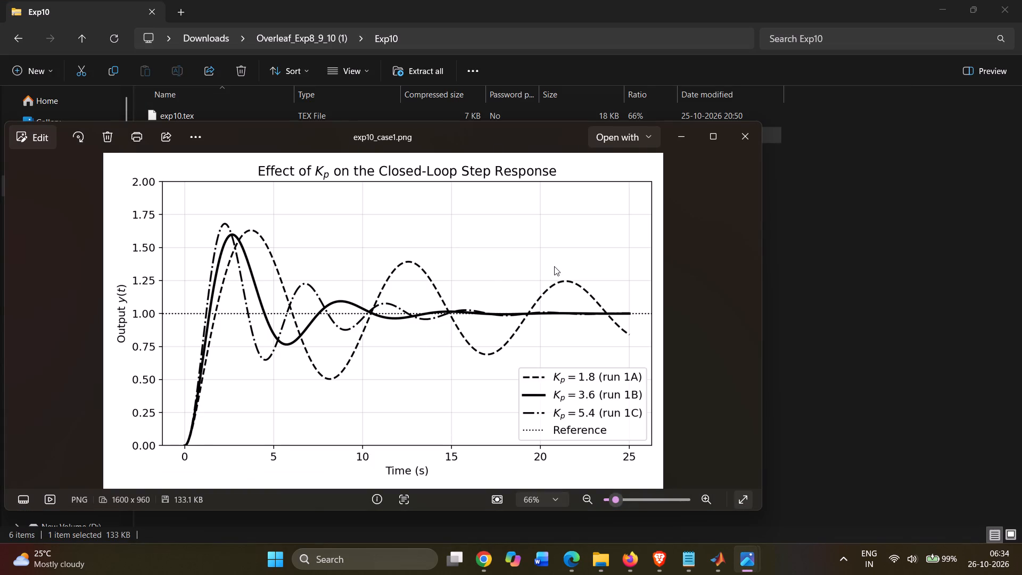
# Open exp10_obj2.png in place of exp10_case1.png and compare it with MATLAB's P vs PI vs PID figure before closing the figure.
pyautogui.click(682, 133)
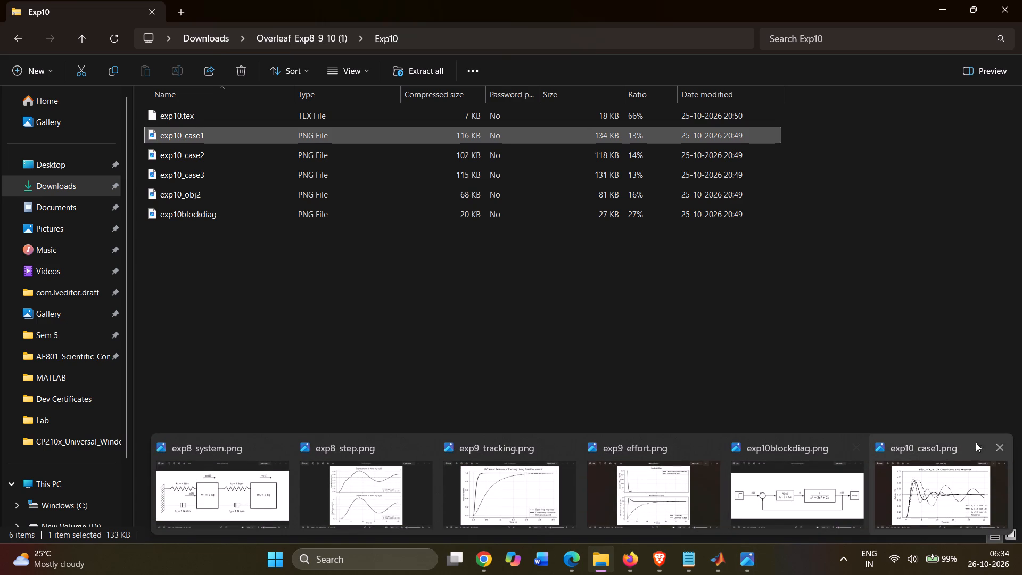
pyautogui.click(998, 442)
pyautogui.click(832, 381)
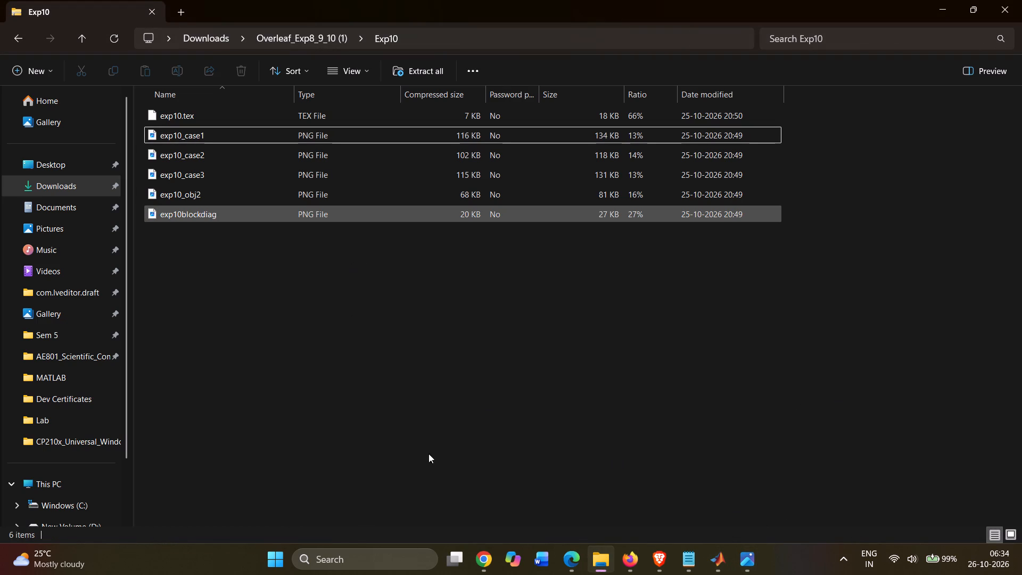
pyautogui.doubleClick(190, 196)
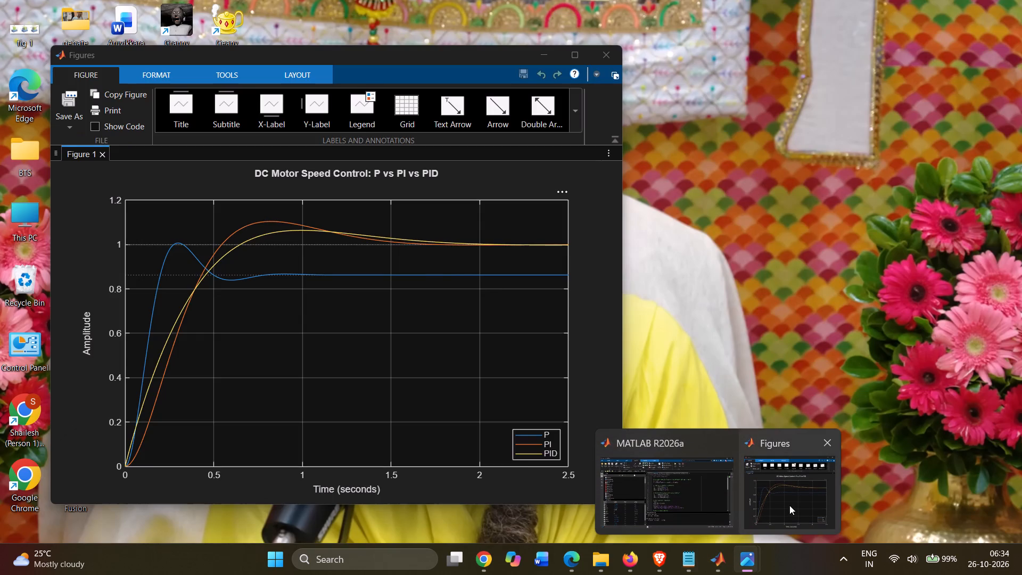
pyautogui.click(789, 505)
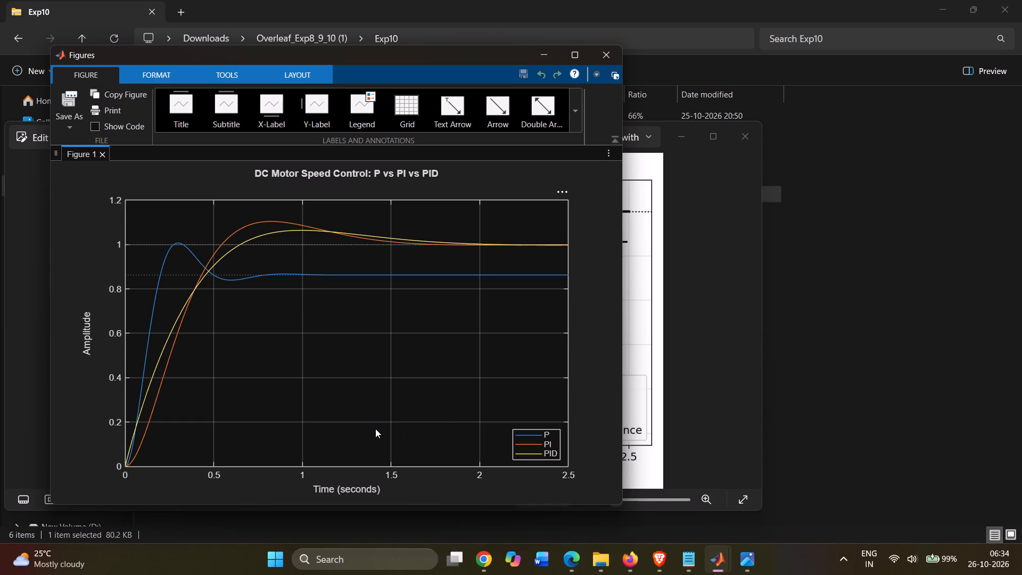
pyautogui.press('Print')
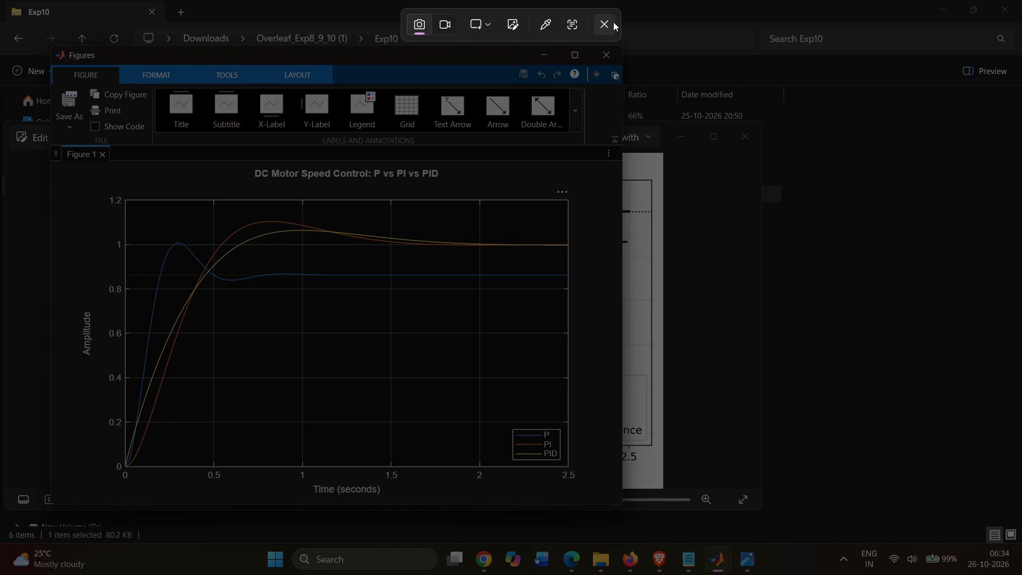
pyautogui.click(613, 22)
pyautogui.click(607, 62)
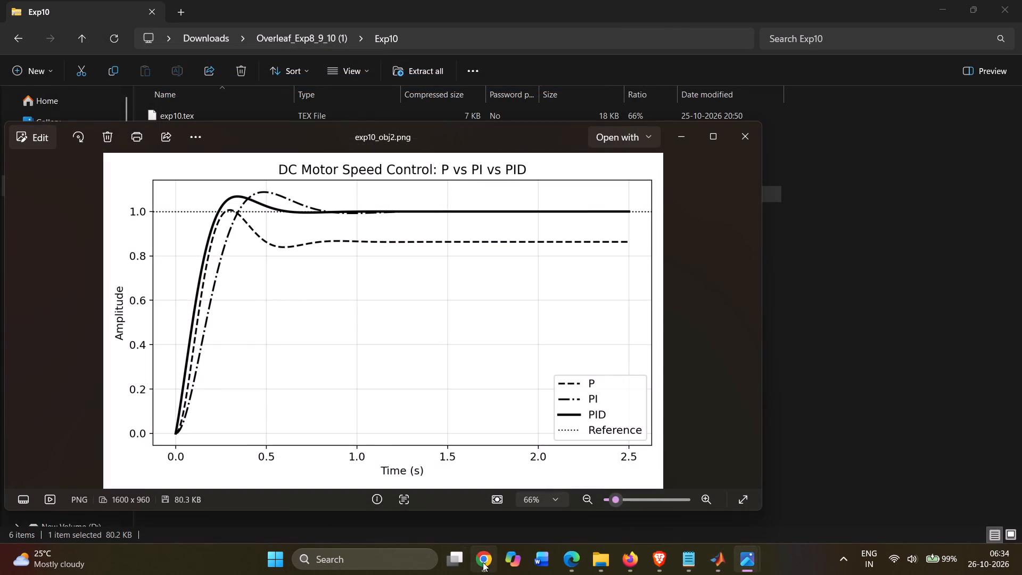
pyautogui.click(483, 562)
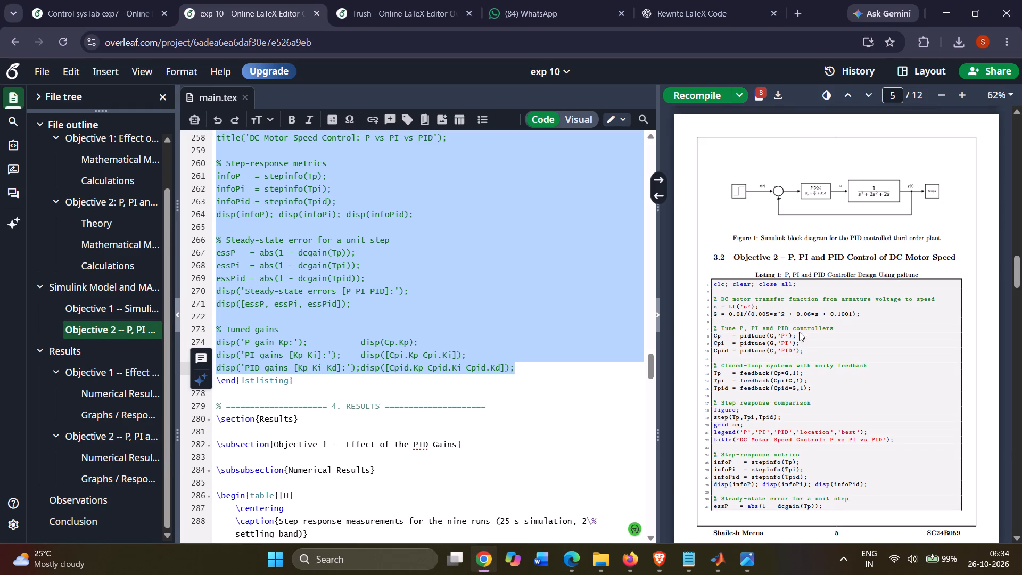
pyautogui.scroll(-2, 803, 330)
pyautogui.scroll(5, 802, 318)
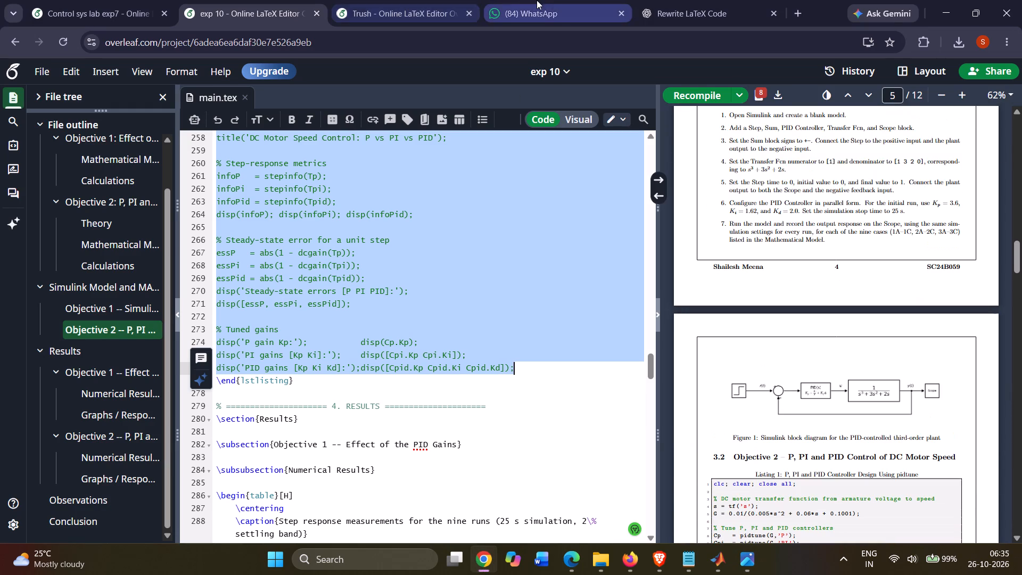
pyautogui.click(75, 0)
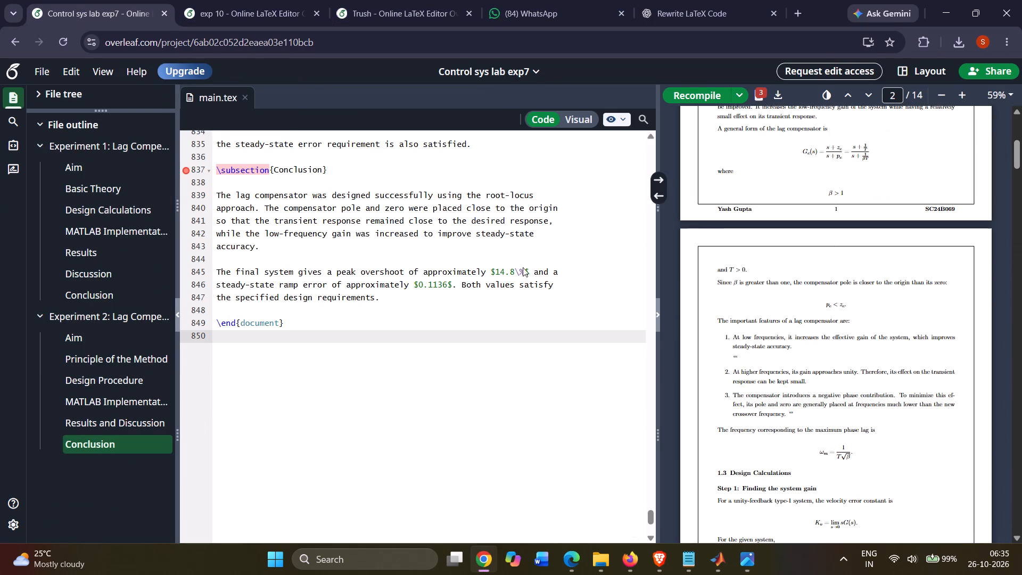
# Switch to Edge and review the PID experiment in CL(12Oct).pdf: model-building steps, gain cases, observation table and Objective 2 MATLAB code.
pyautogui.click(567, 568)
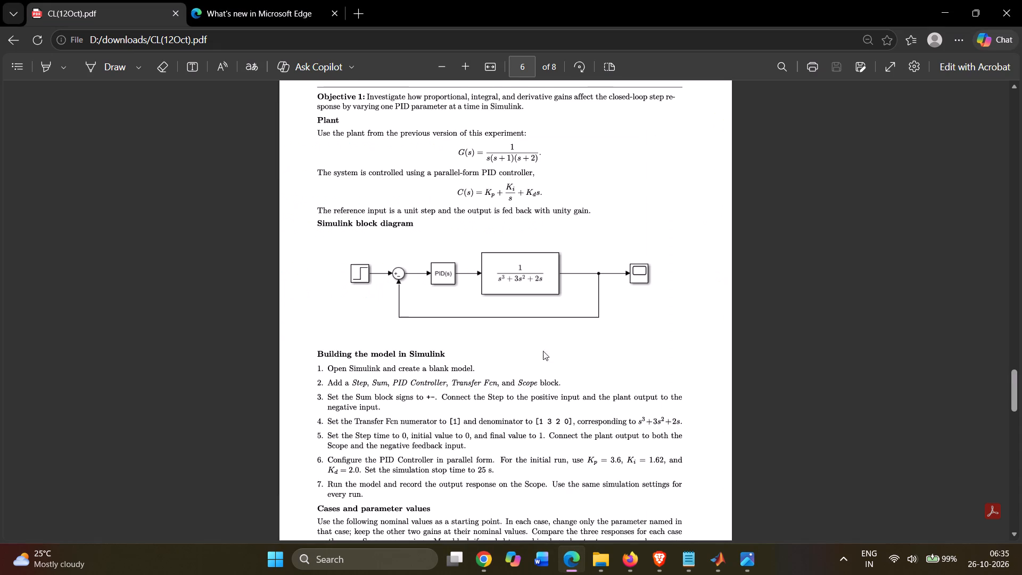
pyautogui.scroll(-8, 543, 345)
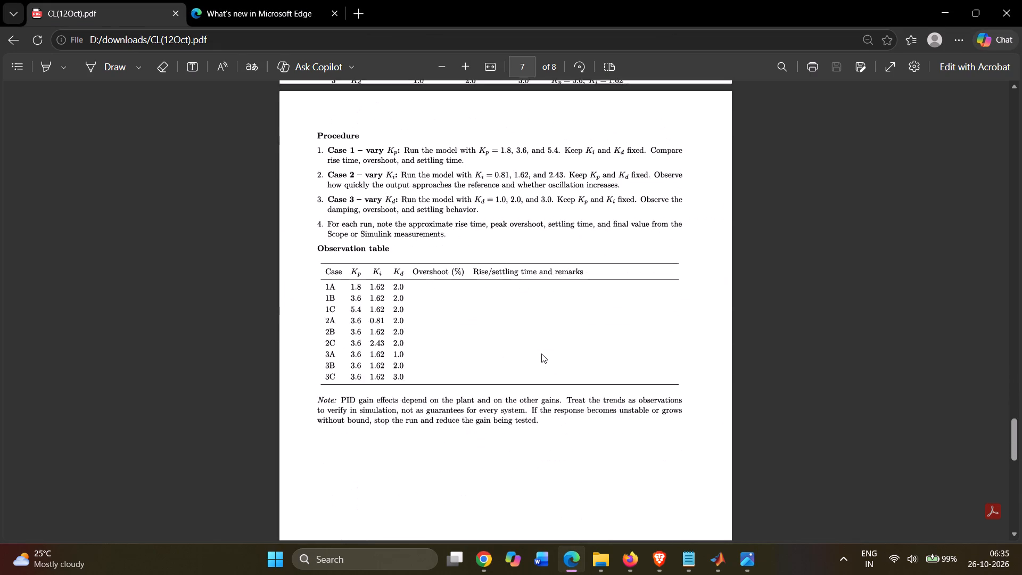
pyautogui.scroll(-4, 541, 354)
pyautogui.scroll(5, 541, 354)
pyautogui.scroll(-7, 541, 354)
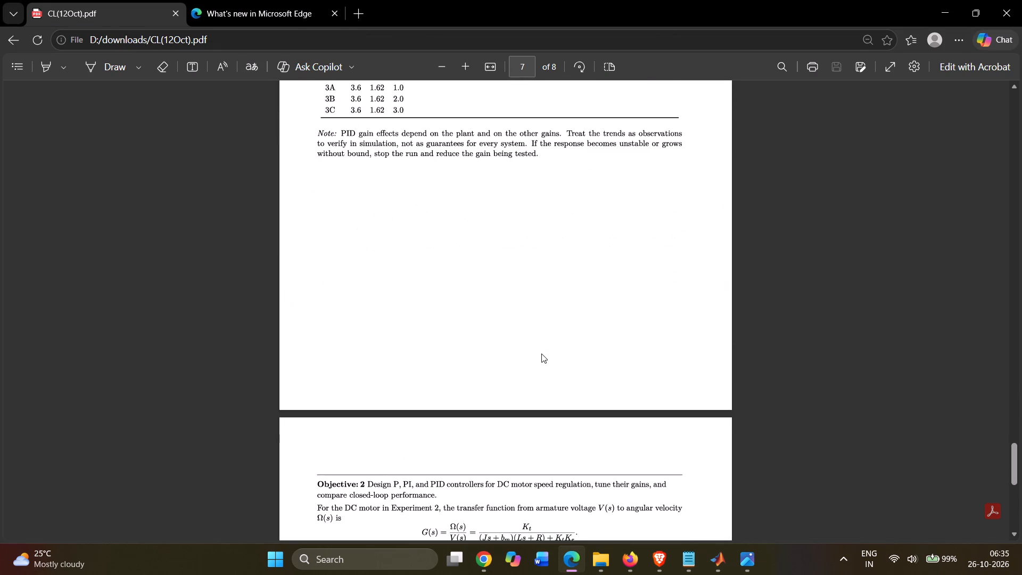
pyautogui.scroll(-7, 541, 354)
pyautogui.scroll(18, 541, 354)
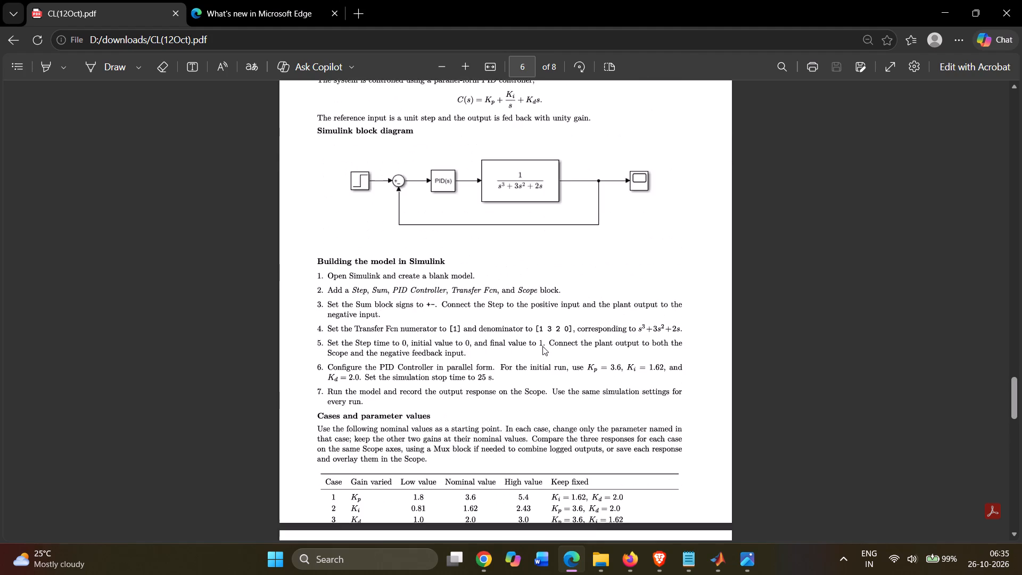
pyautogui.scroll(7, 543, 346)
pyautogui.scroll(-19, 544, 344)
pyautogui.scroll(-6, 535, 308)
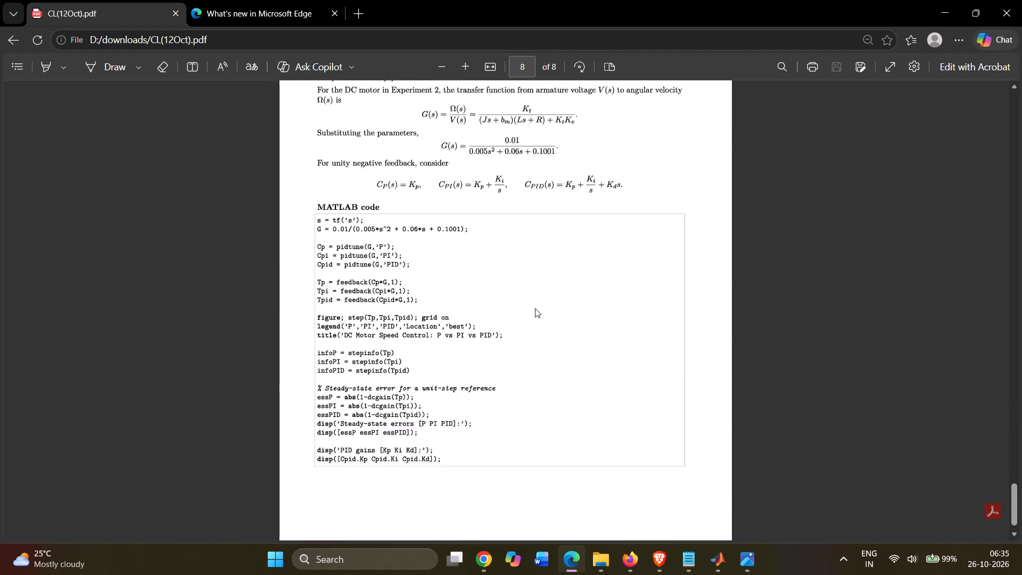
pyautogui.scroll(-10, 535, 308)
pyautogui.scroll(16, 535, 308)
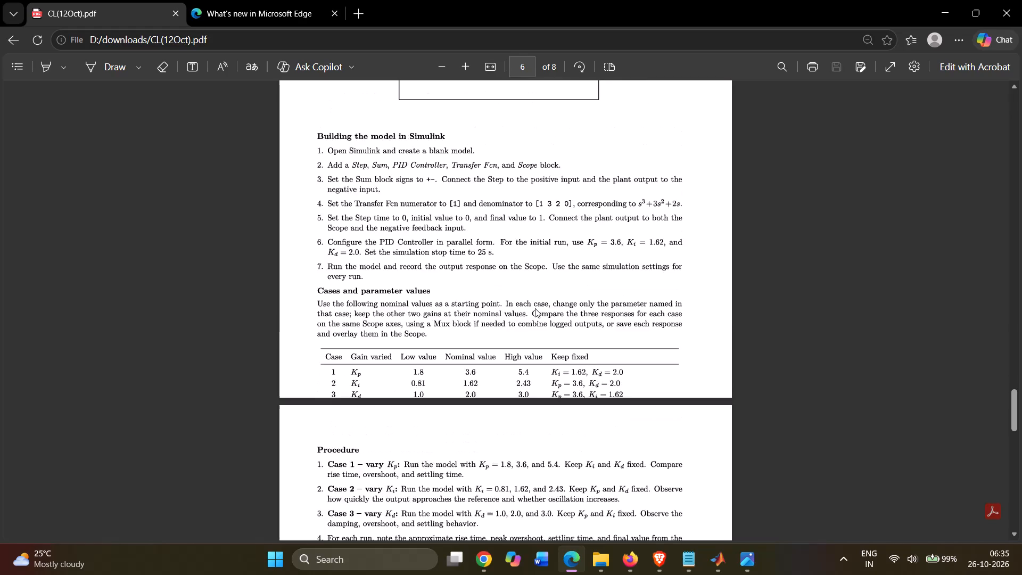
pyautogui.scroll(9, 535, 308)
pyautogui.scroll(-5, 535, 309)
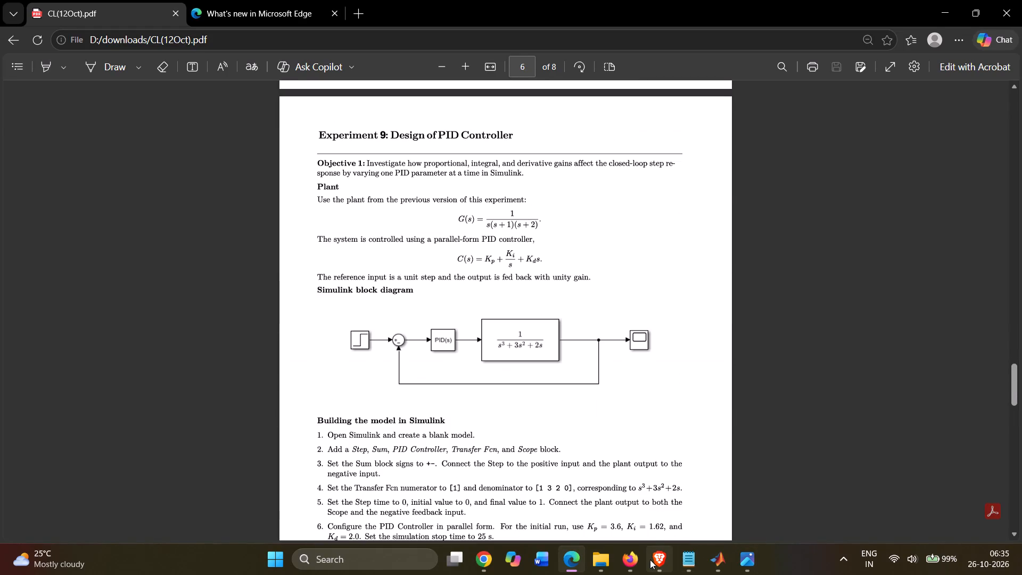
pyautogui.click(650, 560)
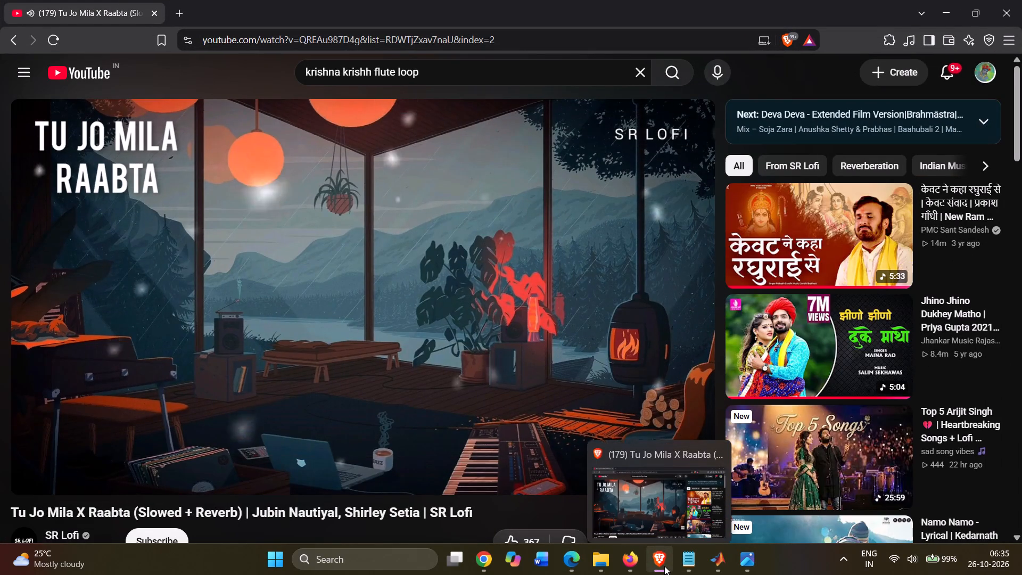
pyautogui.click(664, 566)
# Re-read the Objective 1 Simulink instructions, case procedure and observation table, and the Objective 2 DC motor section, in CL(12Oct).pdf.
pyautogui.scroll(-10, 566, 198)
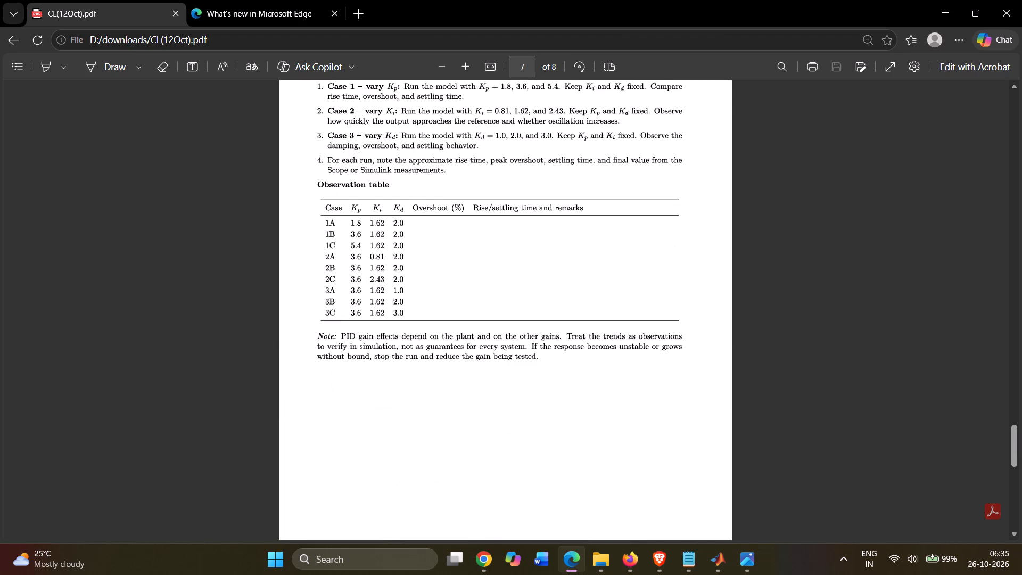
pyautogui.scroll(9, 566, 176)
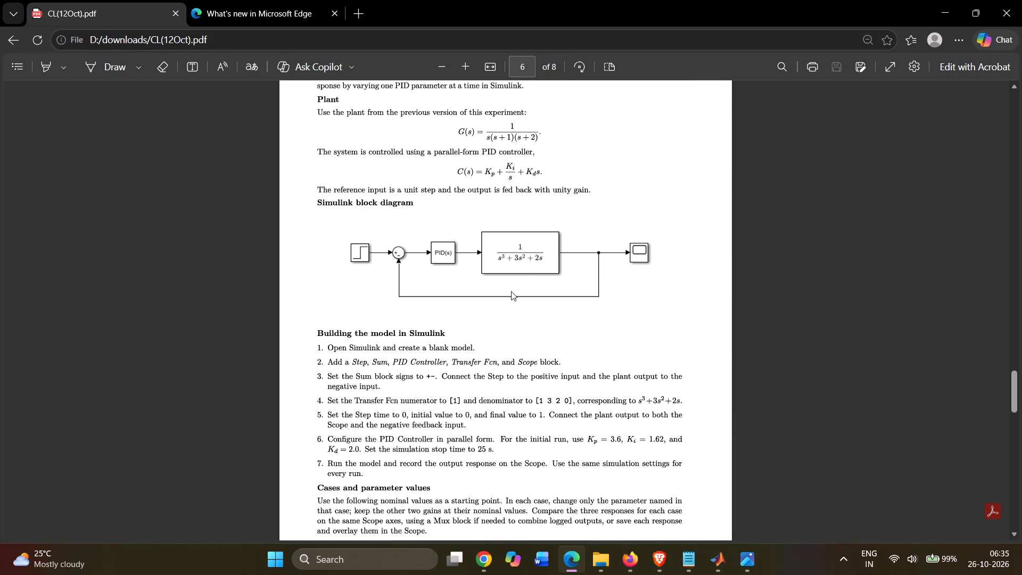
pyautogui.scroll(-3, 528, 307)
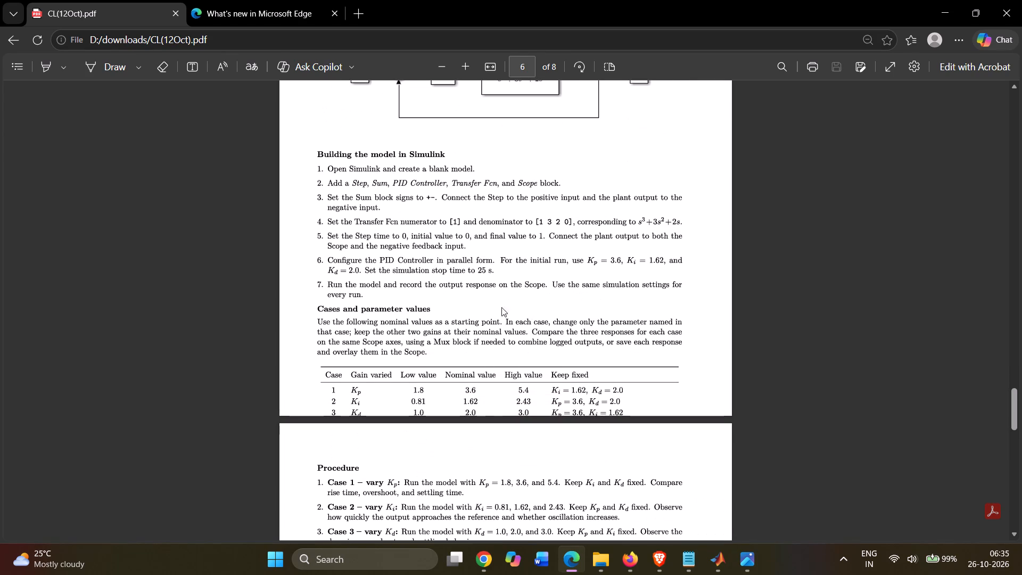
pyautogui.scroll(-4, 339, 331)
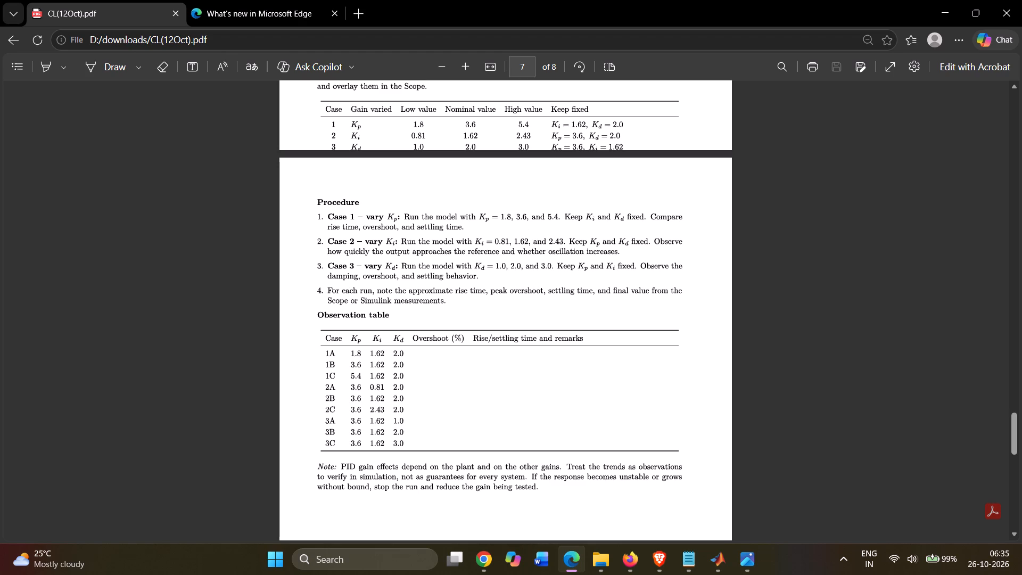
pyautogui.scroll(-5, 415, 278)
pyautogui.scroll(5, 415, 278)
pyautogui.scroll(-11, 415, 278)
pyautogui.scroll(9, 415, 278)
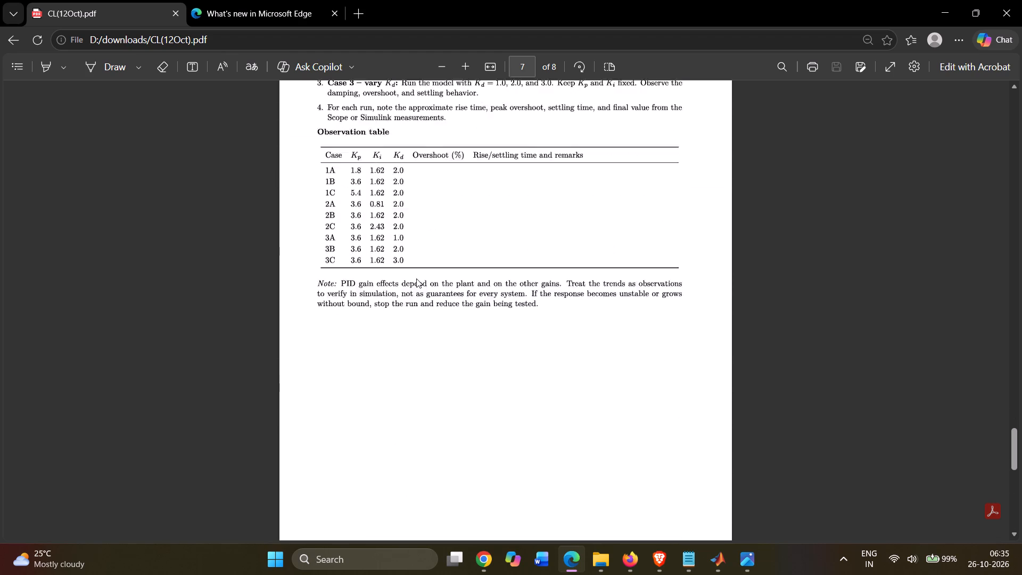
pyautogui.scroll(9, 416, 278)
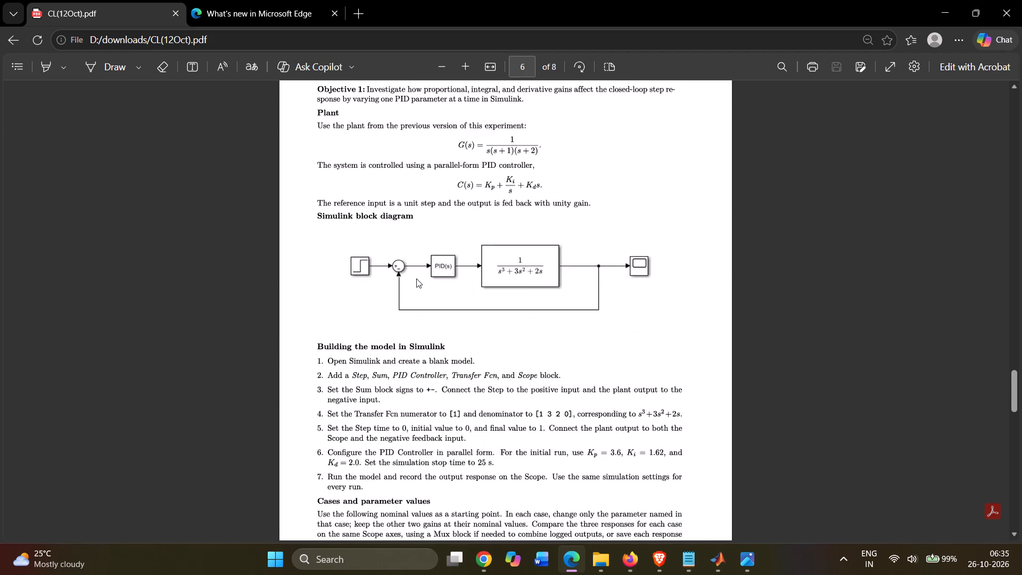
pyautogui.scroll(-20, 416, 278)
pyautogui.scroll(-11, 416, 278)
pyautogui.scroll(3, 416, 260)
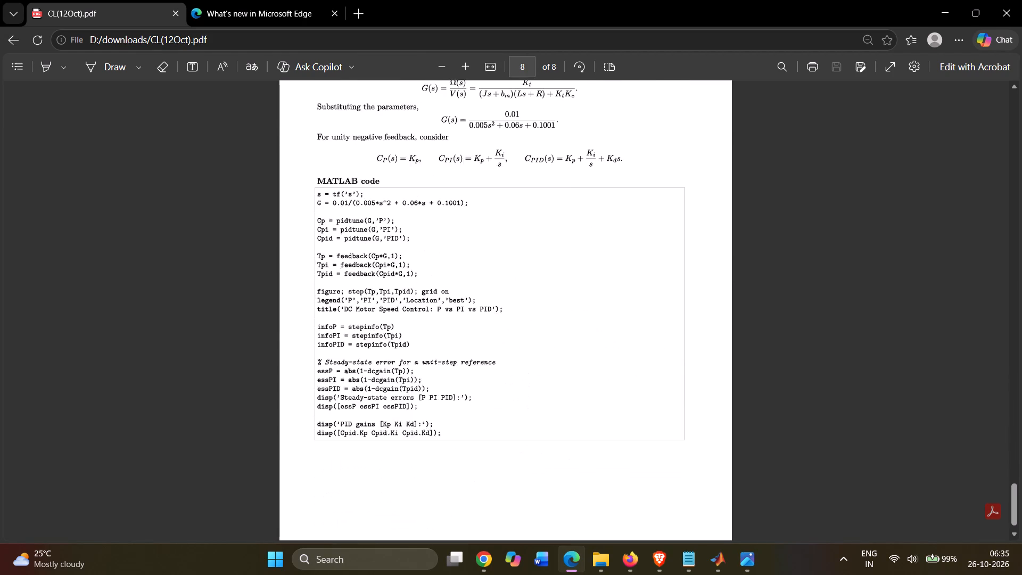
pyautogui.scroll(2, 416, 260)
# Capture a screenshot of the whole MATLAB code block on page 8 of CL(12Oct).pdf.
pyautogui.scroll(-5, 416, 260)
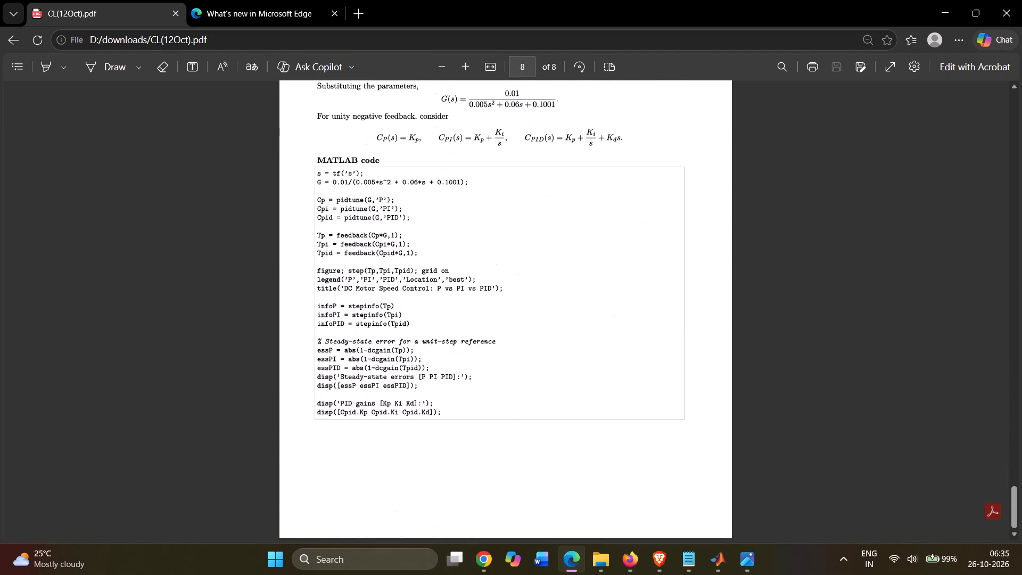
pyautogui.scroll(-4, 416, 259)
pyautogui.moveTo(316, 174); pyautogui.dragTo(466, 418)
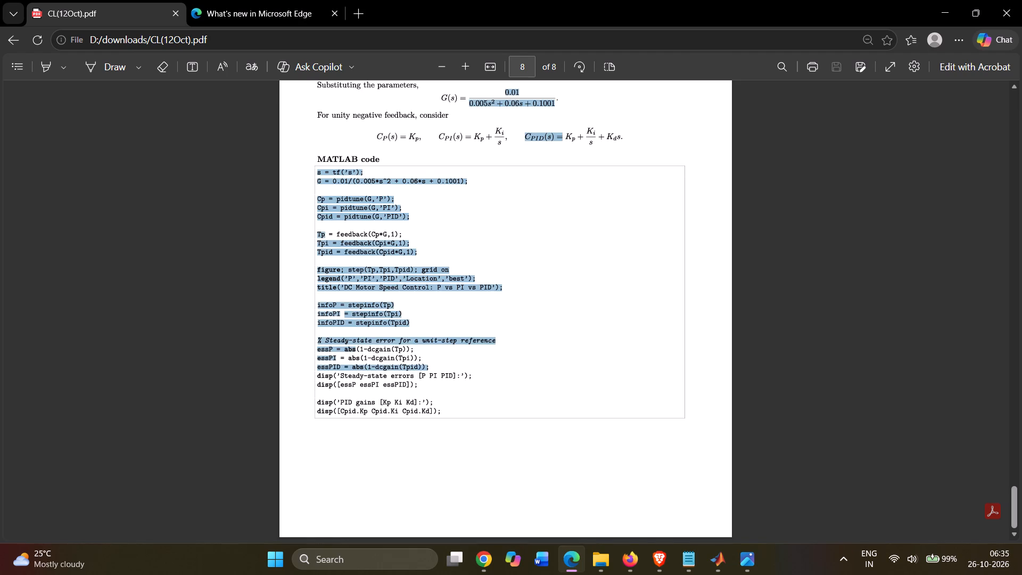
pyautogui.moveTo(466, 418); pyautogui.dragTo(465, 410)
pyautogui.click(422, 350)
pyautogui.press('Print')
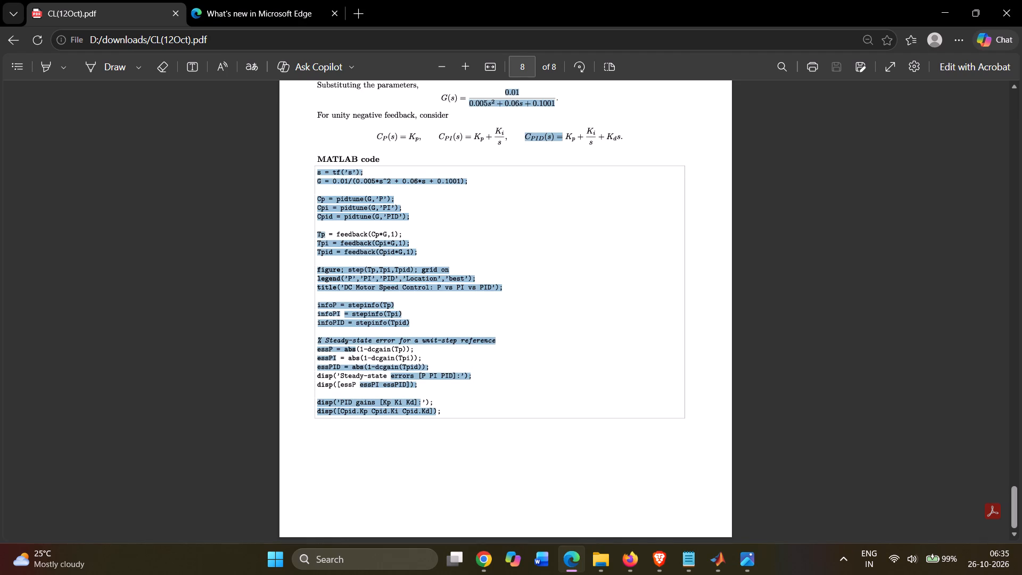
pyautogui.moveTo(295, 139); pyautogui.dragTo(715, 495)
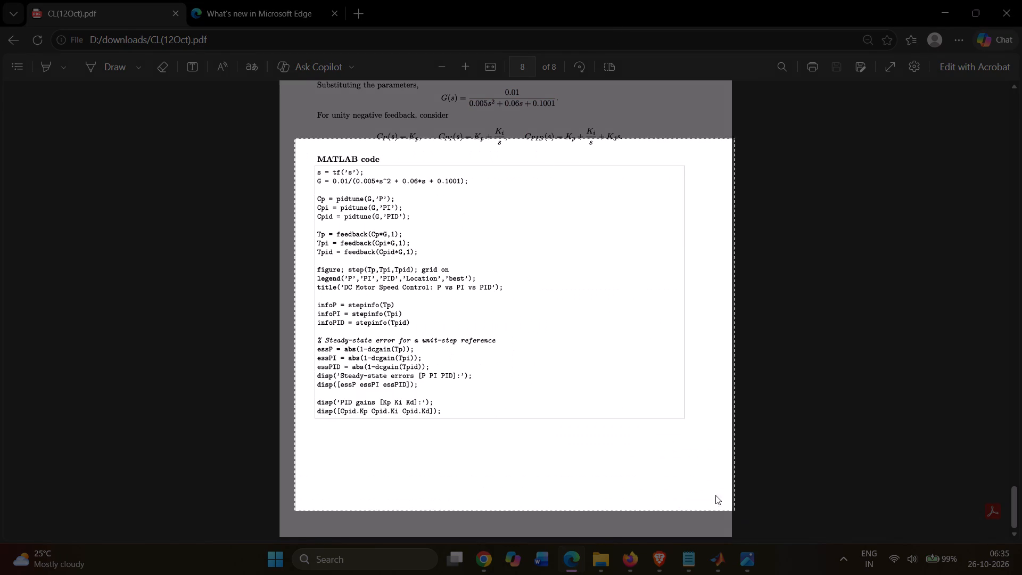
pyautogui.moveTo(715, 495); pyautogui.dragTo(714, 479)
pyautogui.click(492, 553)
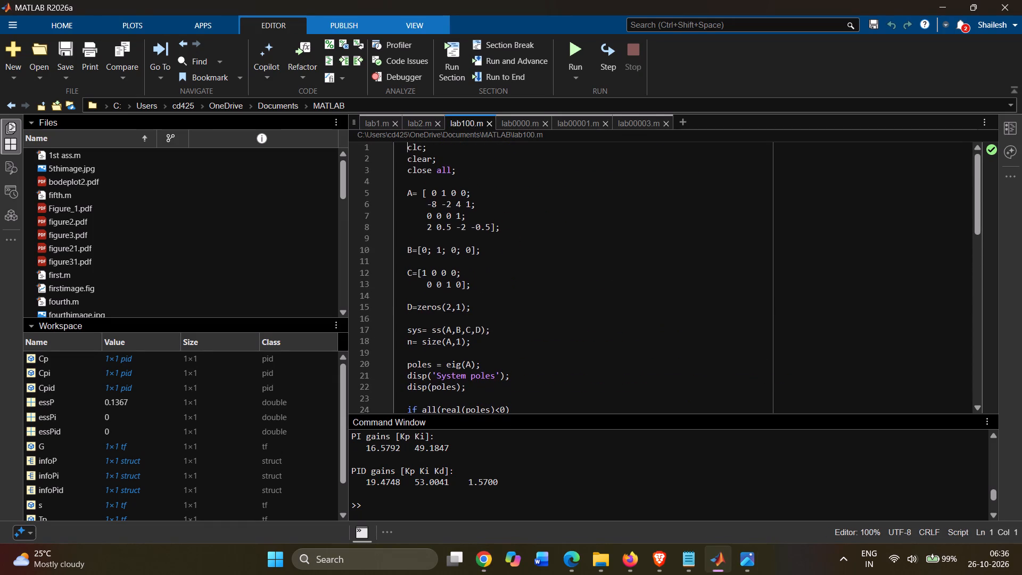
pyautogui.hotkey('ctrl', 'a')
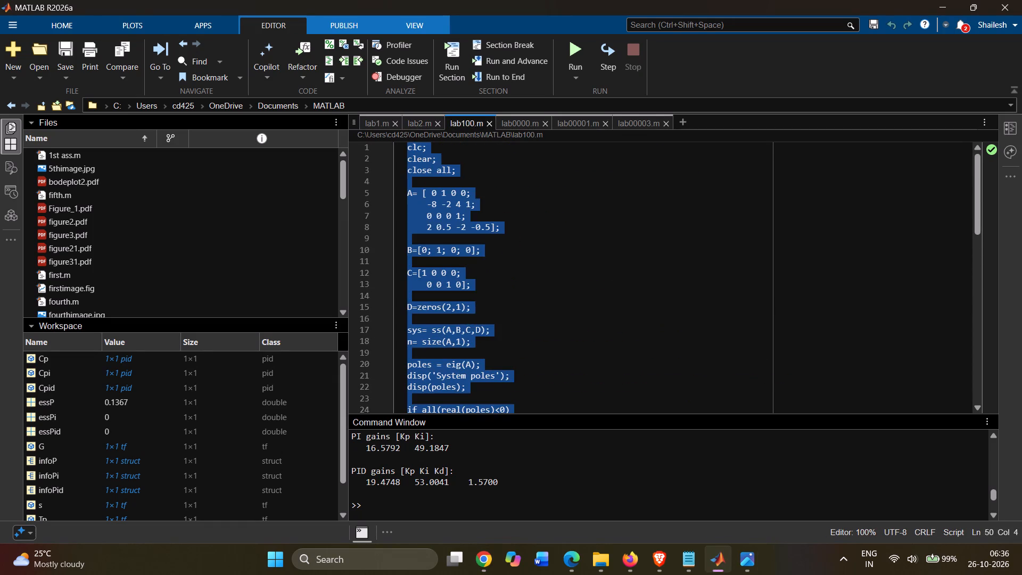
pyautogui.press('BackSpace')
pyautogui.hotkey('ctrl', 'v')
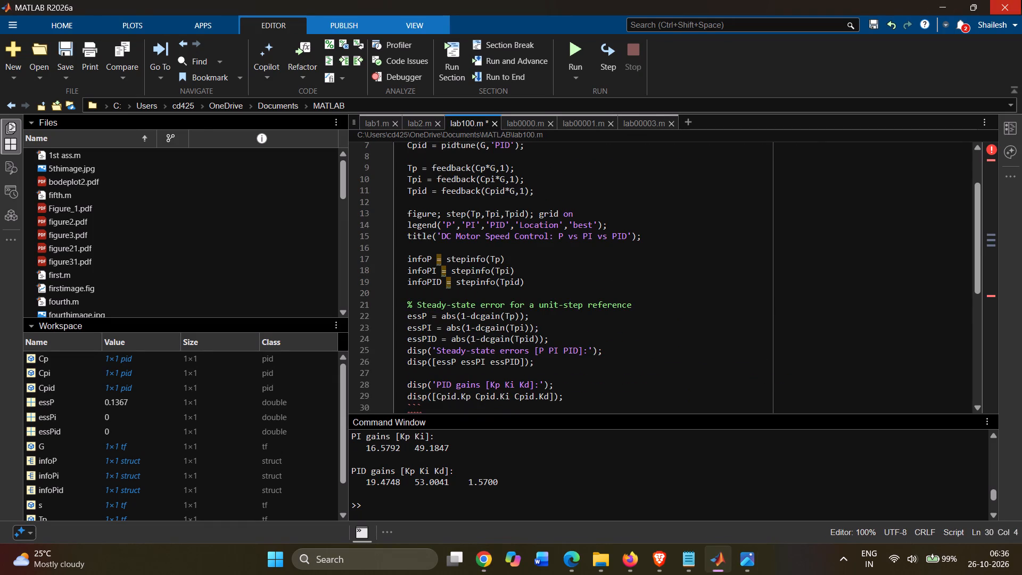
# Try running lab100.m and delete the stray code-fence markers: ``` on the last line and ```matlab on line 1.
pyautogui.click(570, 44)
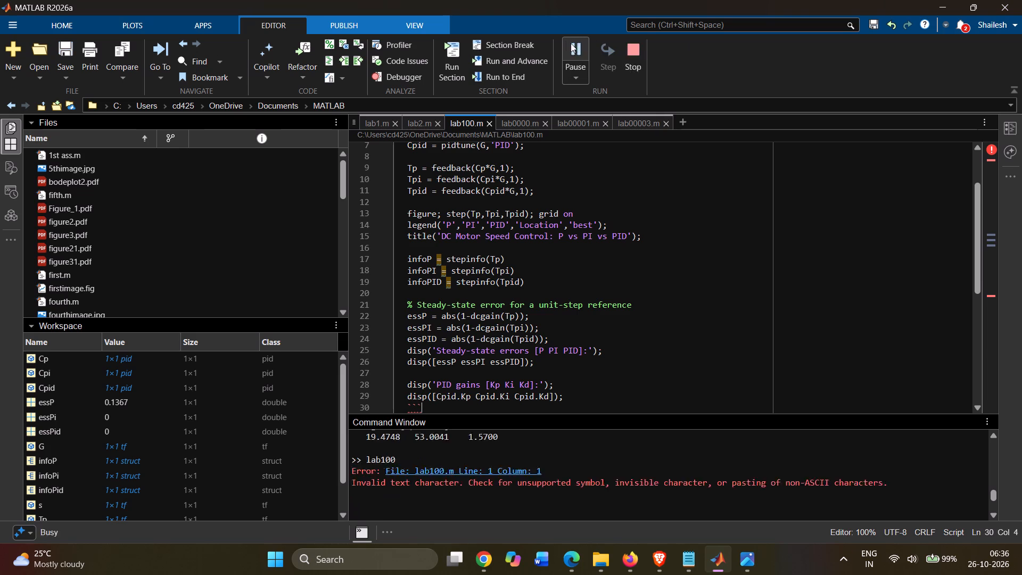
pyautogui.scroll(2, 555, 287)
pyautogui.scroll(-6, 558, 285)
pyautogui.scroll(3, 436, 216)
pyautogui.moveTo(430, 349); pyautogui.dragTo(429, 349)
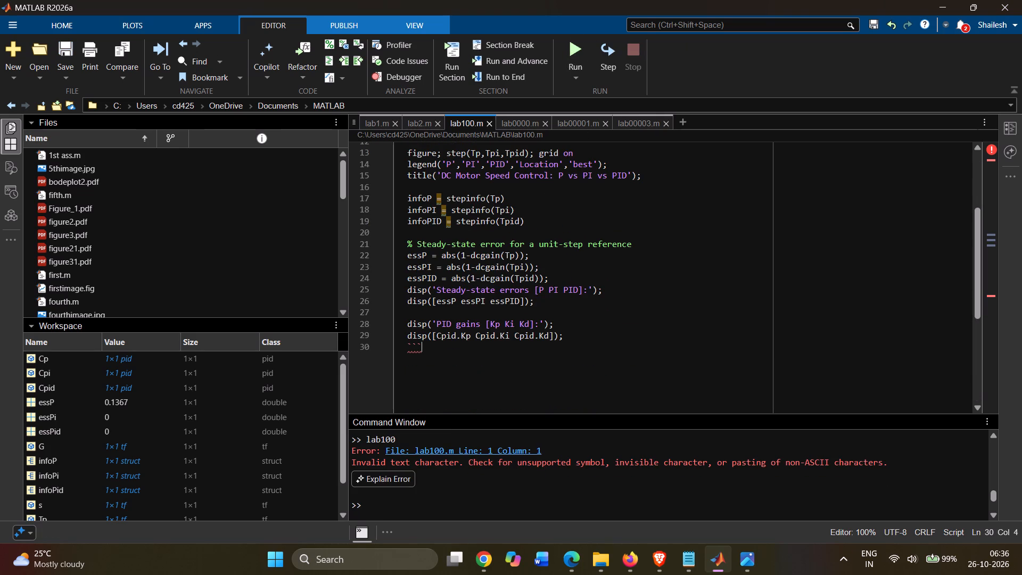
pyautogui.moveTo(429, 349); pyautogui.dragTo(383, 348)
pyautogui.press('BackSpace')
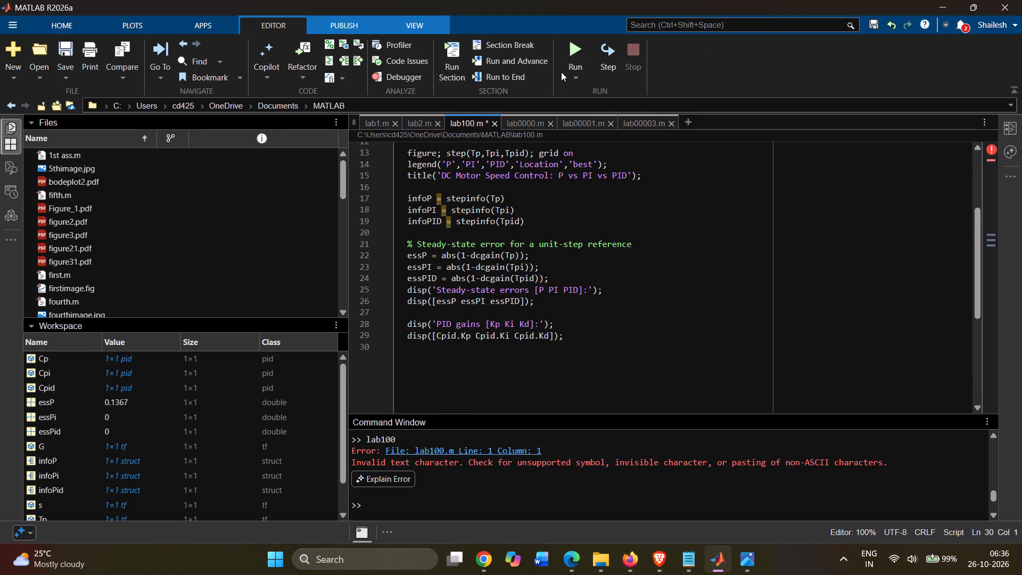
pyautogui.click(572, 52)
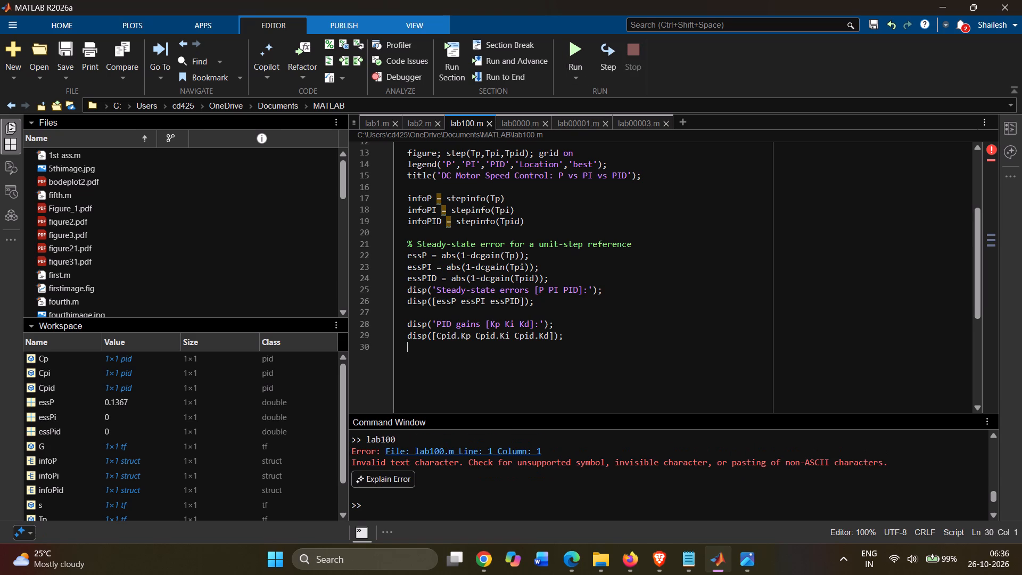
pyautogui.scroll(13, 460, 303)
pyautogui.scroll(5, 515, 254)
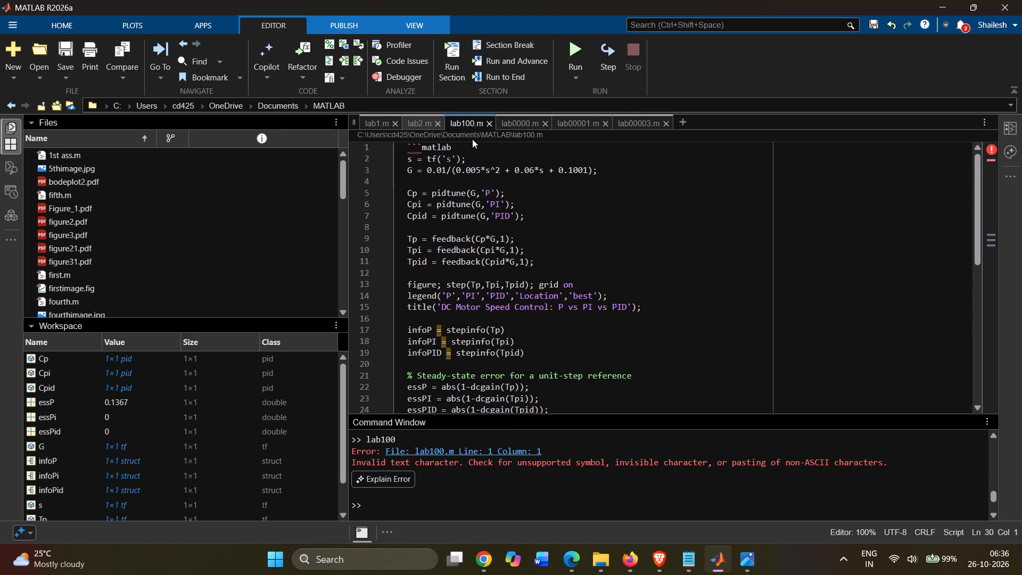
pyautogui.moveTo(472, 139); pyautogui.dragTo(444, 146)
pyautogui.moveTo(460, 146); pyautogui.dragTo(386, 151)
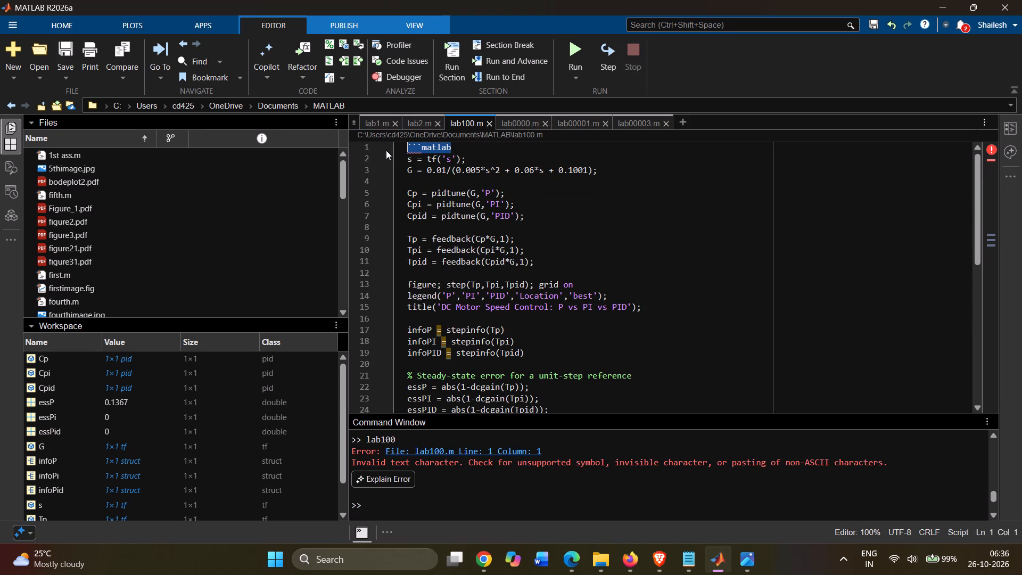
pyautogui.press('BackSpace')
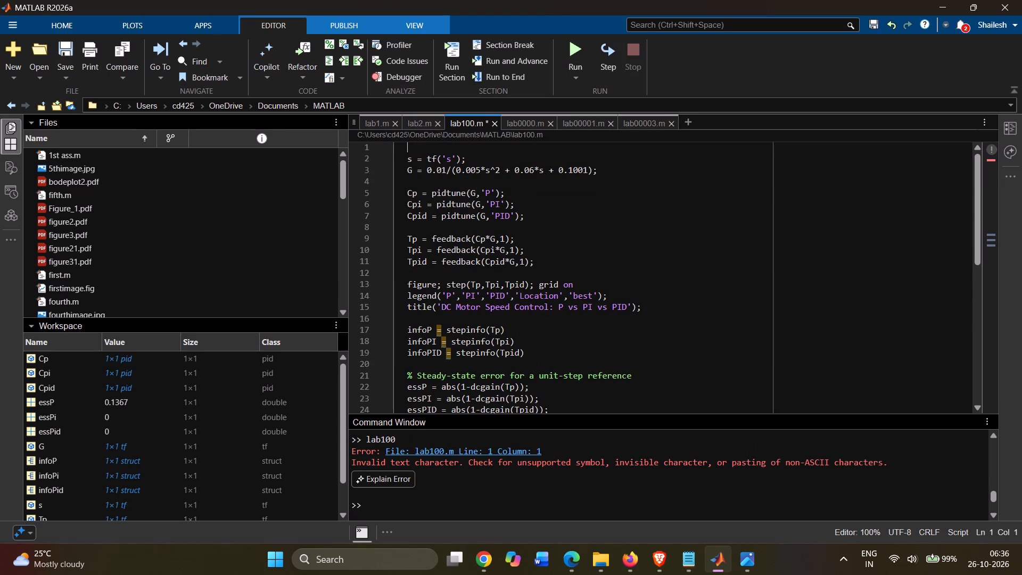
# Run the cleaned lab100.m, inspect the P vs PI vs PID step response figure, minimise it and check the command output.
pyautogui.scroll(-1, 480, 185)
pyautogui.scroll(-4, 591, 227)
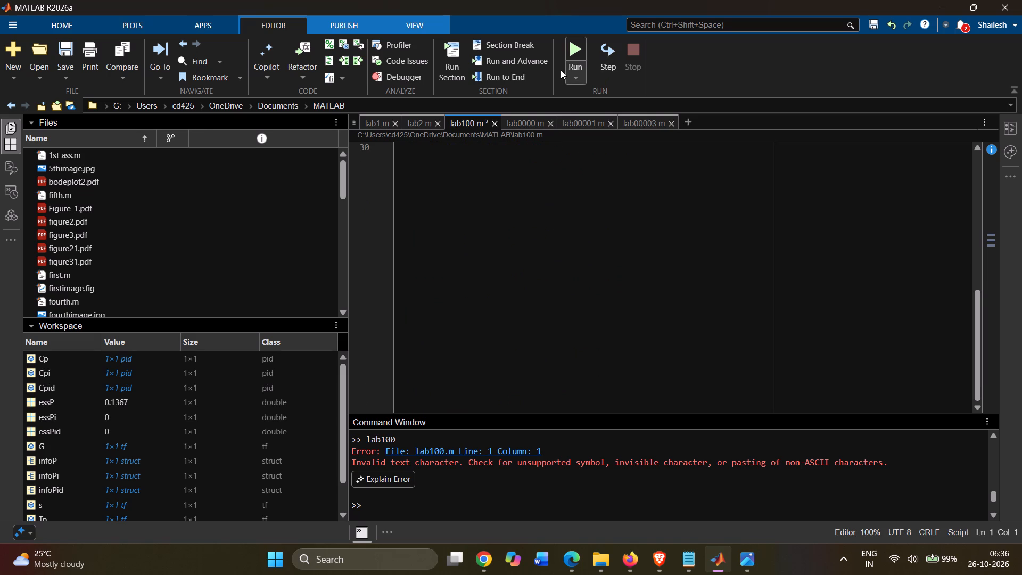
pyautogui.click(579, 48)
pyautogui.scroll(11, 502, 283)
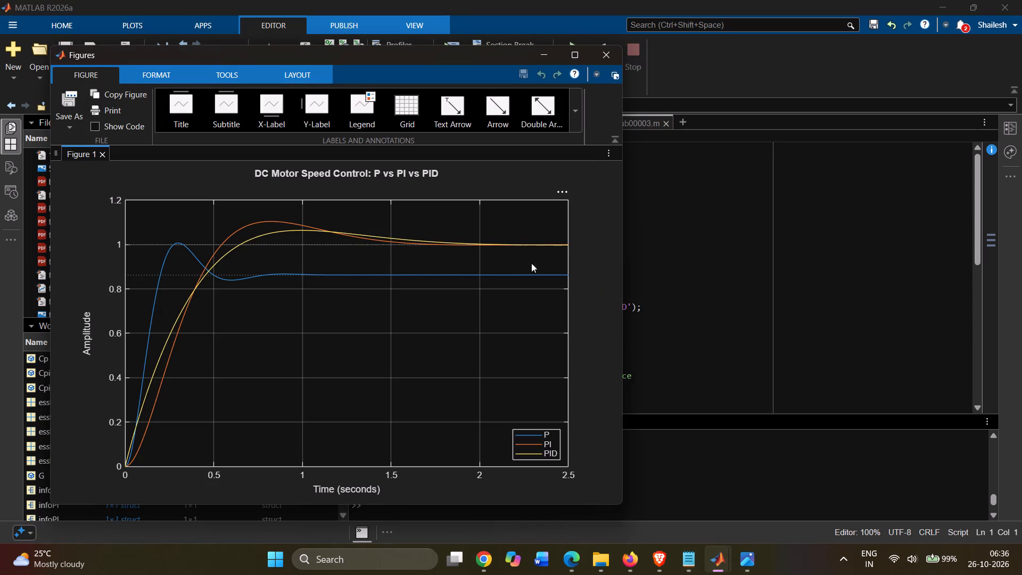
pyautogui.click(535, 53)
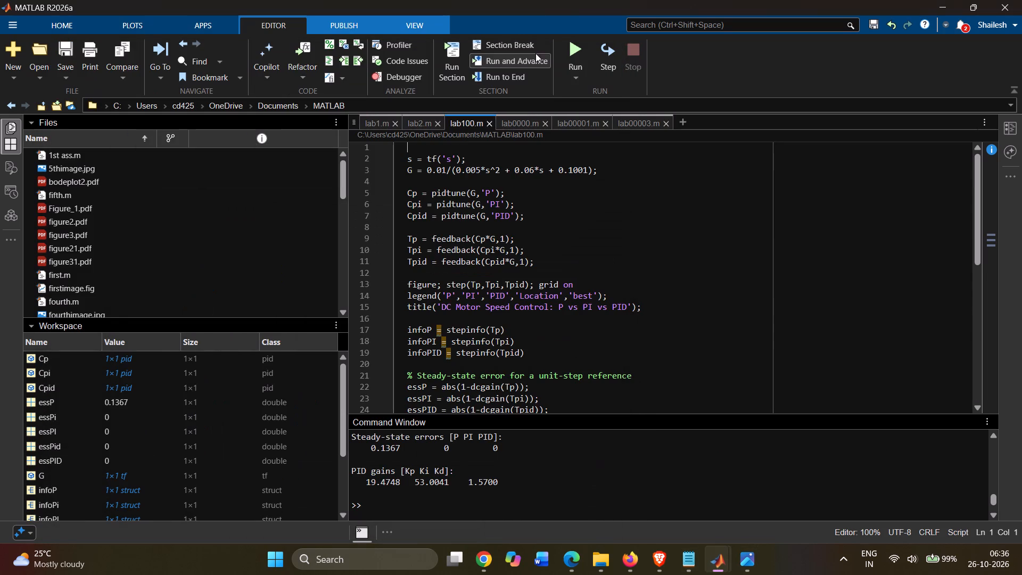
pyautogui.scroll(7, 529, 417)
pyautogui.scroll(-5, 530, 414)
pyautogui.scroll(-10, 524, 459)
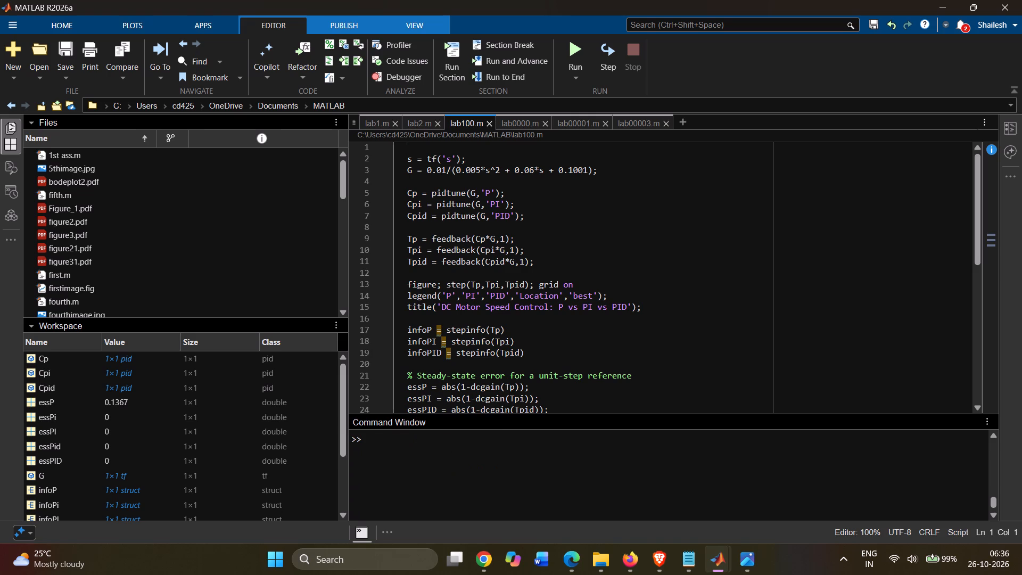
pyautogui.scroll(-2, 523, 454)
pyautogui.click(691, 467)
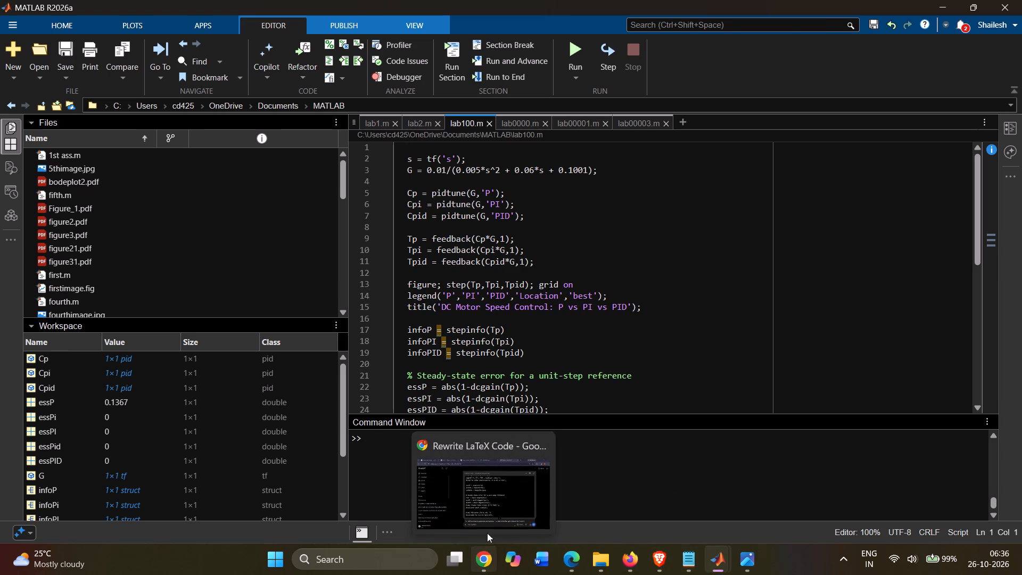
# Switch to the Exp10 folder in File Explorer and view the exp10_case1, exp10_case2 and exp10_case3 plots one after another.
pyautogui.click(600, 562)
pyautogui.doubleClick(256, 134)
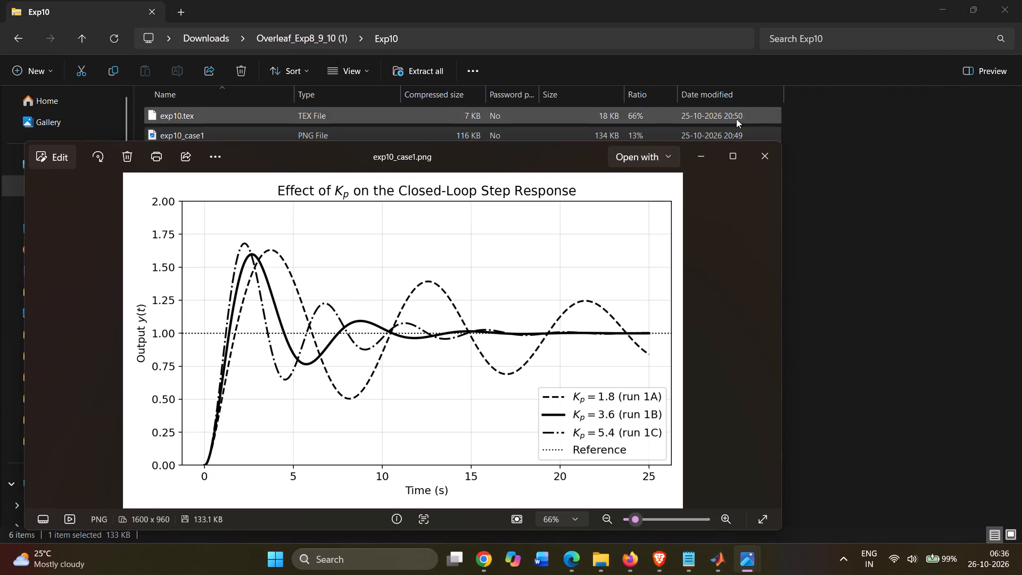
pyautogui.click(754, 155)
pyautogui.doubleClick(333, 158)
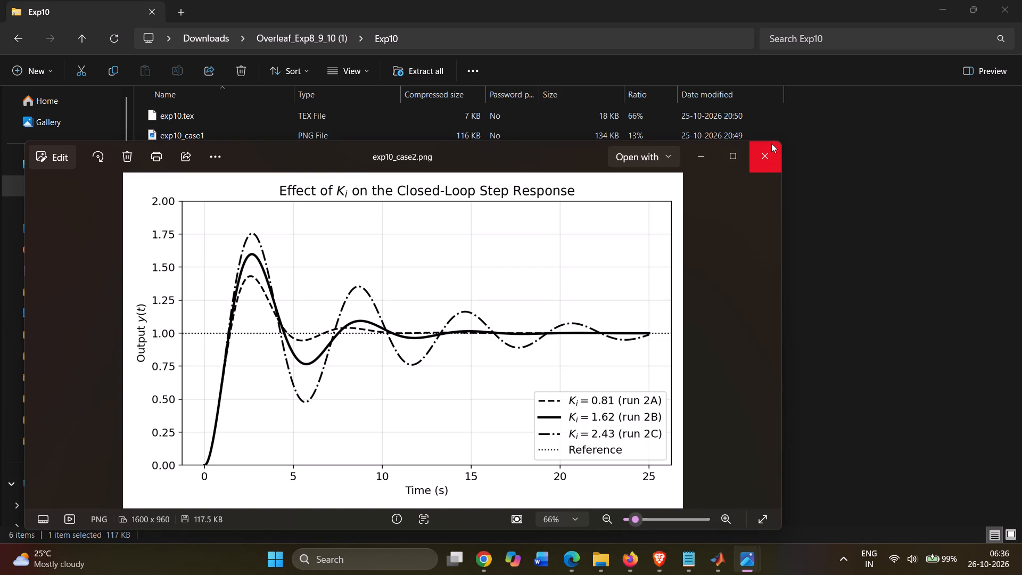
pyautogui.click(767, 146)
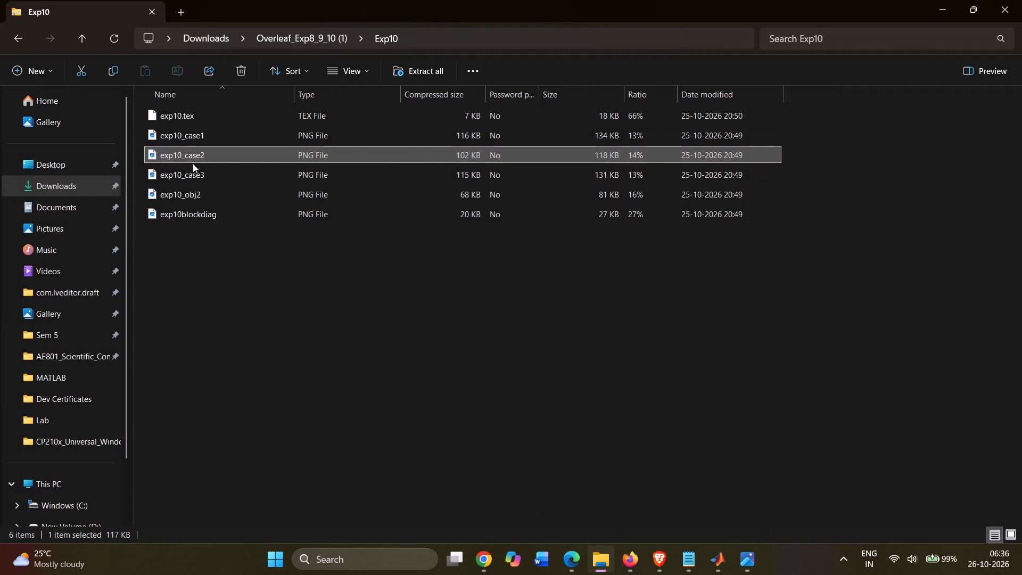
pyautogui.doubleClick(189, 170)
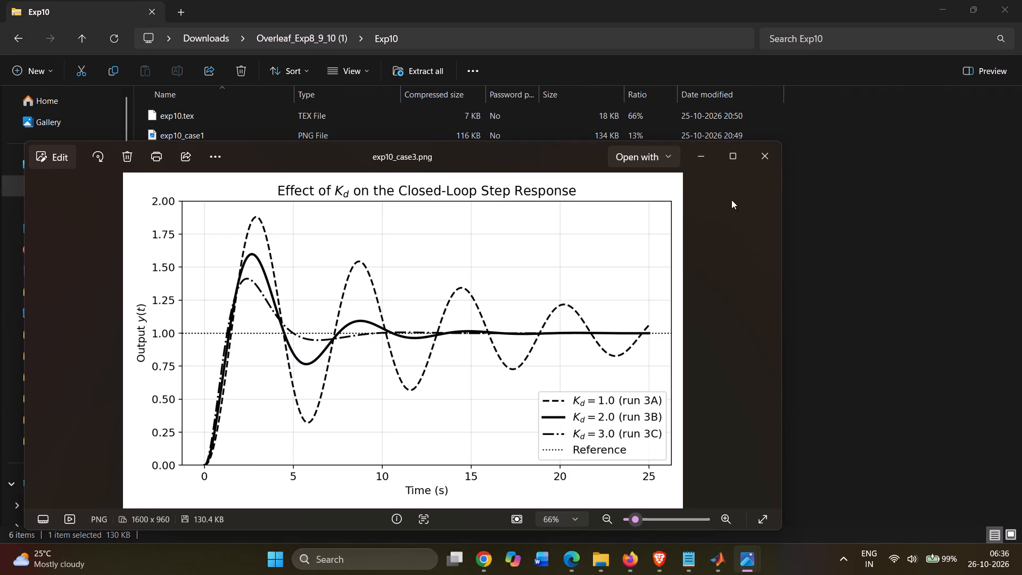
pyautogui.click(756, 154)
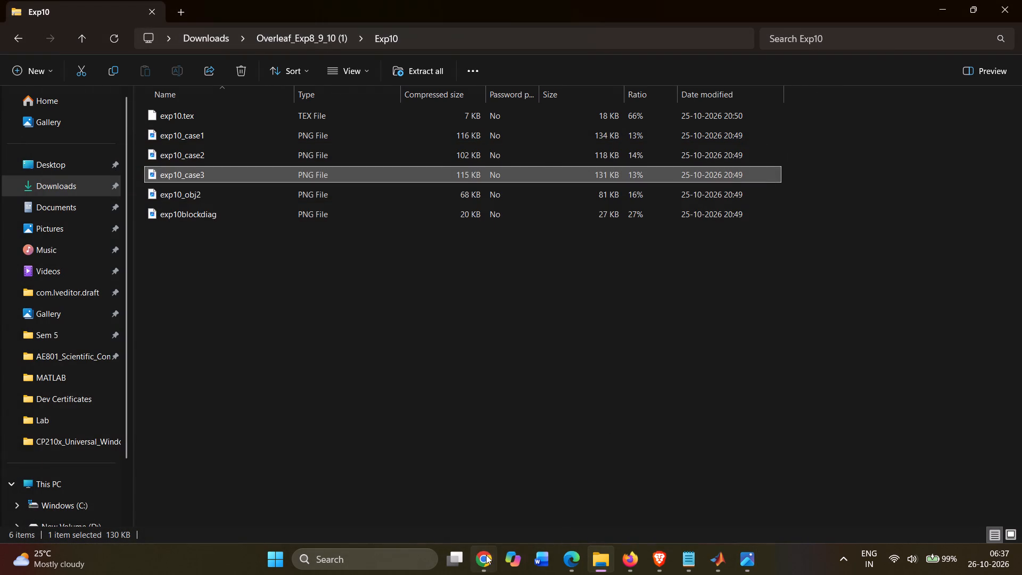
# Switch to CL(12Oct).pdf in Edge and re-read the gain-variation procedure and observation table on page 7.
pyautogui.click(486, 555)
pyautogui.click(491, 571)
pyautogui.click(563, 565)
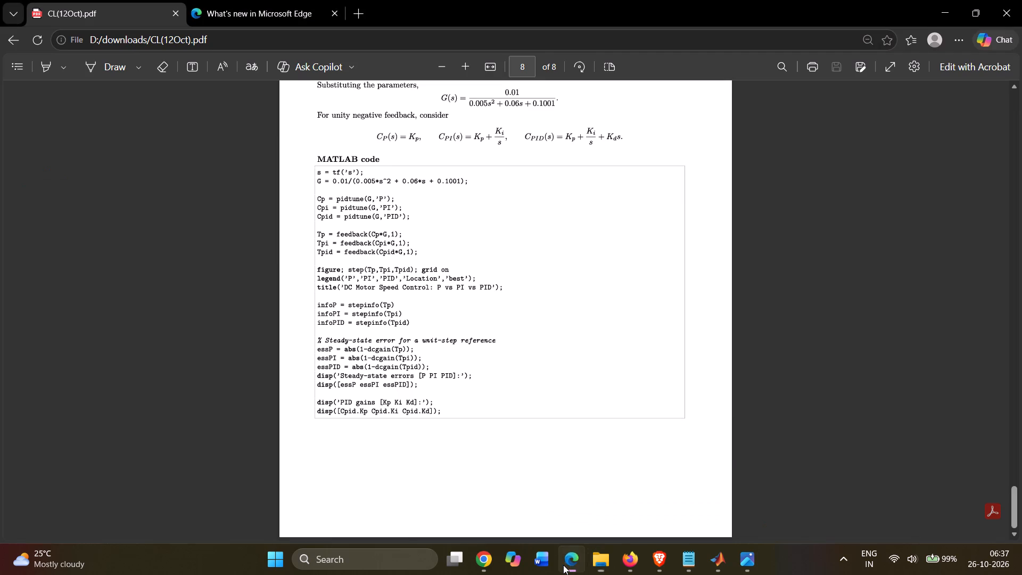
pyautogui.click(563, 565)
pyautogui.click(563, 565)
pyautogui.scroll(4, 702, 333)
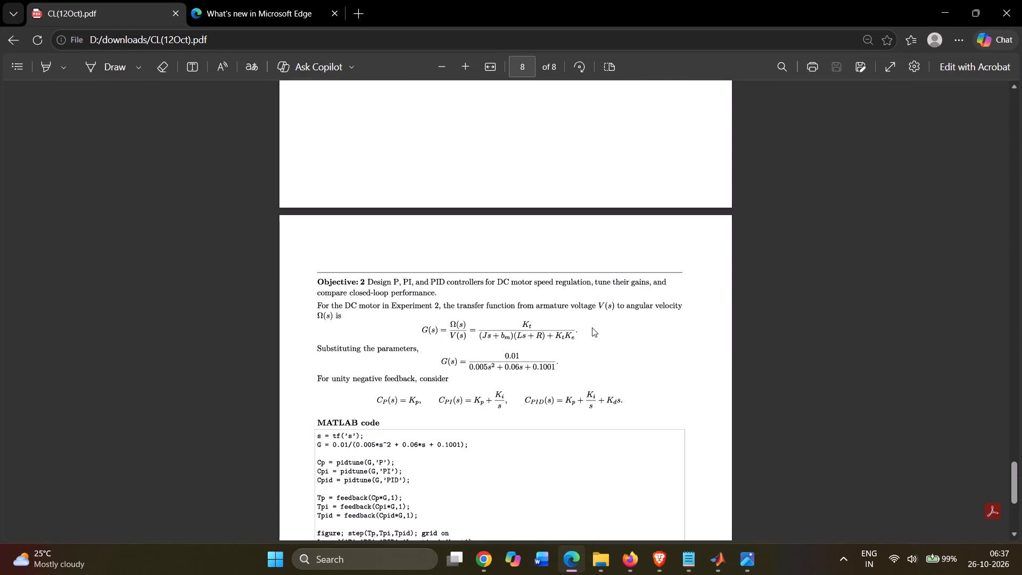
pyautogui.scroll(7, 584, 327)
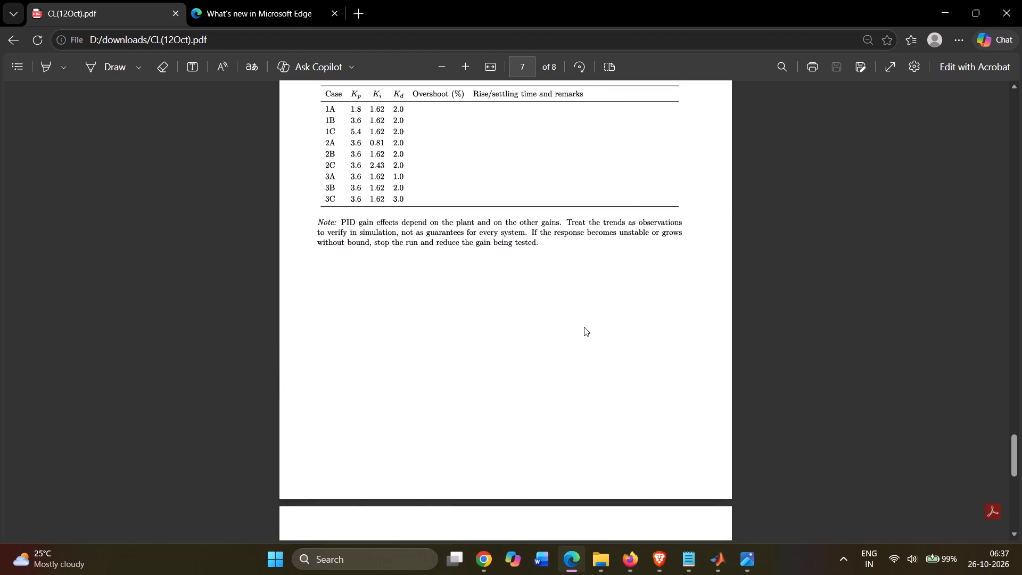
pyautogui.scroll(1, 584, 327)
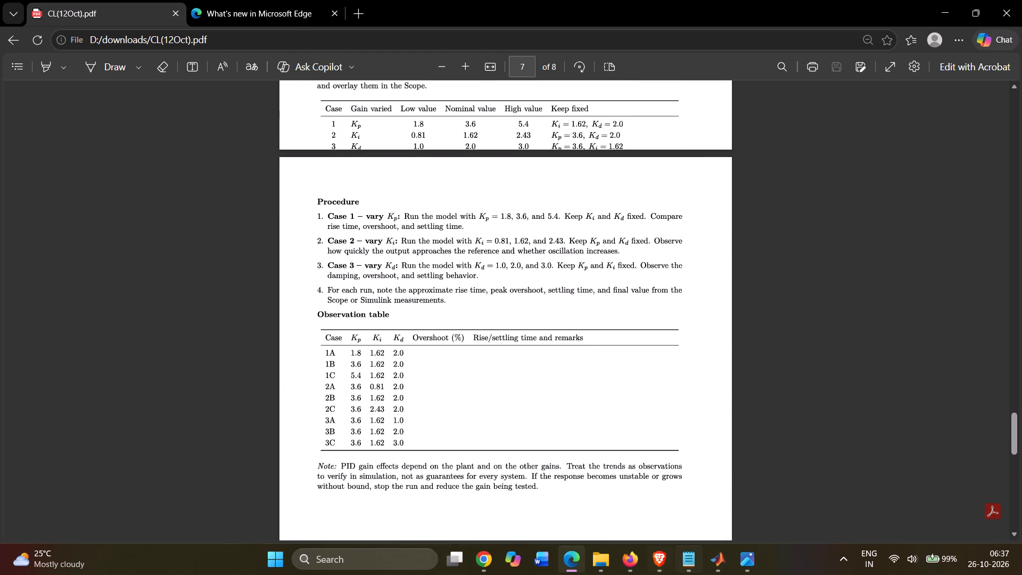
pyautogui.scroll(-5, 562, 396)
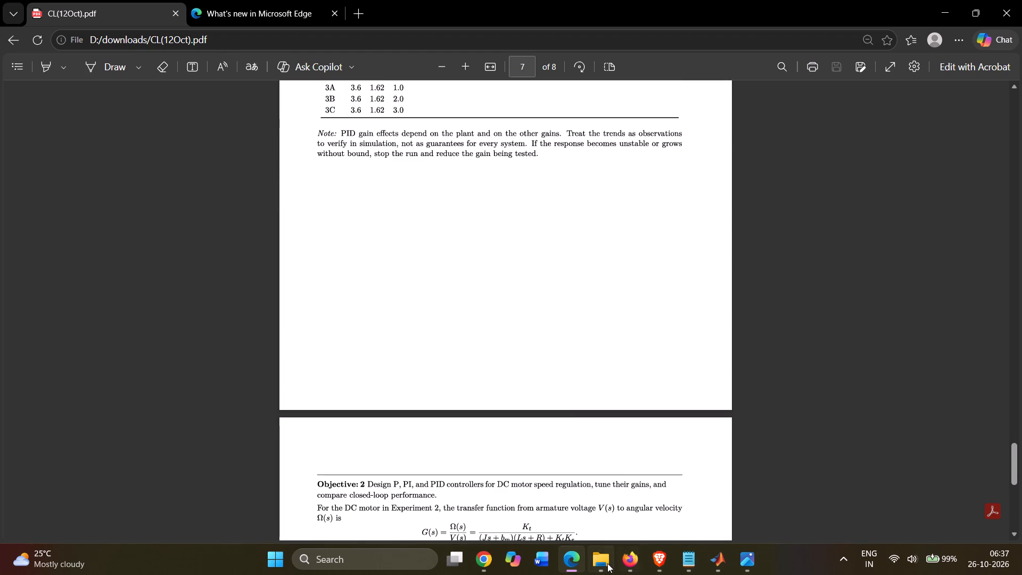
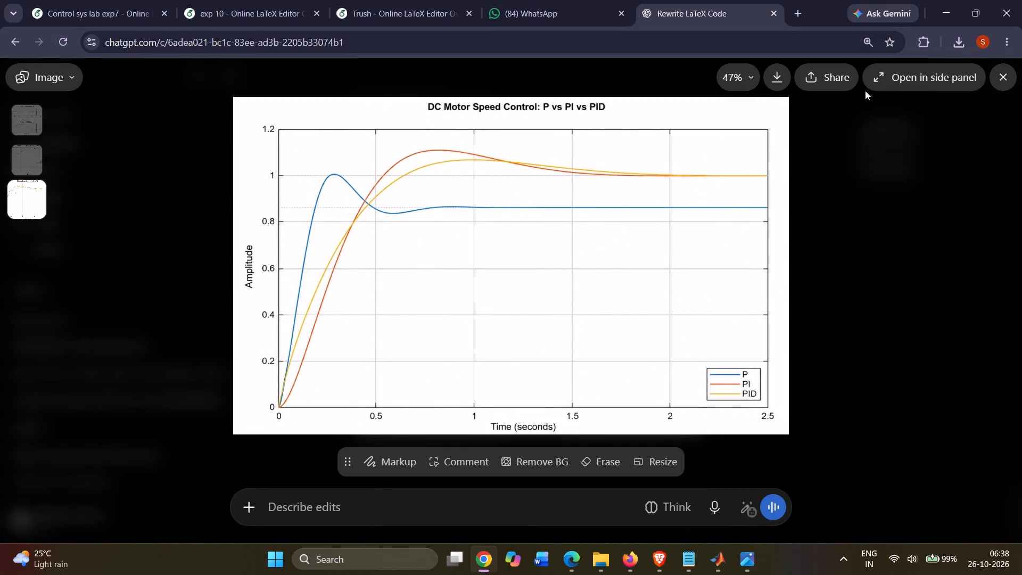
pyautogui.moveTo(666, 188); pyautogui.dragTo(664, 208, button='right')
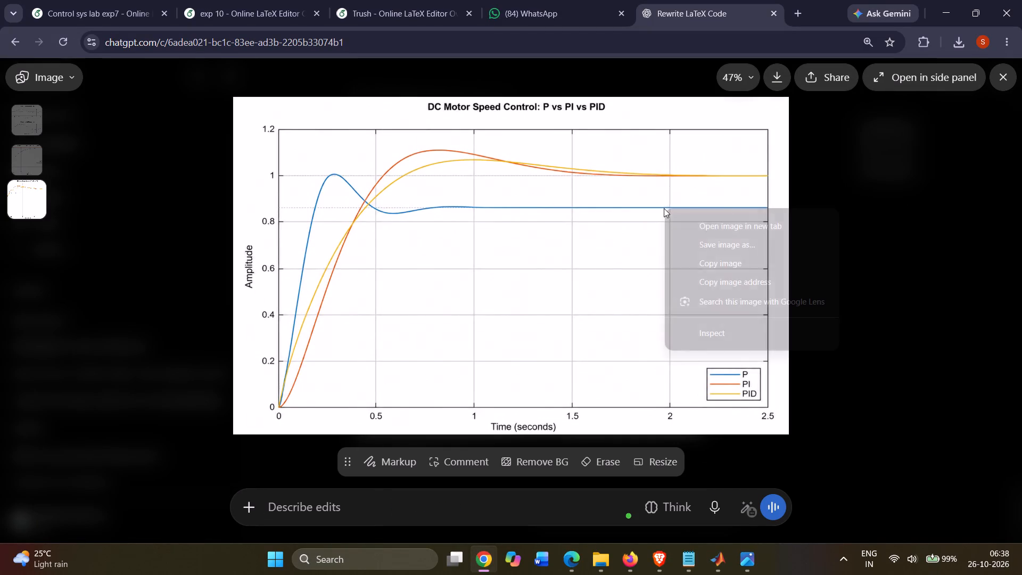
pyautogui.click(727, 264)
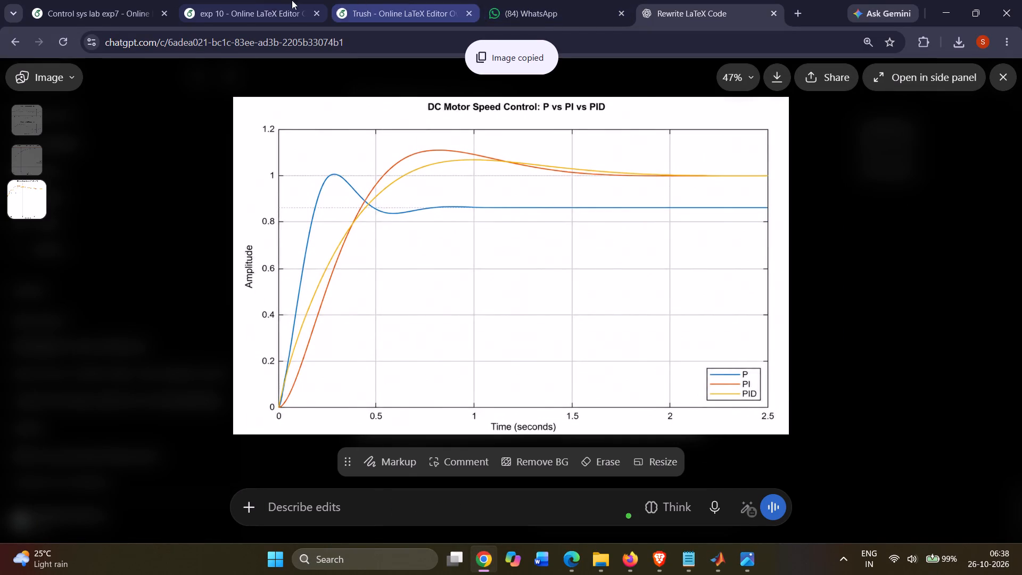
# In the exp 10 Overleaf project, replace the exp10_obj2.png figure block with the copied plot, inserted as image.png at ¾ width with caption and label.
pyautogui.click(263, 0)
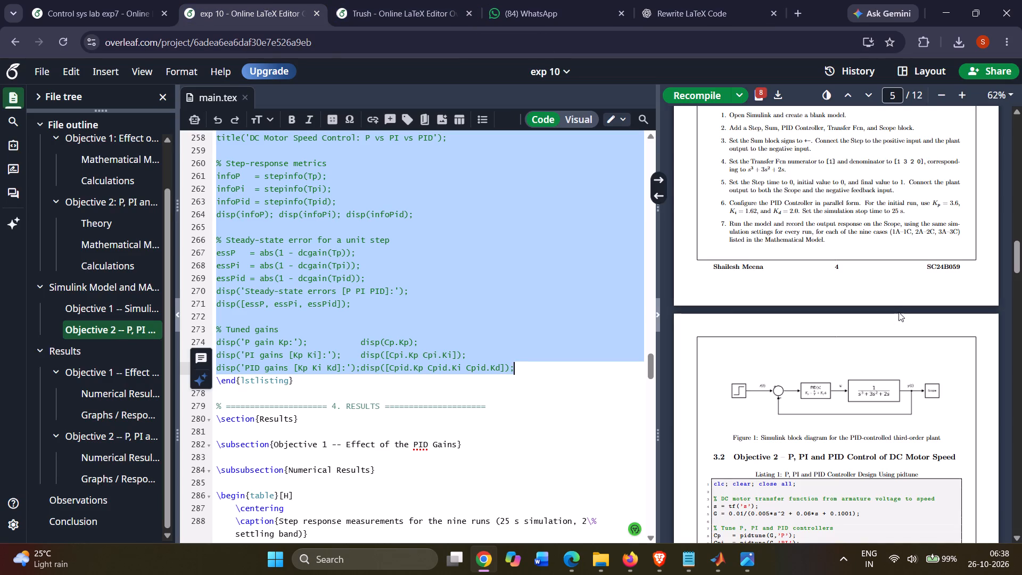
pyautogui.scroll(-13, 898, 307)
pyautogui.scroll(-3, 851, 355)
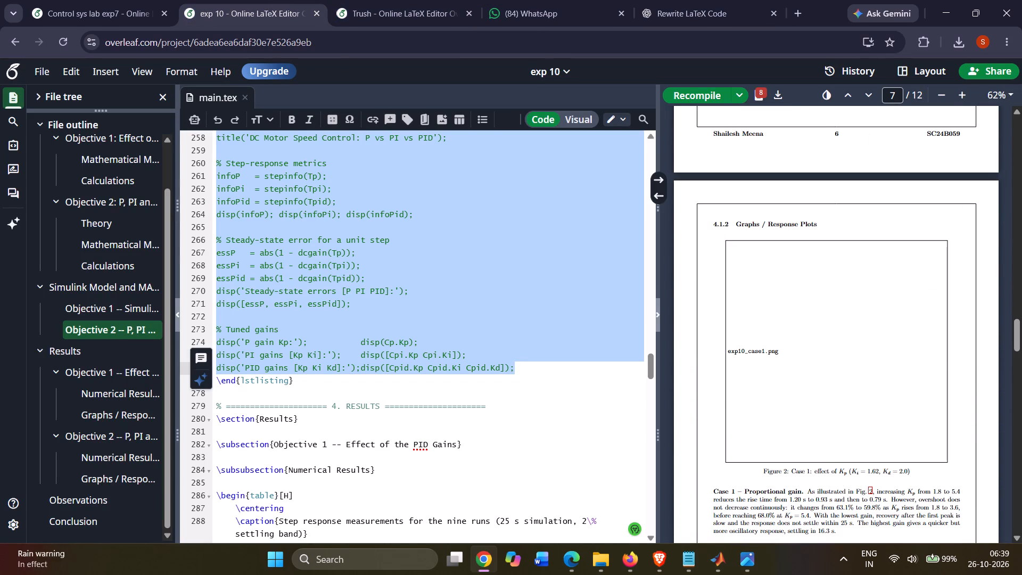
pyautogui.scroll(-10, 825, 455)
pyautogui.scroll(-5, 815, 303)
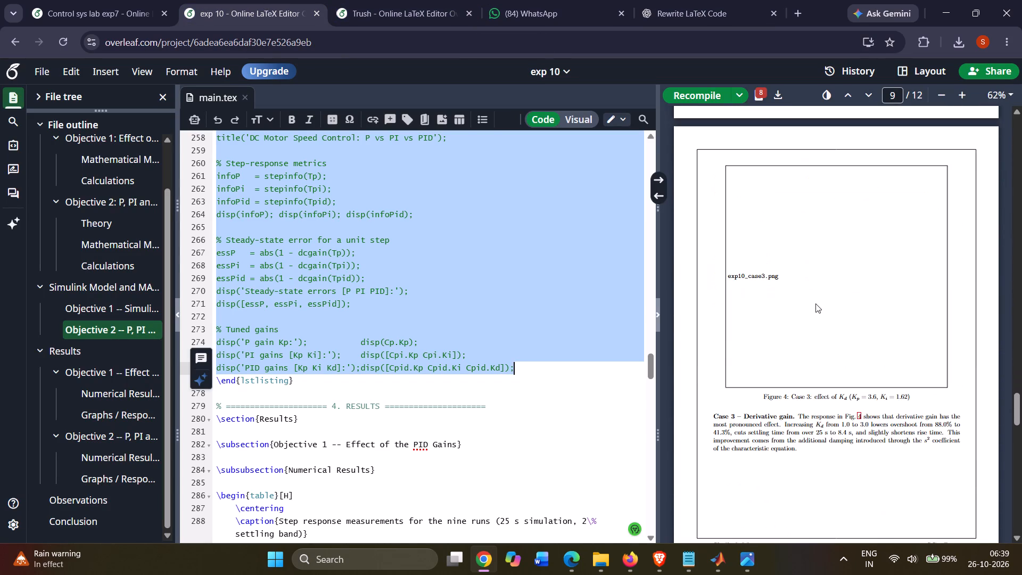
pyautogui.scroll(-14, 815, 305)
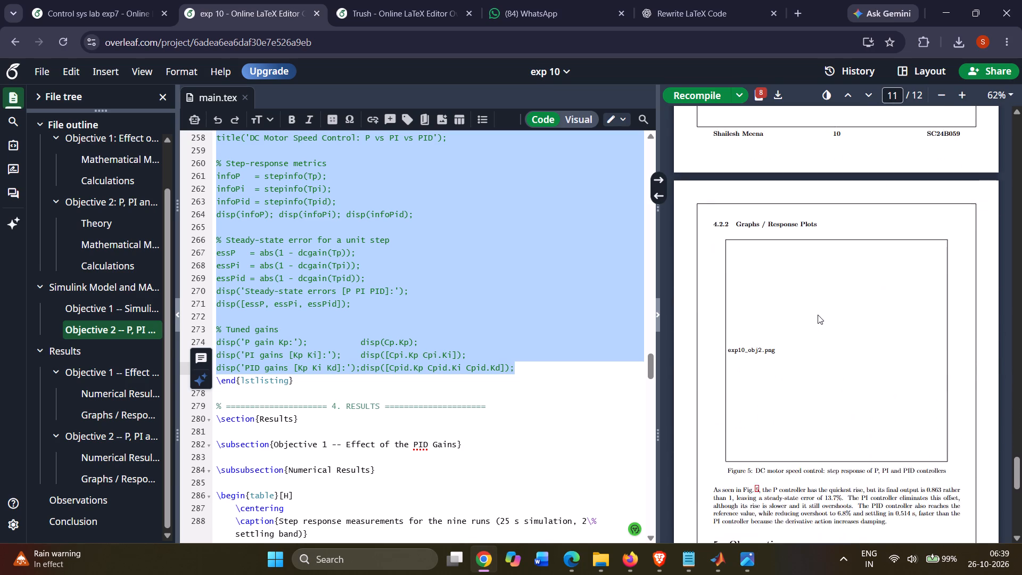
pyautogui.scroll(-1, 818, 315)
pyautogui.doubleClick(877, 339)
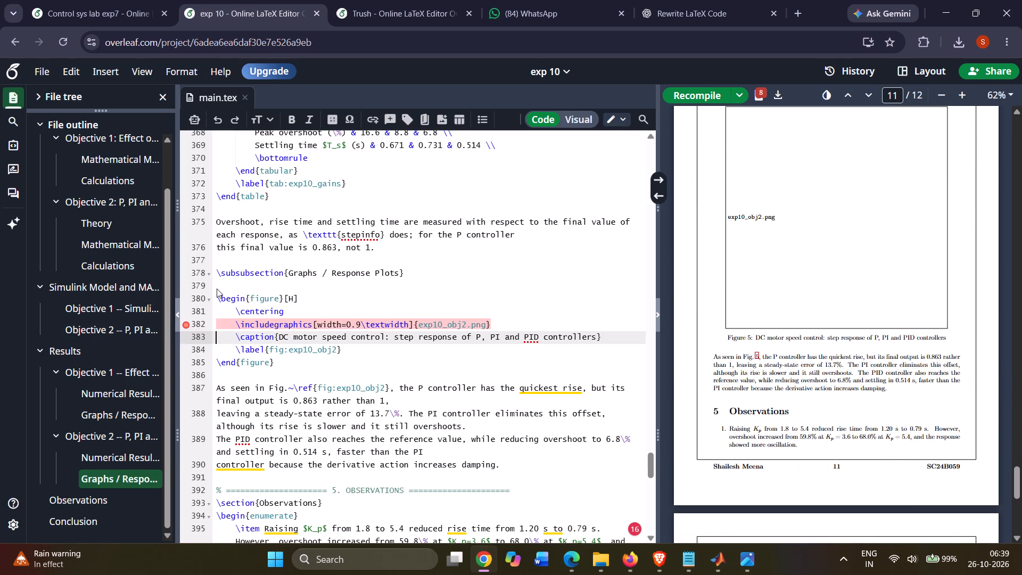
pyautogui.moveTo(215, 296); pyautogui.dragTo(303, 378)
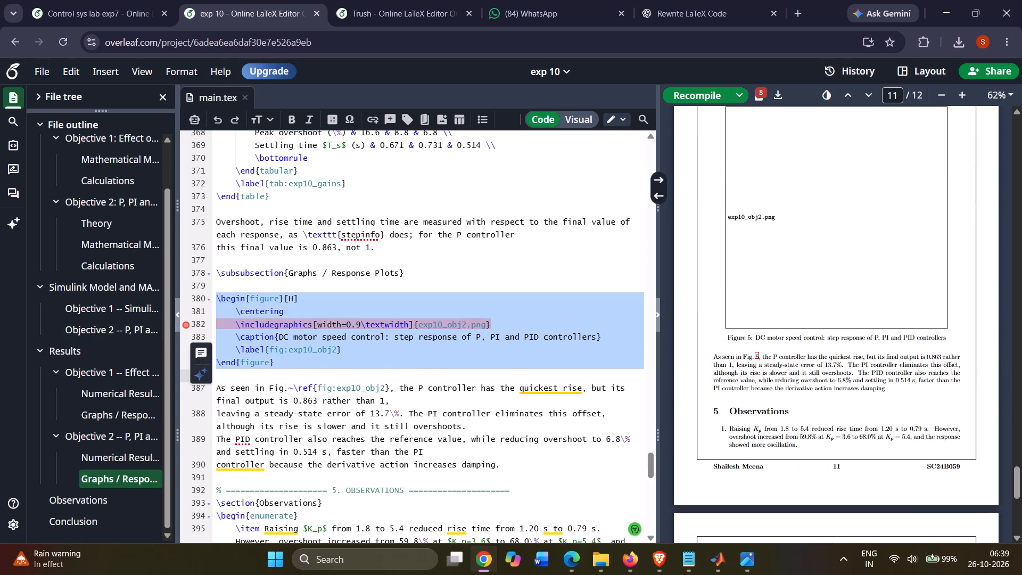
pyautogui.press('BackSpace')
pyautogui.hotkey('ctrl', 'v')
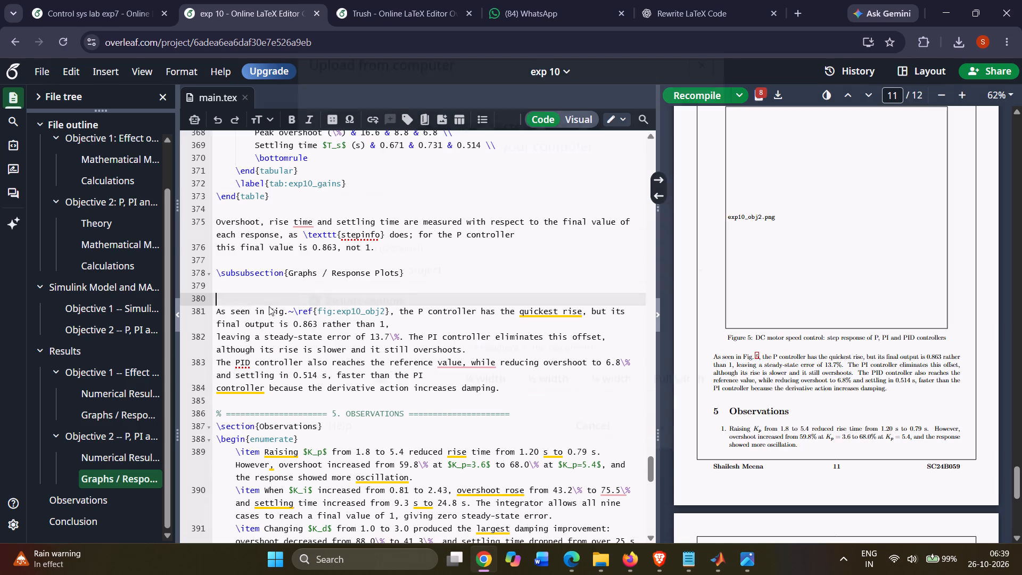
pyautogui.click(617, 405)
pyautogui.click(675, 451)
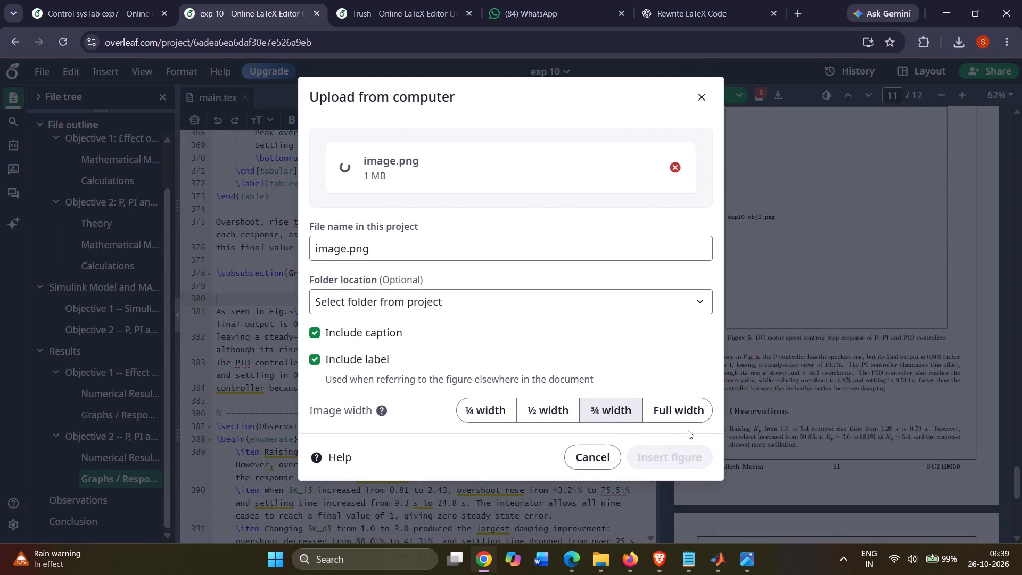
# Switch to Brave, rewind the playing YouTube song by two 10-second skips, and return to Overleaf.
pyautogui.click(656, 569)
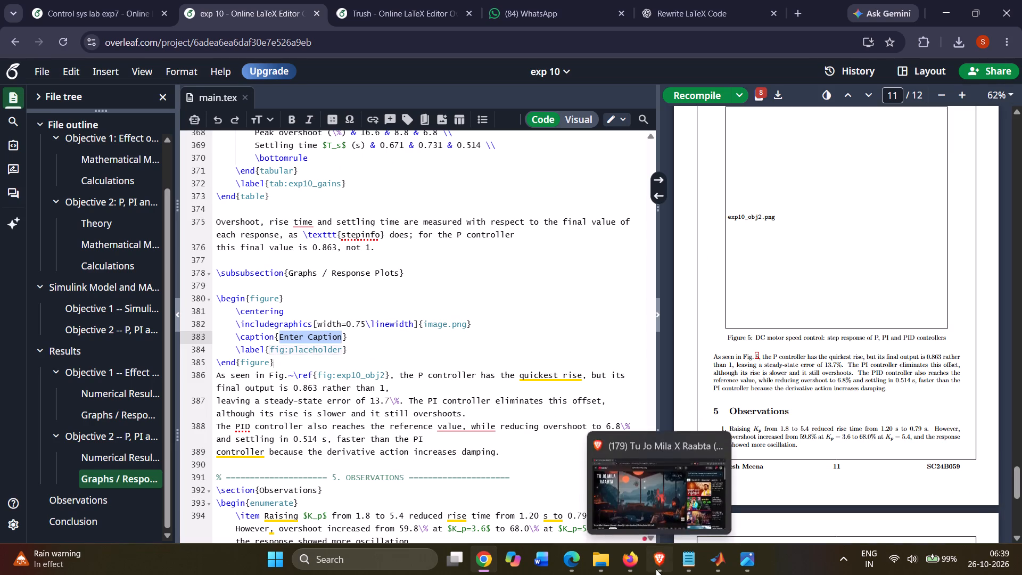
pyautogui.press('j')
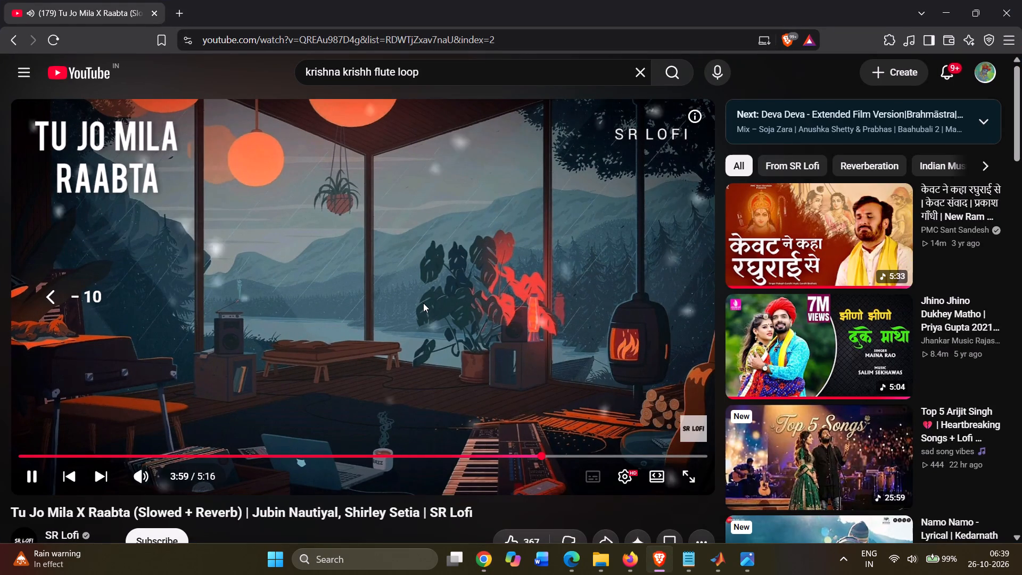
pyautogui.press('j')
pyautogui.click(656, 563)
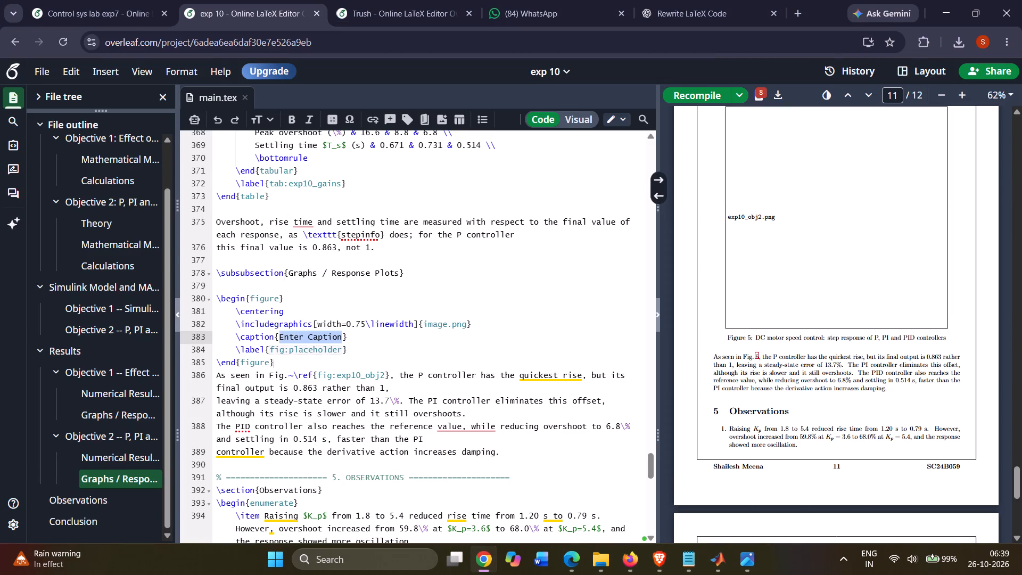
# Set the width of the image.png figure to 0.9\linewidth.
pyautogui.click(365, 324)
pyautogui.press('BackSpace')
pyautogui.press('BackSpace')
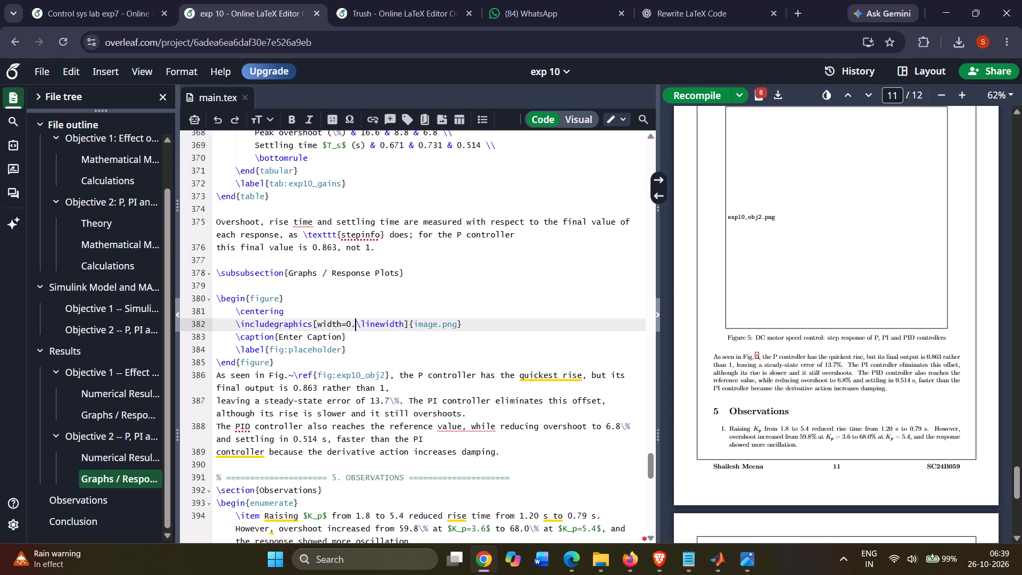
pyautogui.press('9')
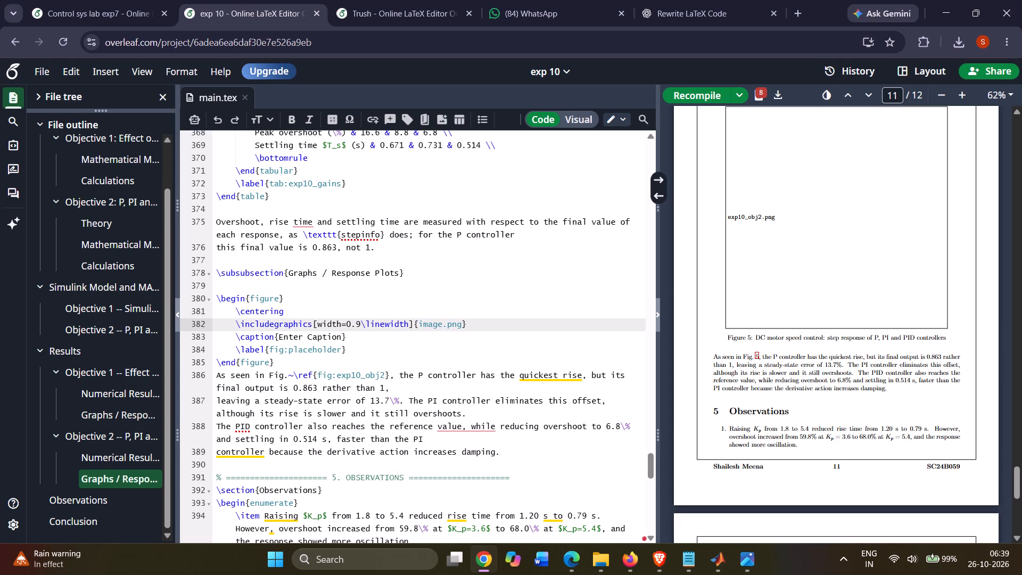
# Replace the placeholder caption with "DC motor speed control: step response of P, PI and PID controllers", copied from the PDF, and recompile.
pyautogui.click(344, 336)
pyautogui.press('BackSpace')
pyautogui.press('BackSpace')
pyautogui.press('BackSpace')
pyautogui.press('BackSpace')
pyautogui.press('BackSpace')
pyautogui.press('BackSpace')
pyautogui.press('BackSpace')
pyautogui.press('BackSpace')
pyautogui.press('BackSpace')
pyautogui.press('BackSpace')
pyautogui.press('BackSpace')
pyautogui.press('BackSpace')
pyautogui.press('BackSpace')
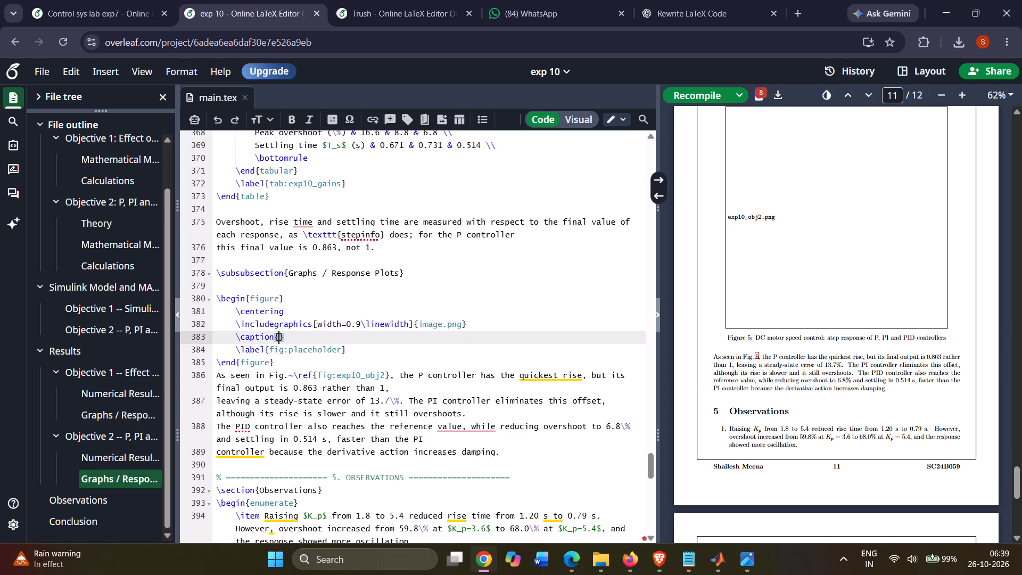
pyautogui.moveTo(755, 335); pyautogui.dragTo(764, 339)
pyautogui.moveTo(764, 339); pyautogui.dragTo(948, 338)
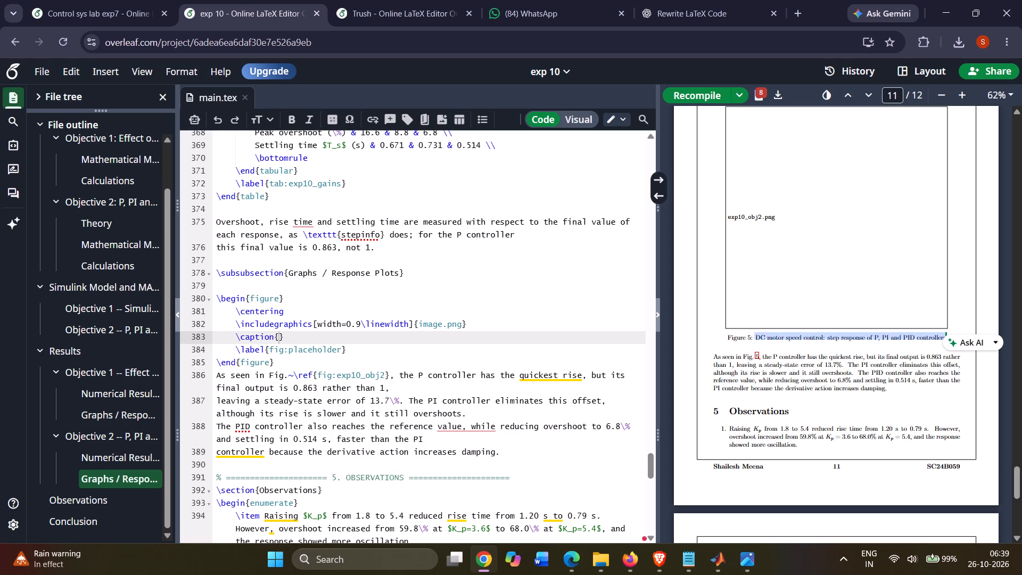
pyautogui.hotkey('ctrl', 'c')
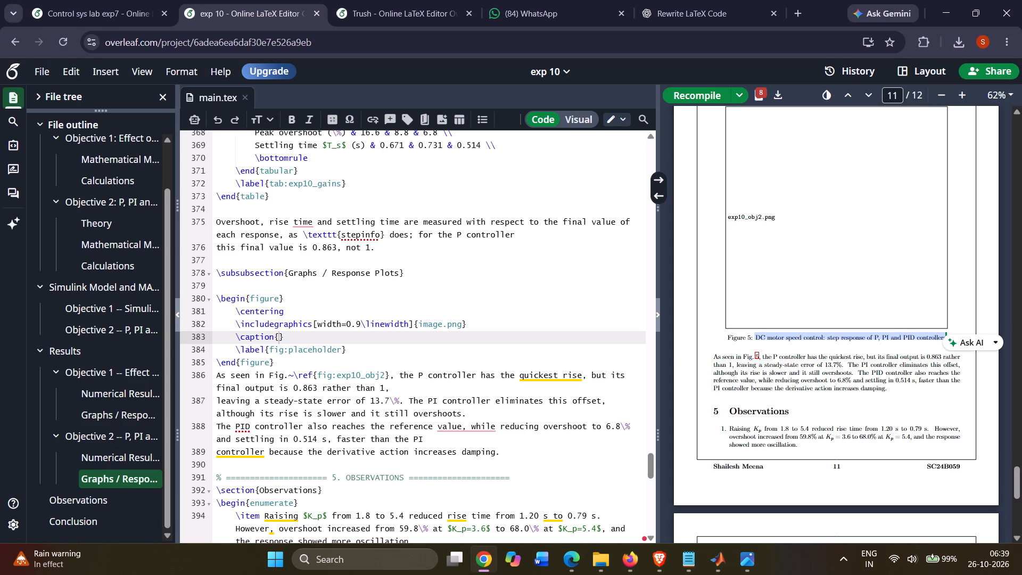
pyautogui.click(279, 336)
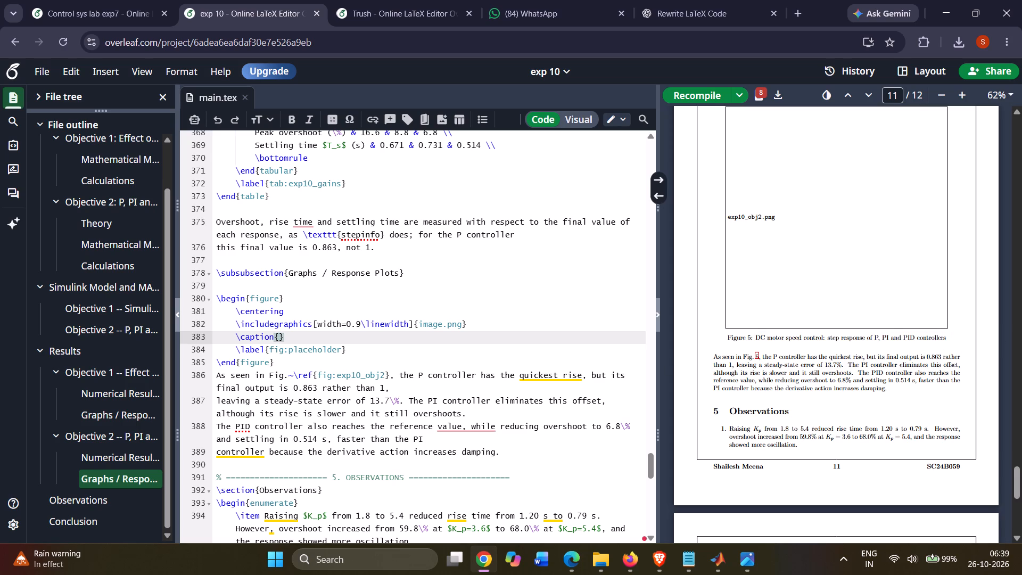
pyautogui.hotkey('ctrl', 'v')
pyautogui.hotkey('ctrl', 's')
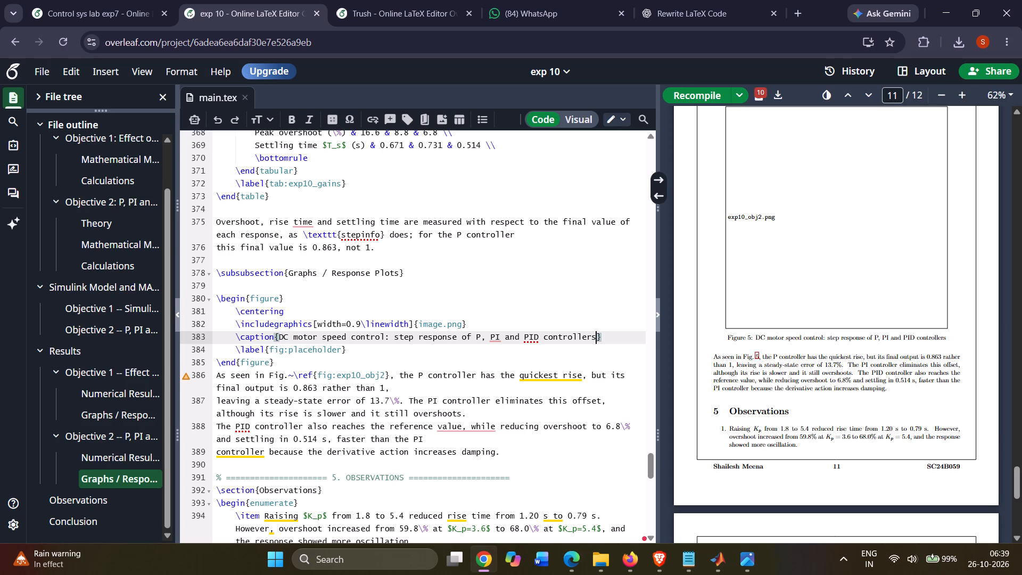
# Review the results pages of the recompiled PDF and go to the source of the Case 1 figure caption.
pyautogui.scroll(-1, 733, 307)
pyautogui.scroll(6, 733, 302)
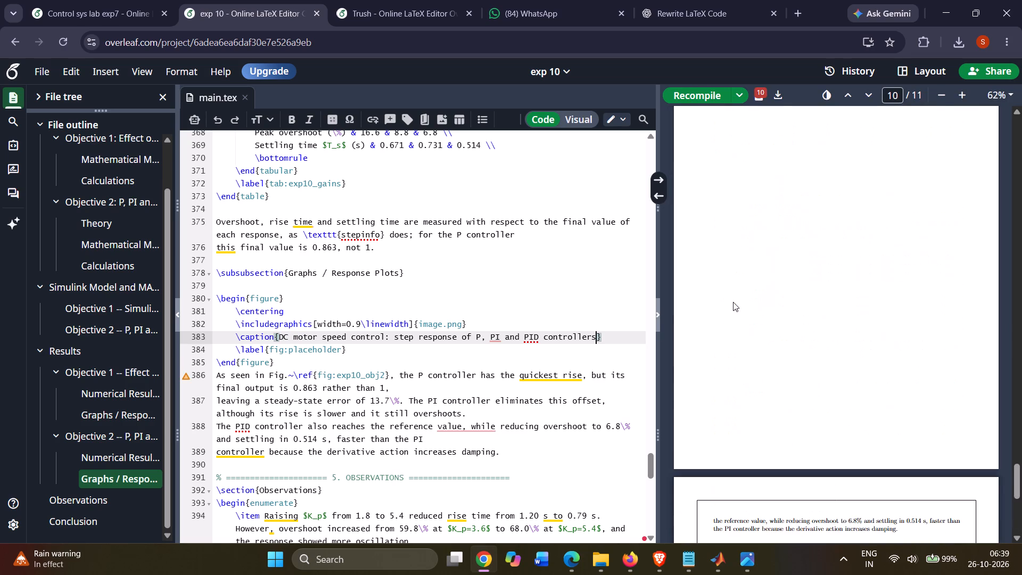
pyautogui.scroll(10, 733, 302)
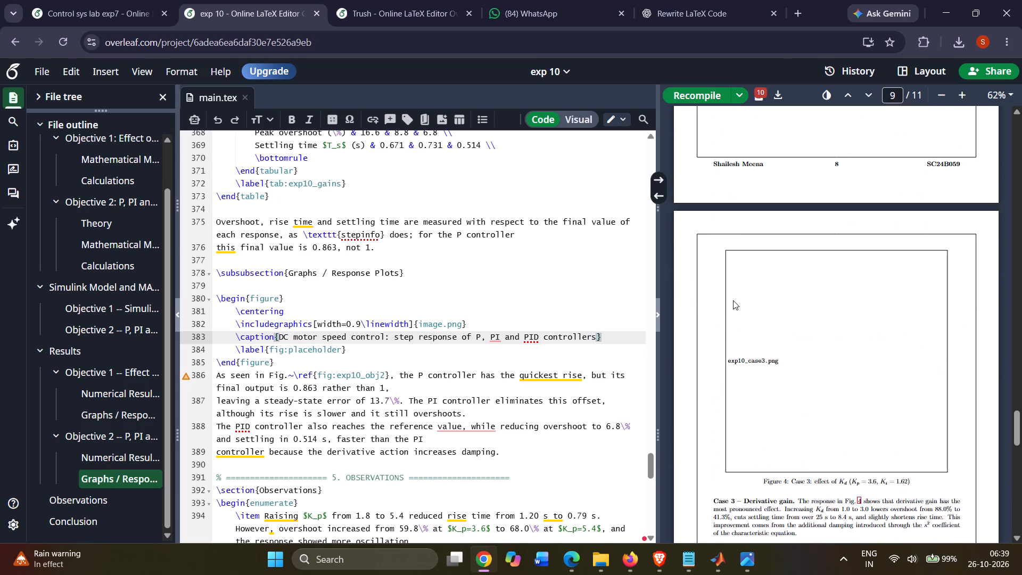
pyautogui.scroll(18, 733, 300)
pyautogui.scroll(5, 731, 302)
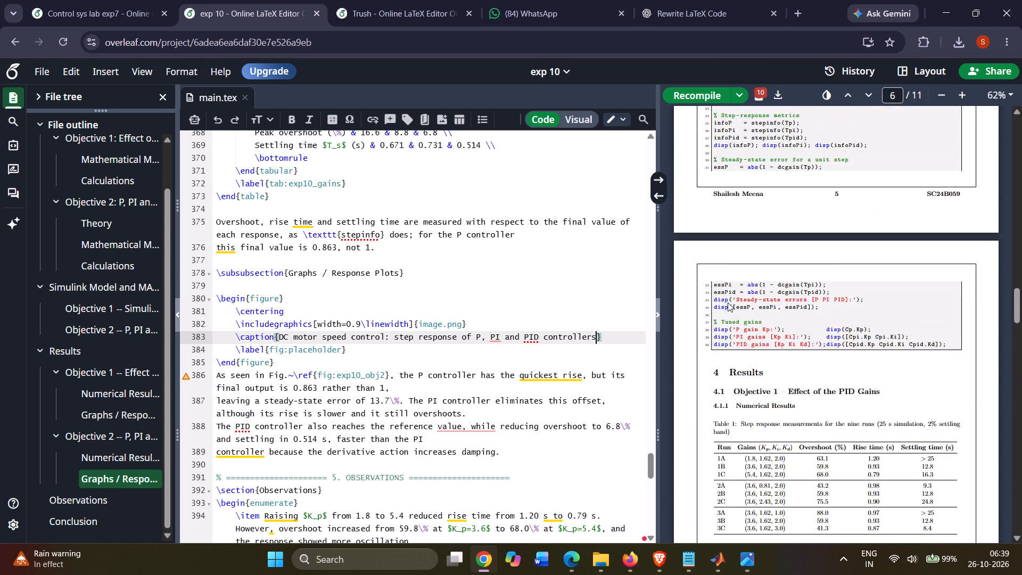
pyautogui.scroll(10, 728, 302)
pyautogui.scroll(-16, 726, 286)
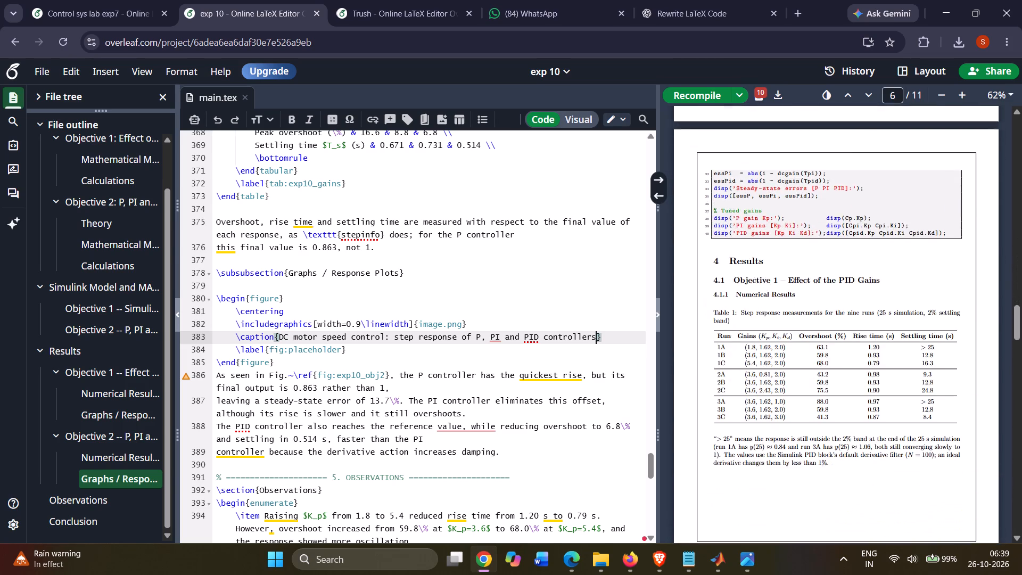
pyautogui.scroll(-3, 731, 292)
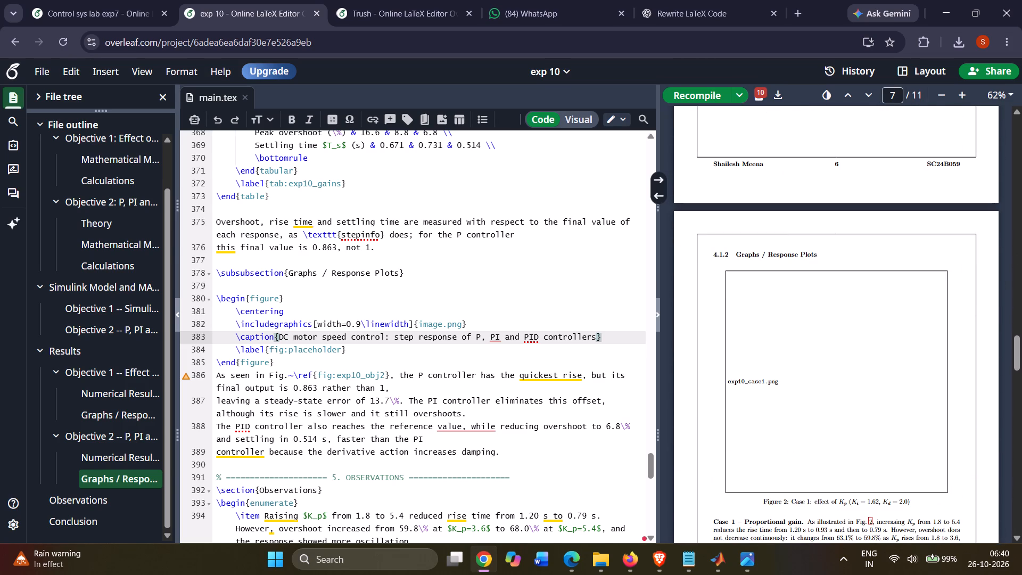
pyautogui.doubleClick(822, 503)
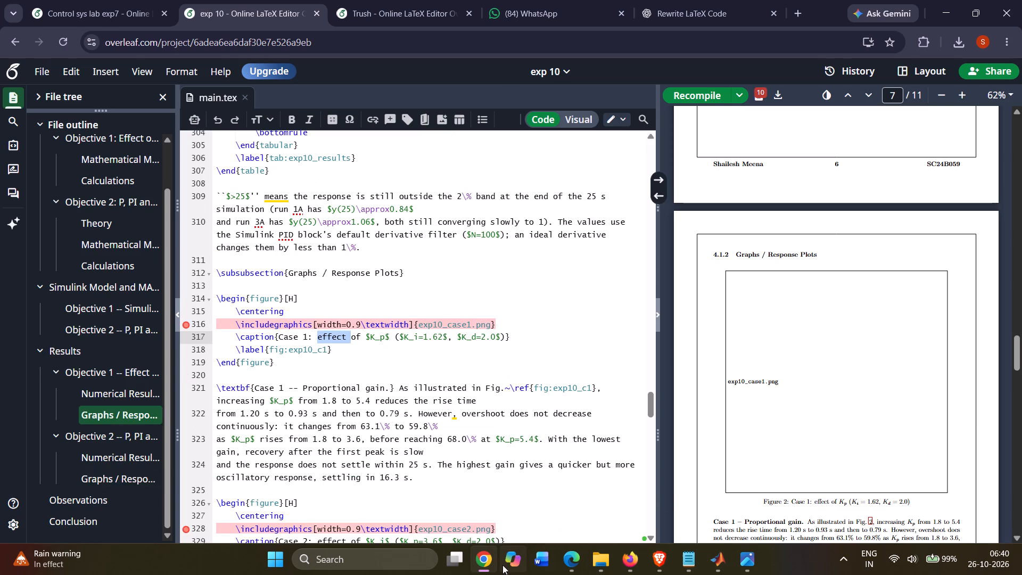
# Switch to the Exp10 folder in File Explorer, open exp10_case1 in Photos, and copy the image.
pyautogui.click(489, 559)
pyautogui.click(490, 559)
pyautogui.click(593, 566)
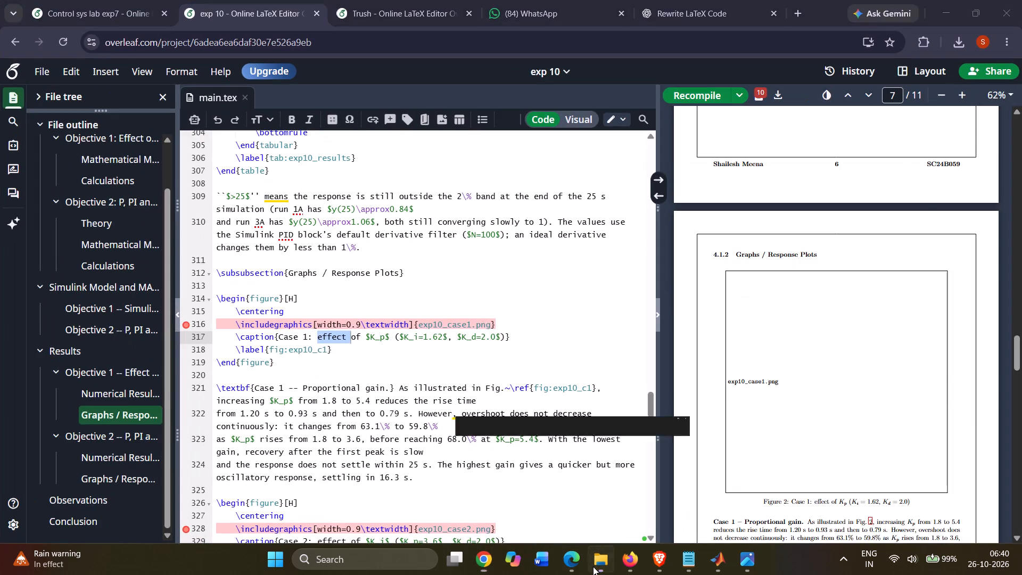
pyautogui.doubleClick(182, 139)
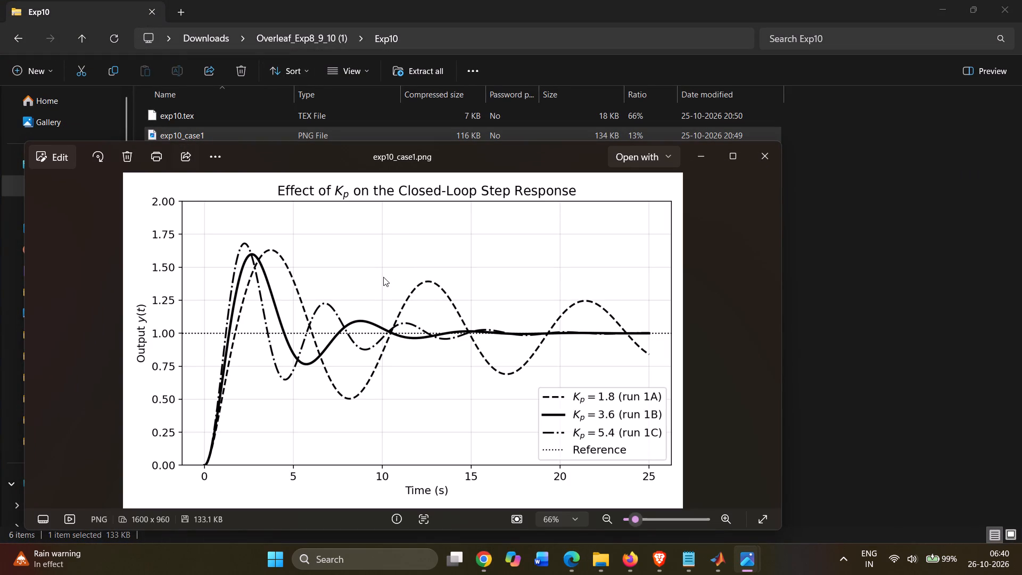
pyautogui.rightClick(384, 278)
pyautogui.click(408, 298)
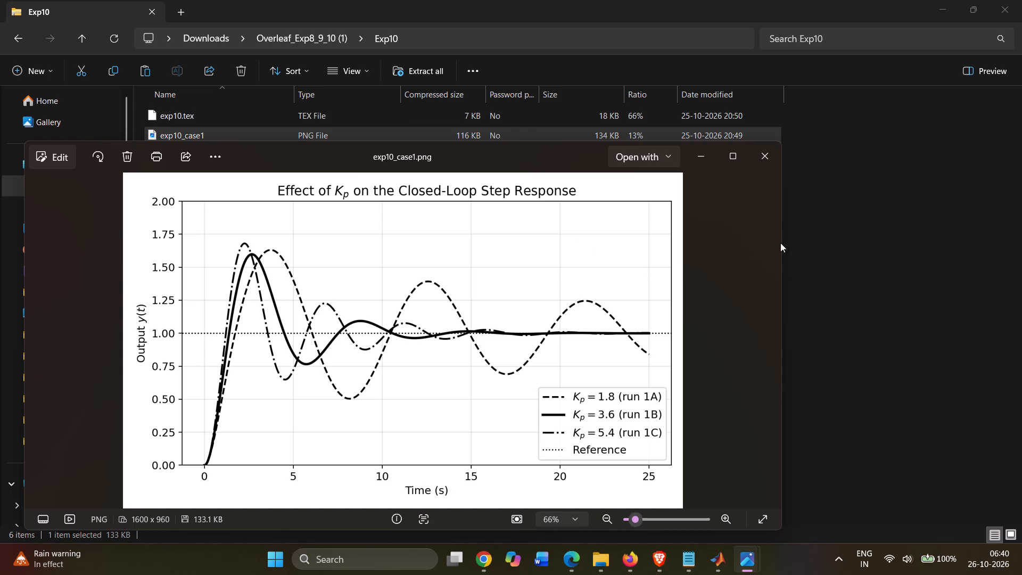
# Switch to Overleaf and replace the Case 1 figure block with the copied exp10_case1.png at ¾ width, including caption and label.
pyautogui.click(480, 562)
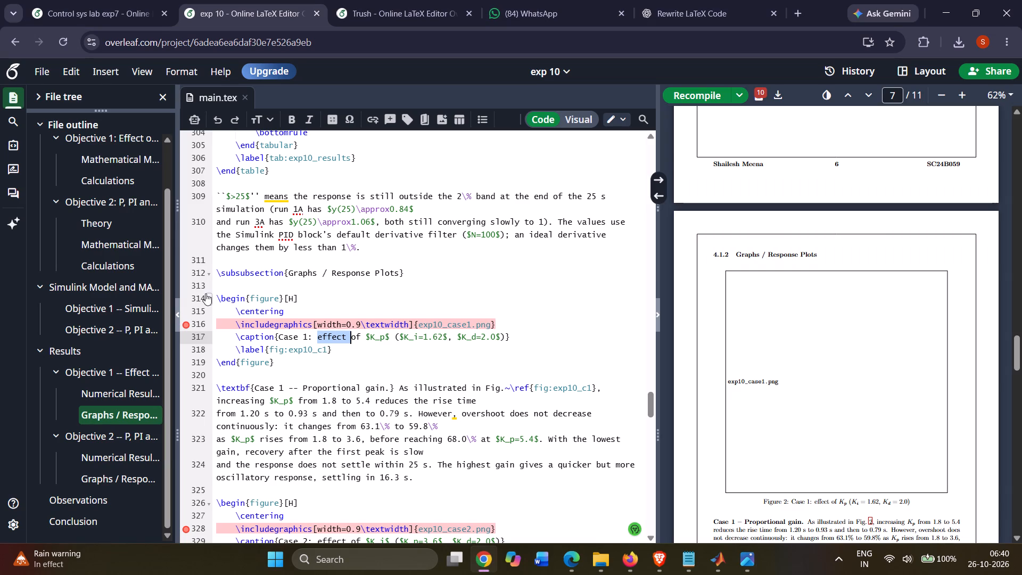
pyautogui.moveTo(213, 295); pyautogui.dragTo(288, 371)
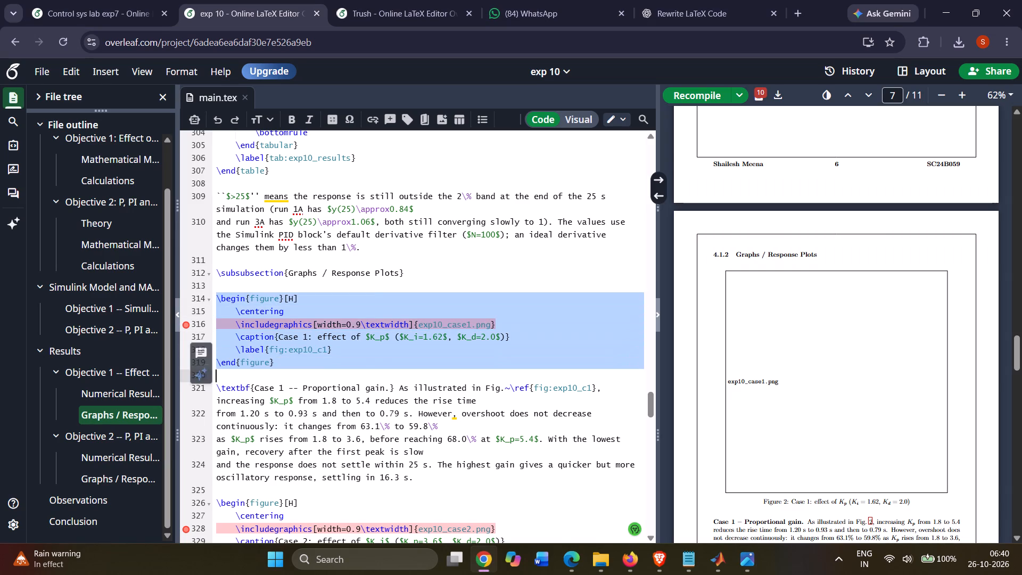
pyautogui.press('BackSpace')
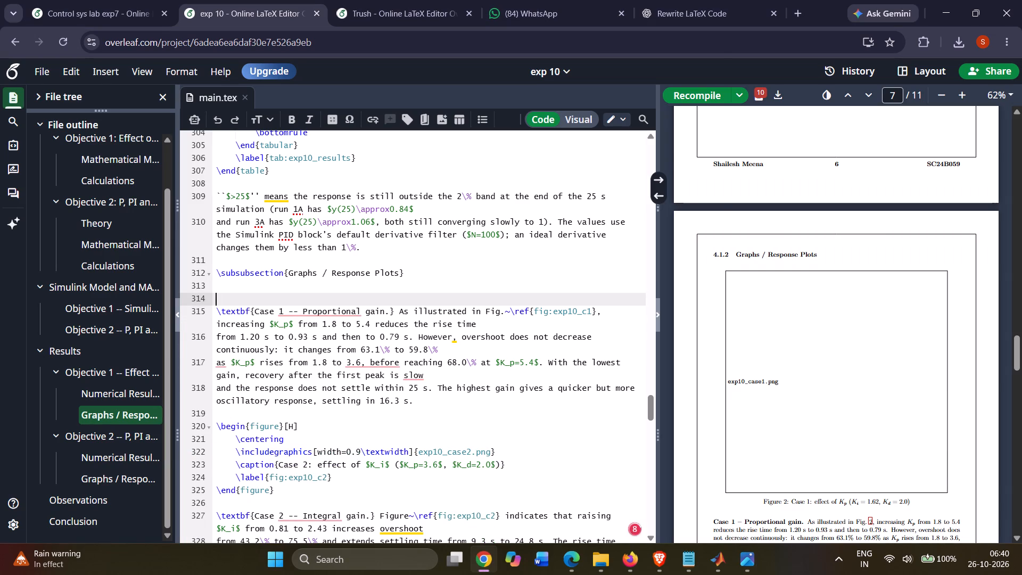
pyautogui.hotkey('ctrl', 'v')
pyautogui.click(625, 412)
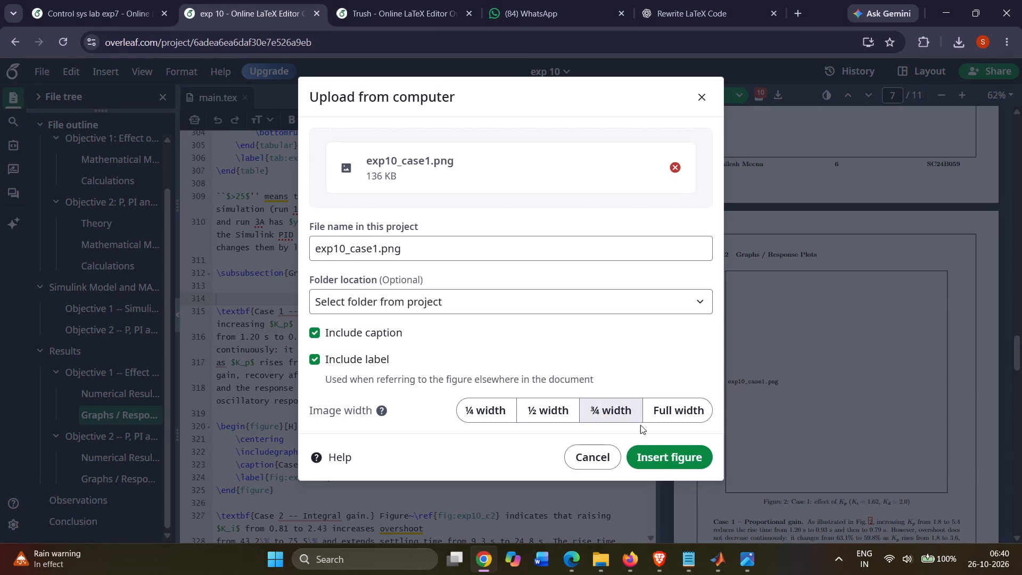
pyautogui.click(660, 460)
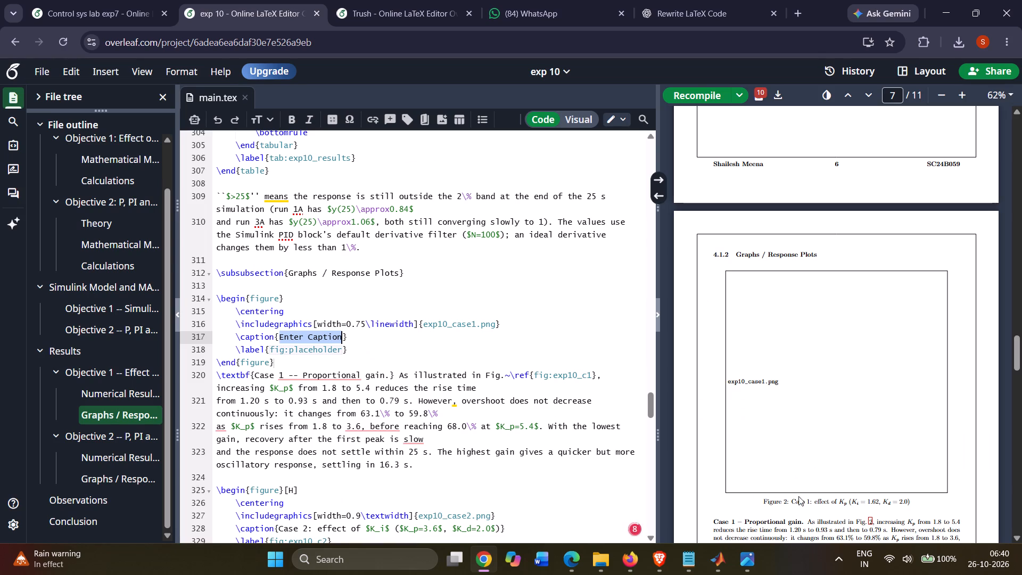
# Replace the placeholder caption of exp10_case1.png with "Case 1: effect of Kp (Ki = 1.62, Kd = 2.0", copied from the PDF.
pyautogui.moveTo(790, 500); pyautogui.dragTo(912, 498)
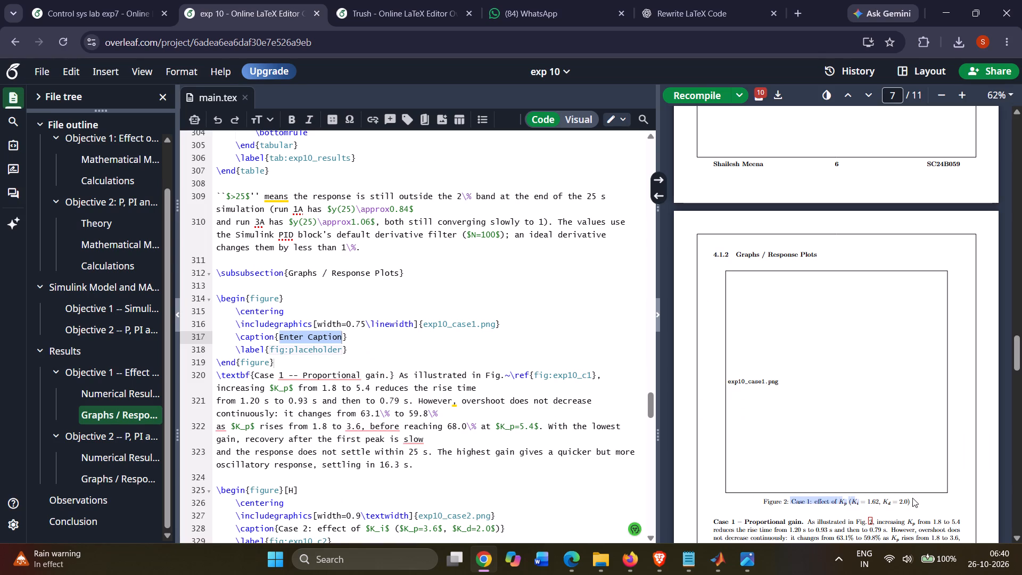
pyautogui.moveTo(912, 498); pyautogui.dragTo(913, 501)
pyautogui.moveTo(913, 501); pyautogui.dragTo(913, 500)
pyautogui.hotkey('ctrl', 'c')
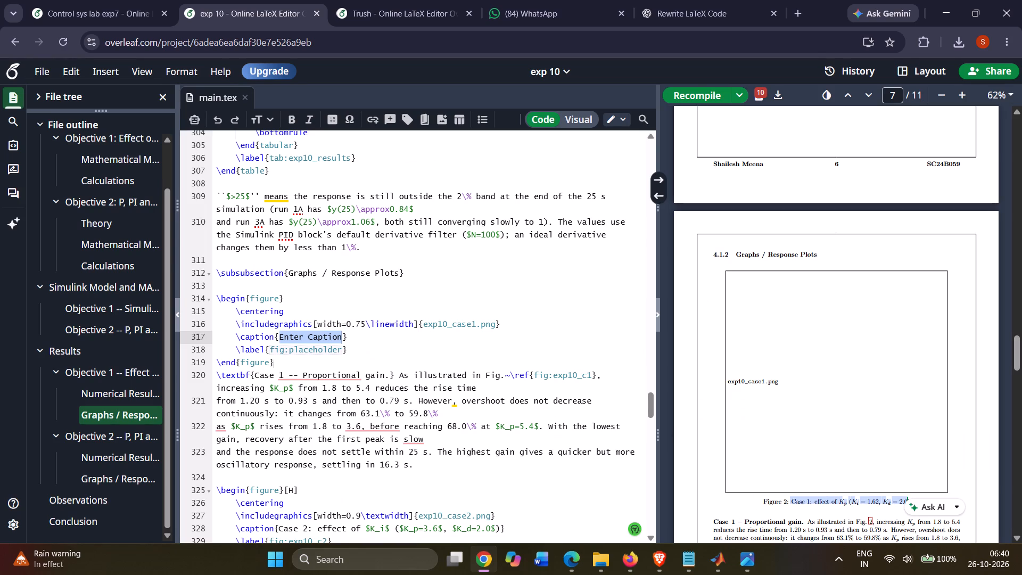
pyautogui.click(343, 336)
pyautogui.press('BackSpace')
pyautogui.press('BackSpace')
pyautogui.press('BackSpace')
pyautogui.press('BackSpace')
pyautogui.press('BackSpace')
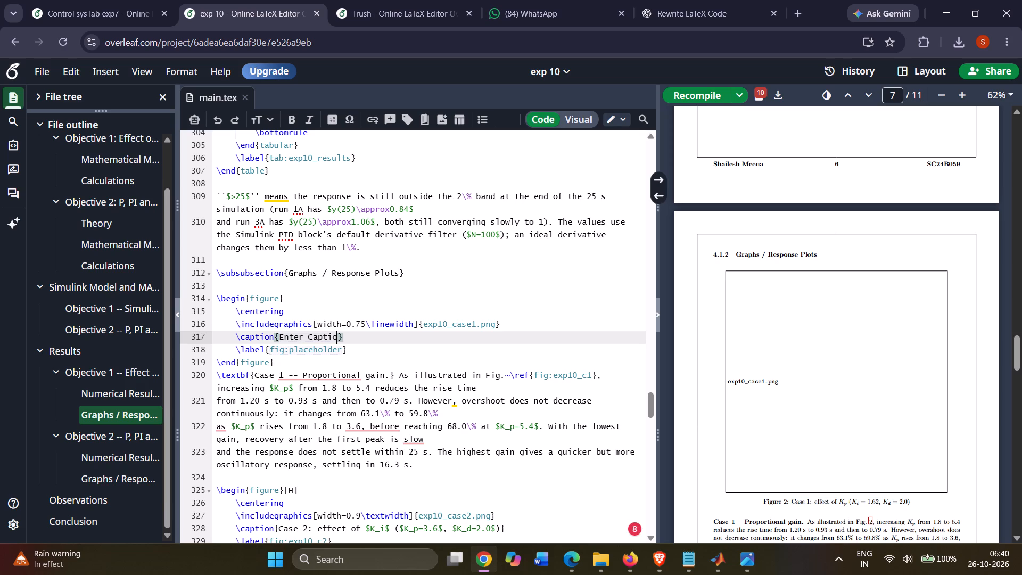
pyautogui.press('BackSpace')
pyautogui.press('BackSpace')
pyautogui.press('BackSpace')
pyautogui.press('BackSpace')
pyautogui.press('BackSpace')
pyautogui.press('BackSpace')
pyautogui.press('BackSpace')
pyautogui.press('BackSpace')
pyautogui.hotkey('ctrl', 'v')
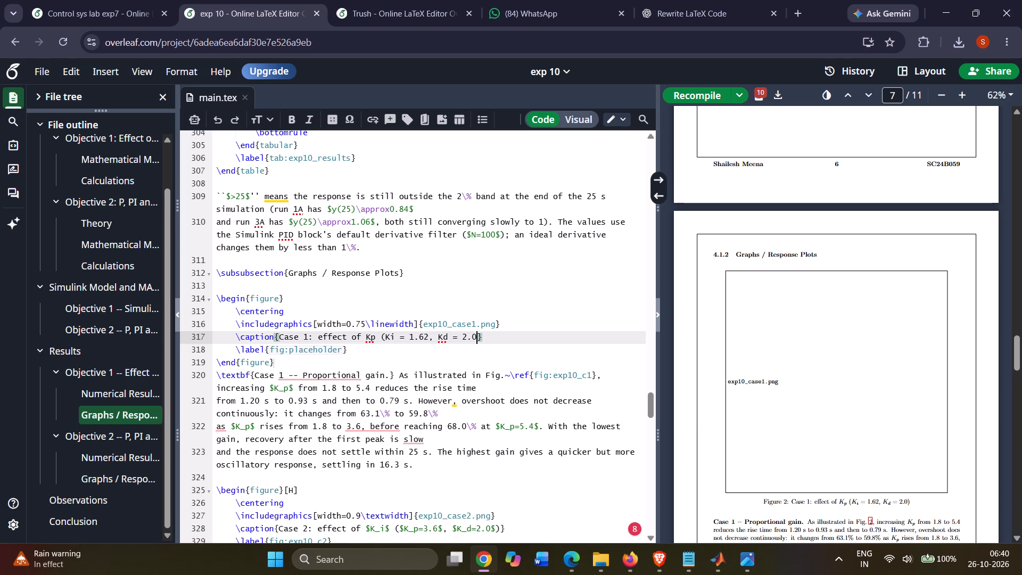
# Set the width of the exp10_case1.png figure to 0.9\linewidth, recompile, and check the figure in the PDF.
pyautogui.click(366, 325)
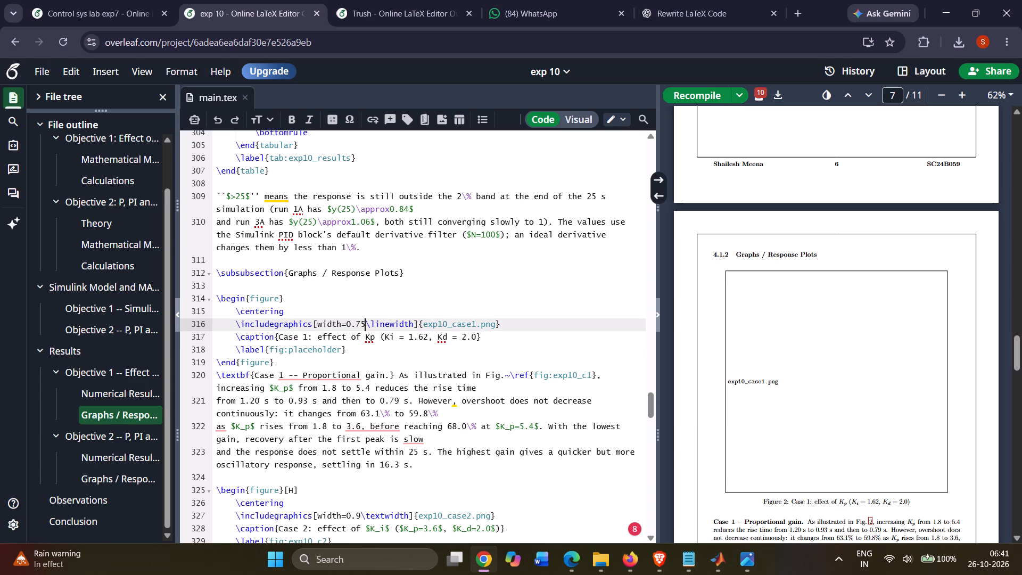
pyautogui.press('BackSpace')
pyautogui.press('BackSpace')
pyautogui.press('BackSpace')
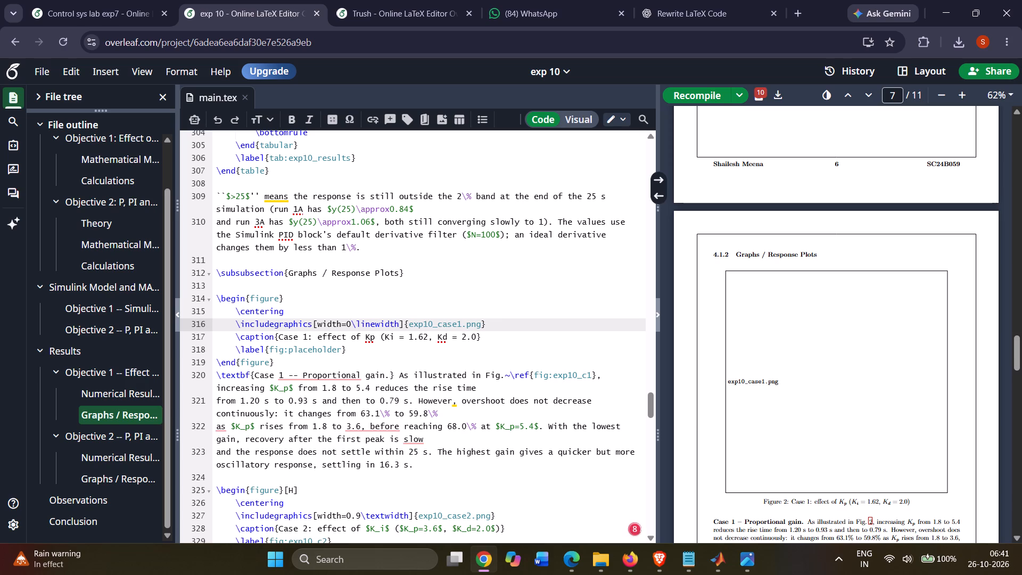
pyautogui.press('.')
pyautogui.press('9')
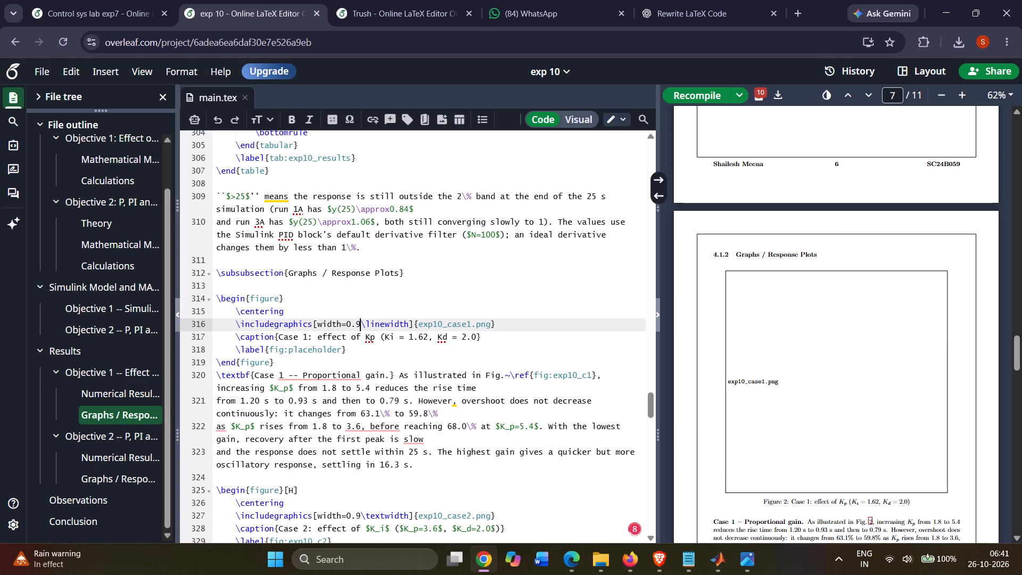
pyautogui.click(698, 95)
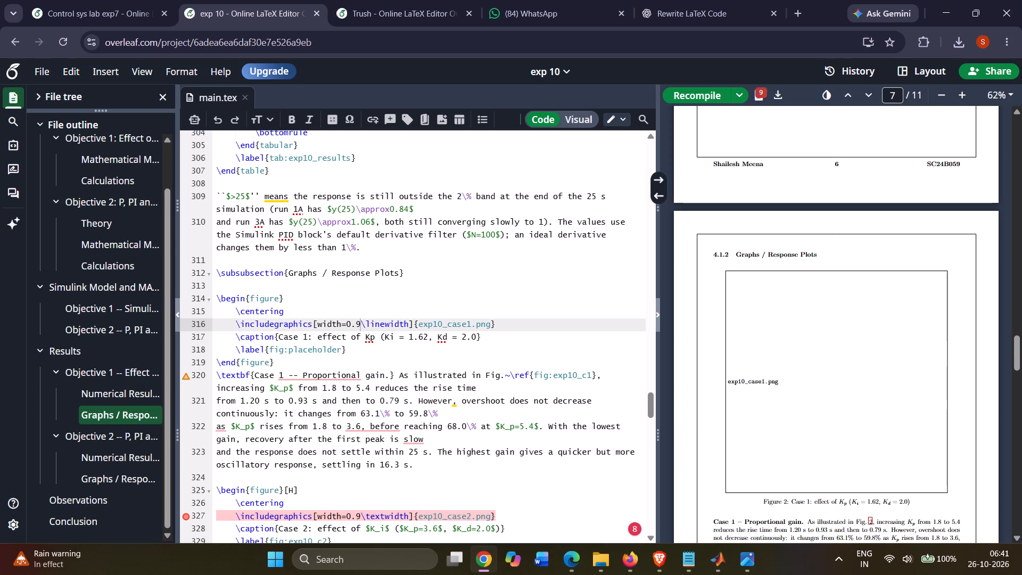
pyautogui.scroll(2, 734, 255)
pyautogui.scroll(-2, 731, 249)
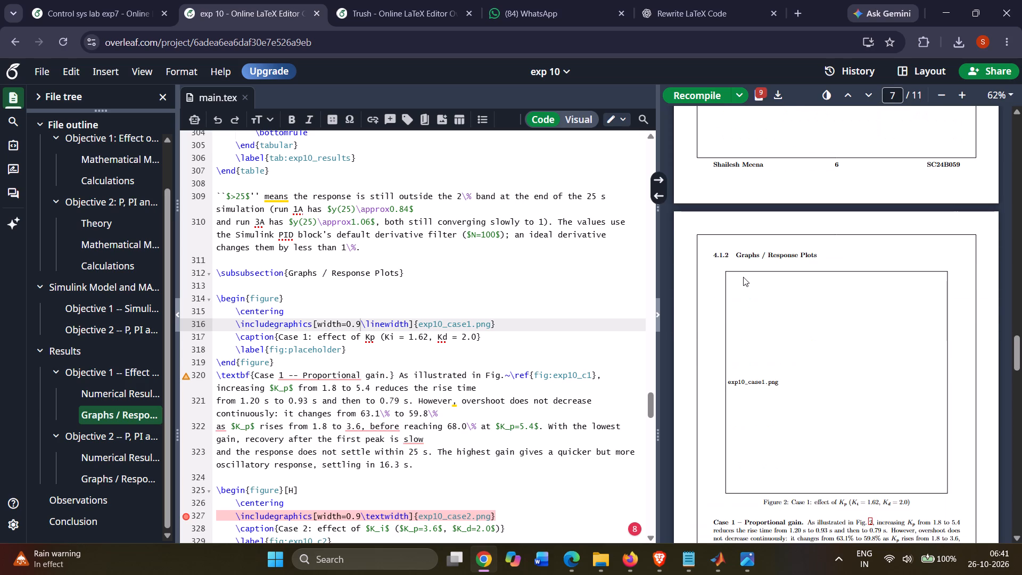
pyautogui.scroll(4, 744, 280)
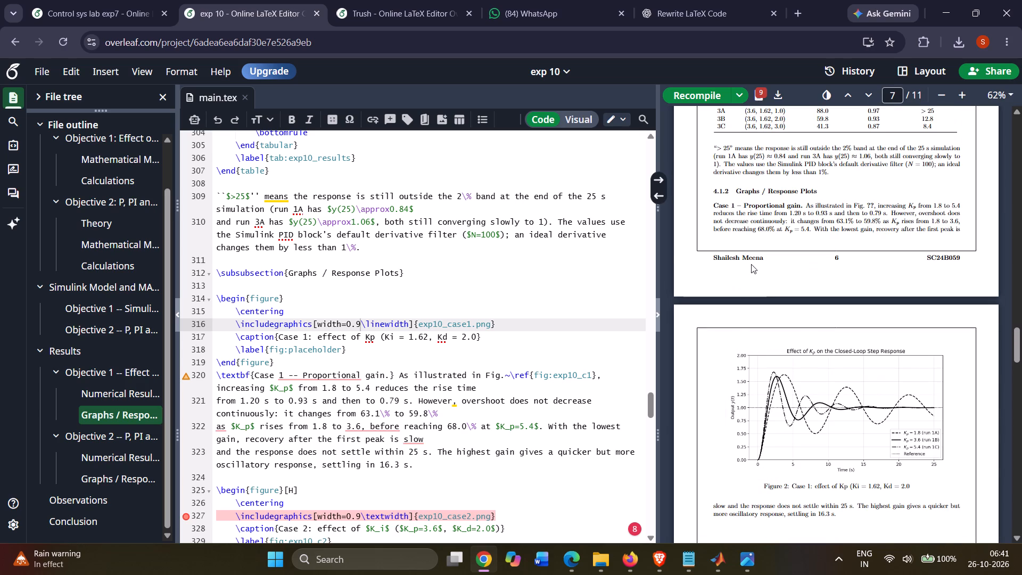
pyautogui.scroll(-3, 751, 265)
# Add the [H] placement option to the exp10_case1.png figure and recompile.
pyautogui.click(297, 299)
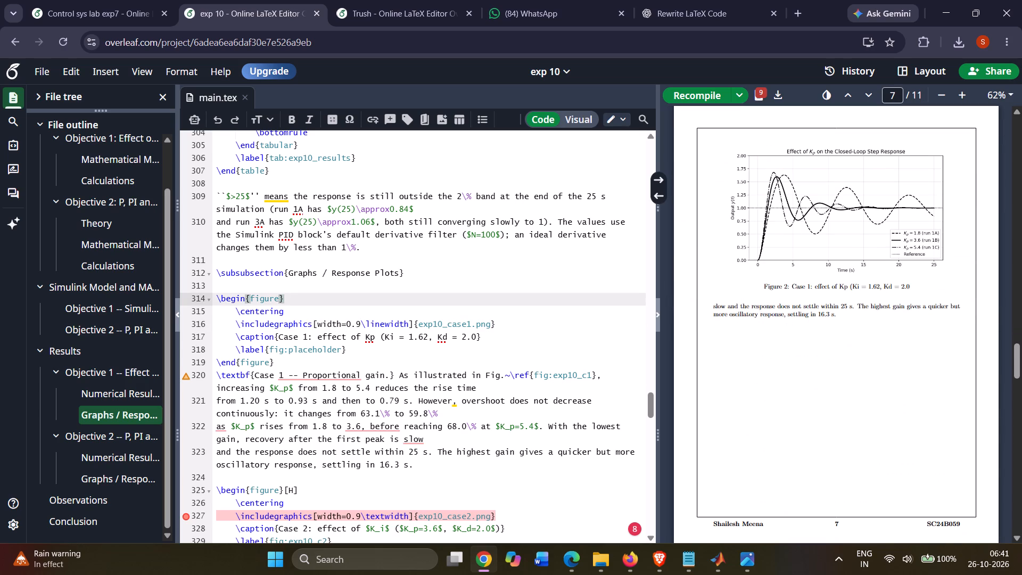
pyautogui.press('[')
pyautogui.hotkey('shift', 'h')
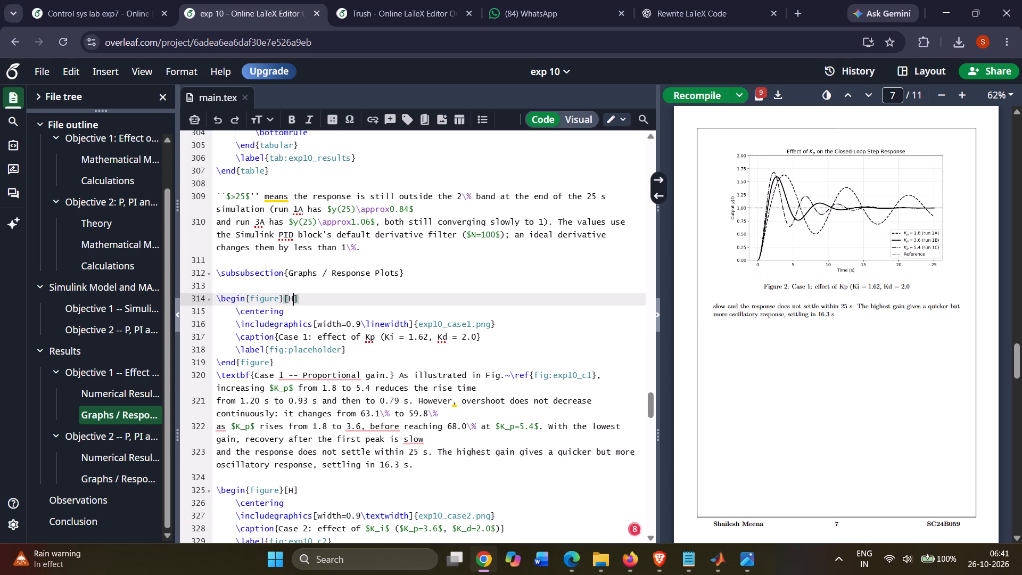
pyautogui.hotkey('ctrl', 's')
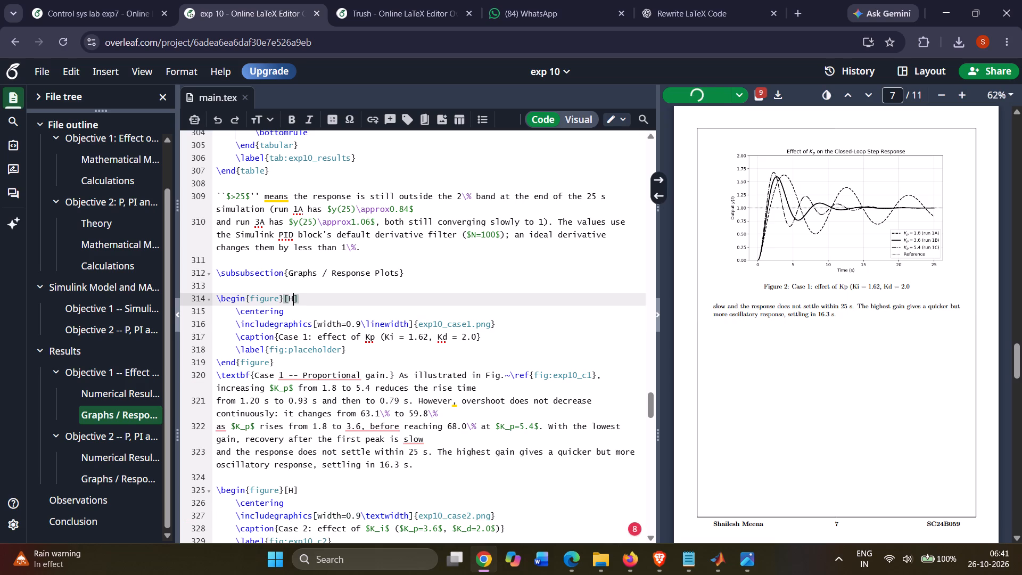
# Switch to YouTube in Brave, pause the current video, open Katiya Karun (Slowed+Reverb) from the recommendations, and return to Overleaf.
pyautogui.click(655, 556)
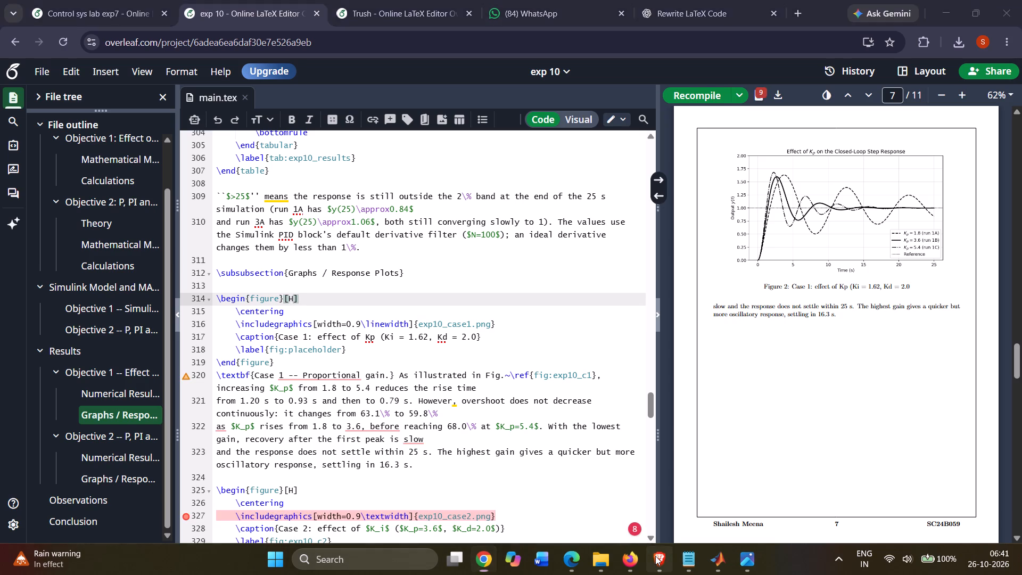
pyautogui.click(461, 263)
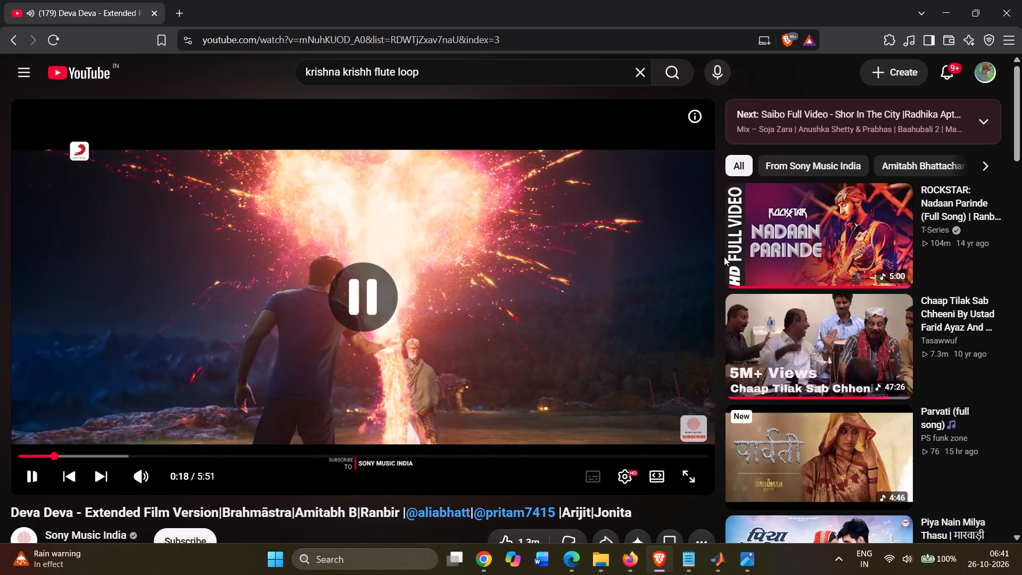
pyautogui.scroll(-3, 739, 251)
pyautogui.scroll(-17, 966, 207)
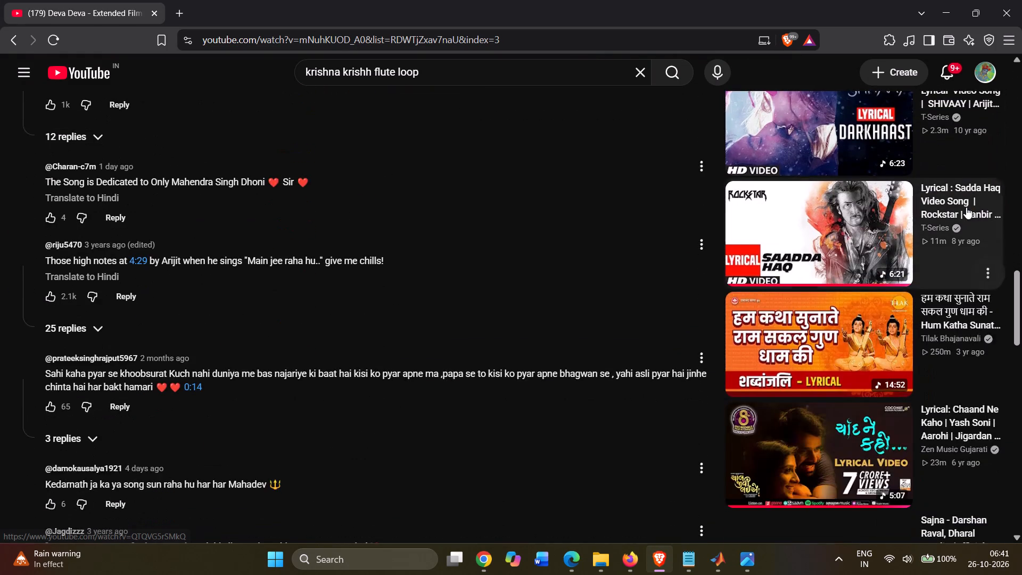
pyautogui.scroll(-11, 966, 207)
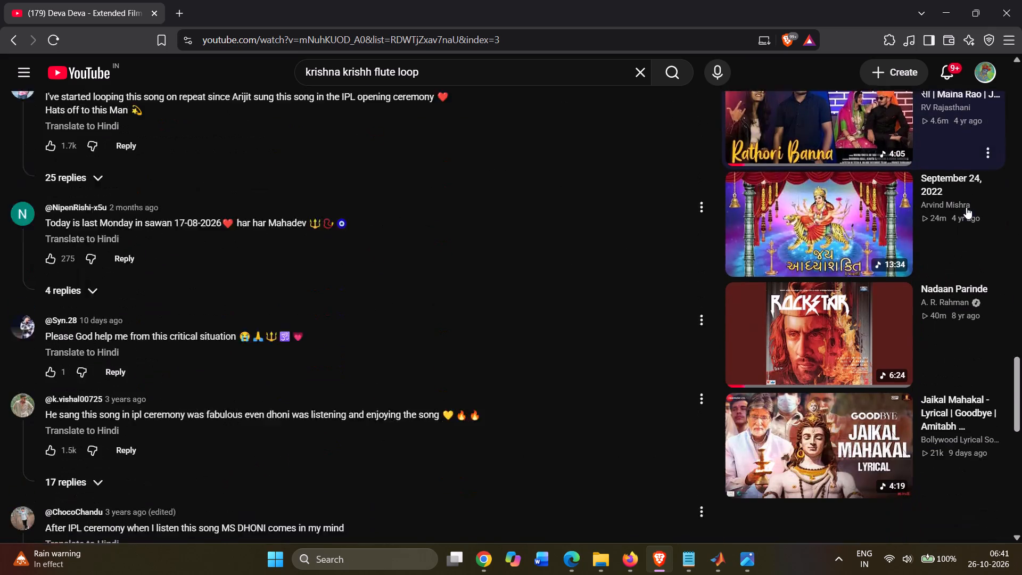
pyautogui.scroll(-1, 966, 207)
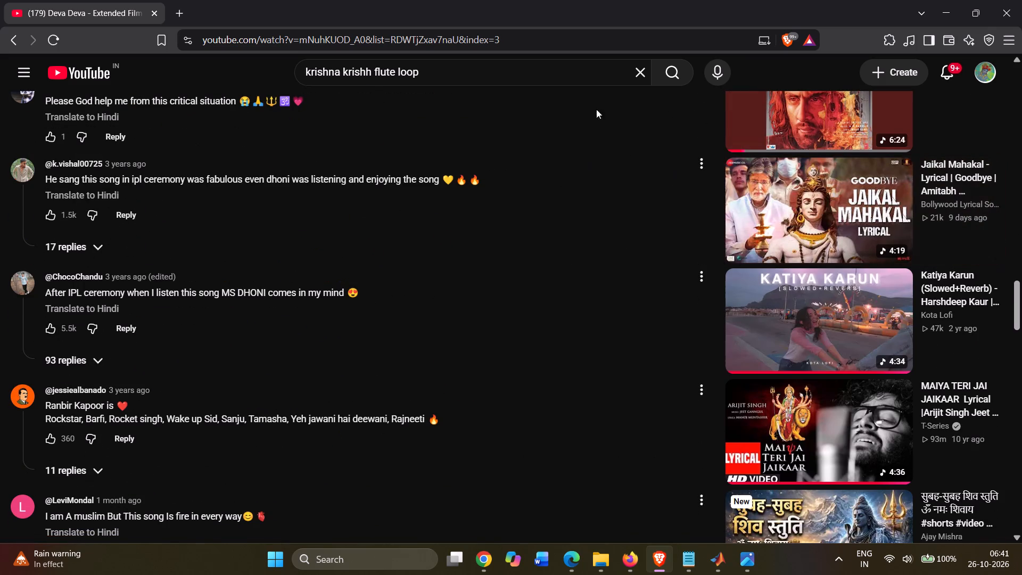
pyautogui.click(816, 315)
pyautogui.click(657, 566)
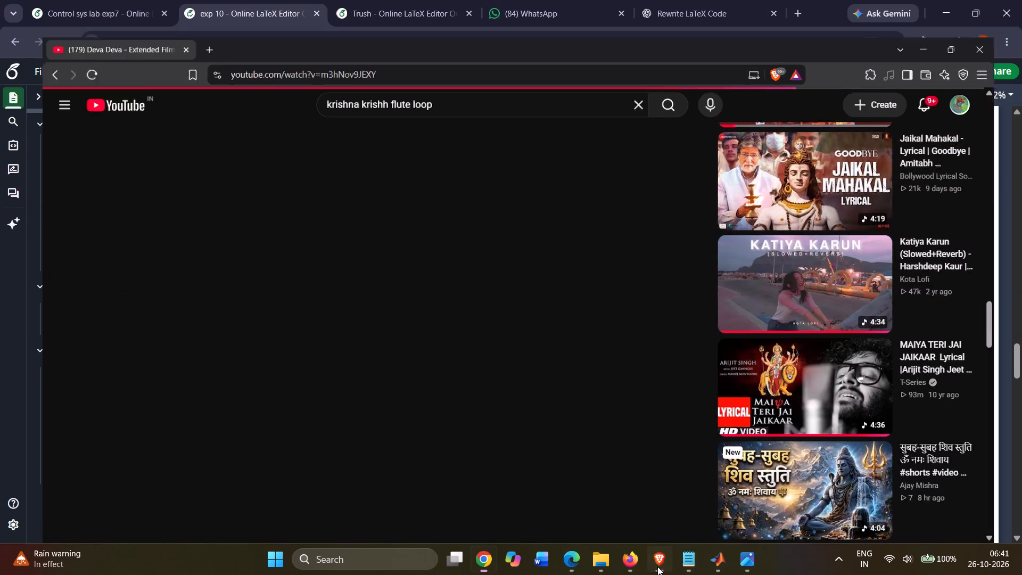
# Review the placement of the Case 1 figure and the Case 2 figure page in the recompiled PDF.
pyautogui.scroll(4, 823, 416)
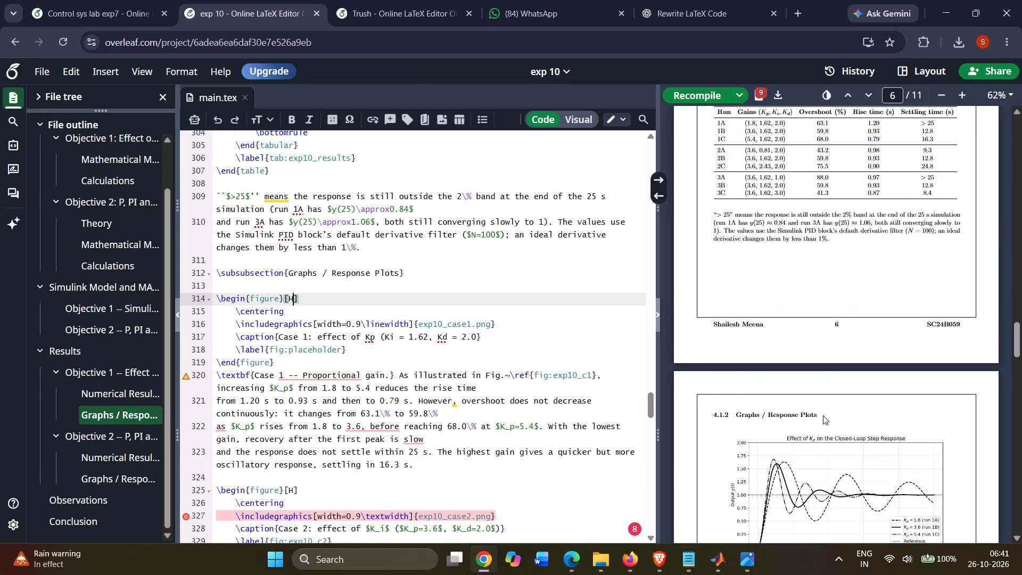
pyautogui.scroll(-7, 823, 414)
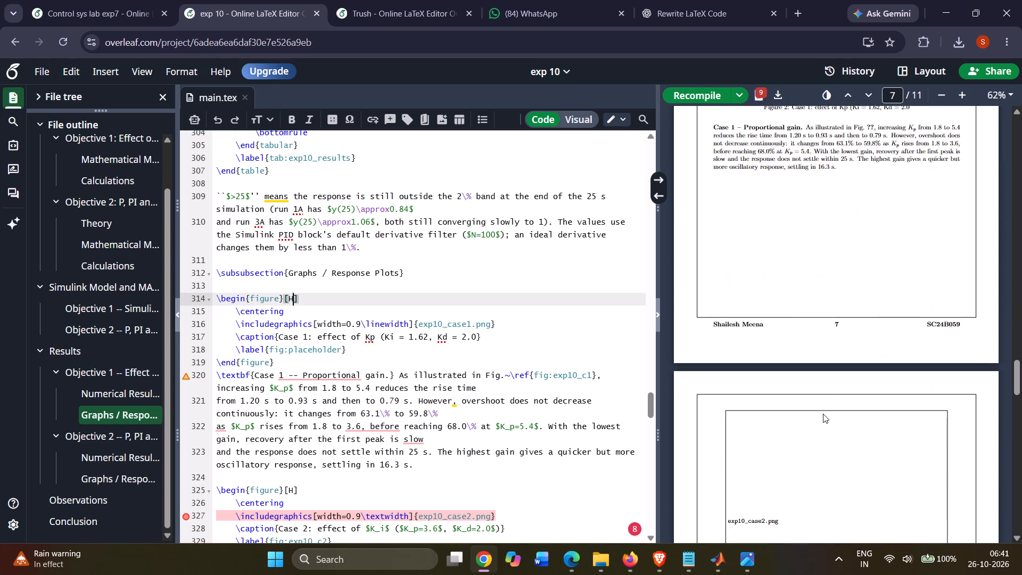
pyautogui.scroll(5, 820, 410)
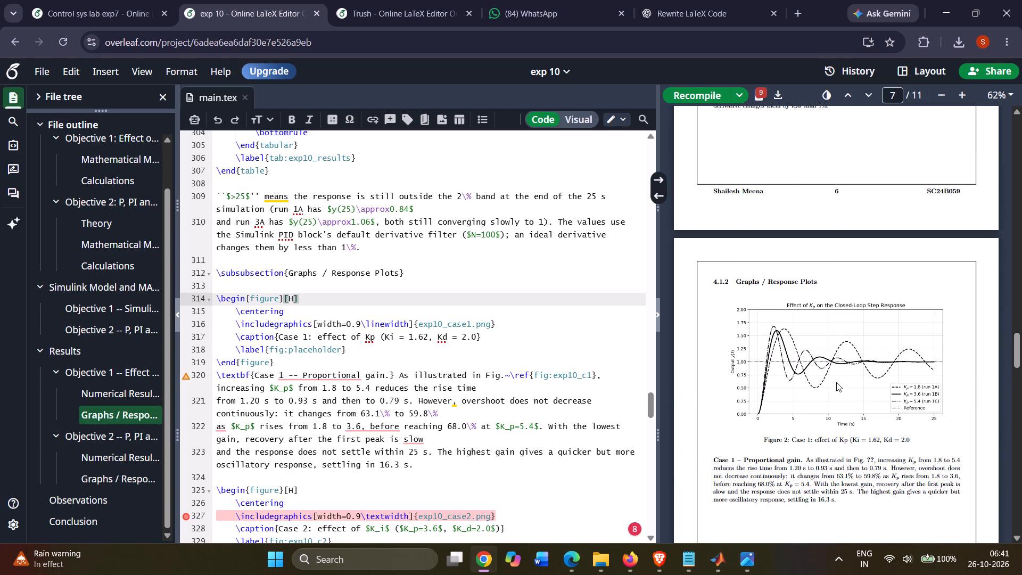
pyautogui.scroll(-8, 836, 382)
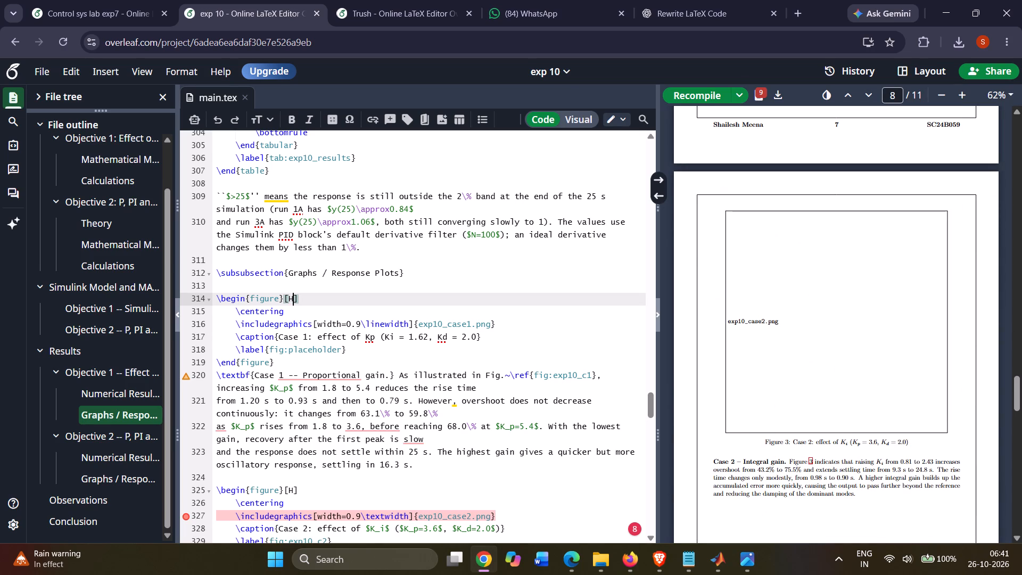
pyautogui.scroll(4, 784, 318)
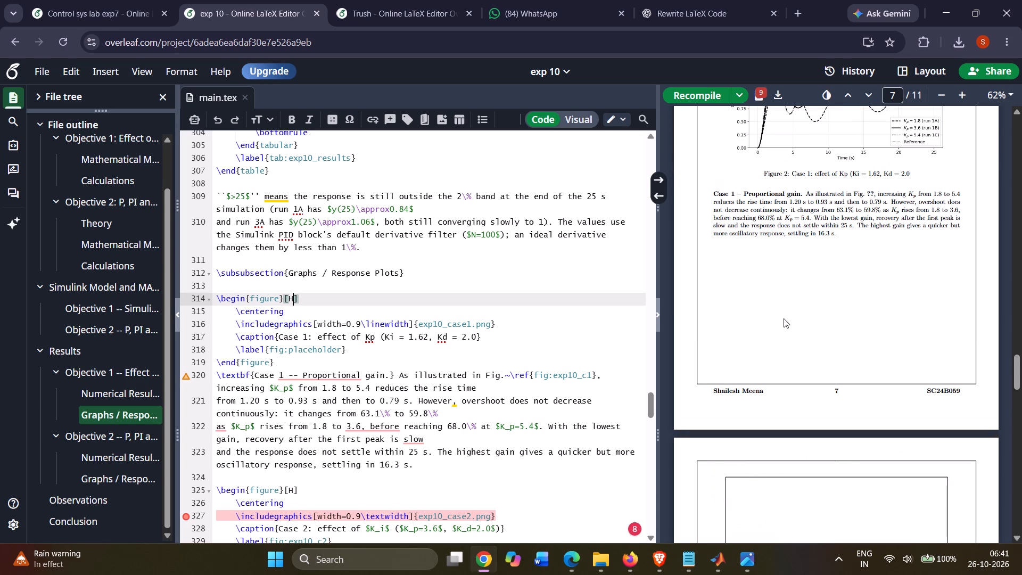
# Delete the exp10_case2.png figure block above the Case 2 Integral gain paragraph in main.tex.
pyautogui.scroll(-2, 408, 331)
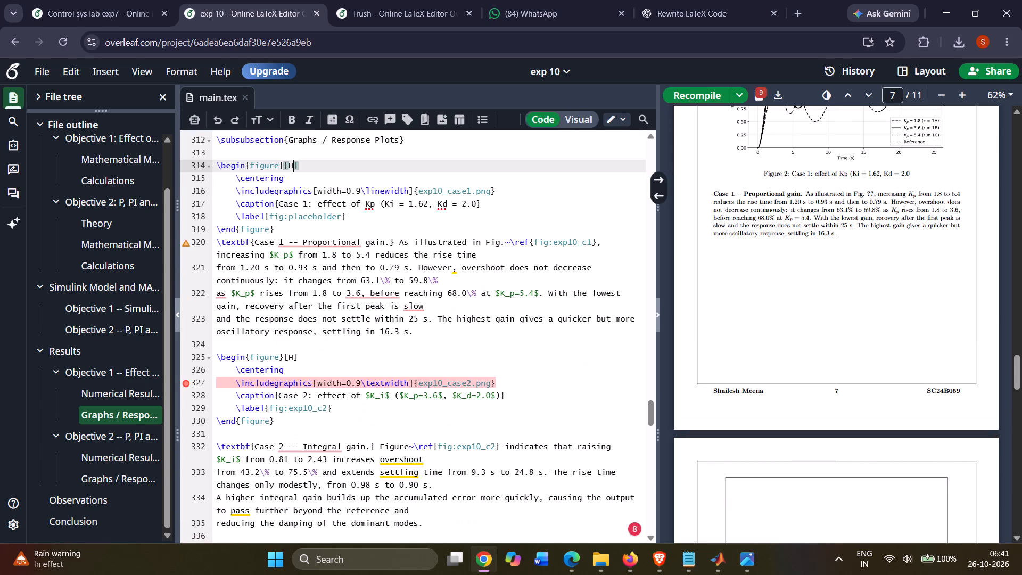
pyautogui.moveTo(216, 352); pyautogui.dragTo(238, 388)
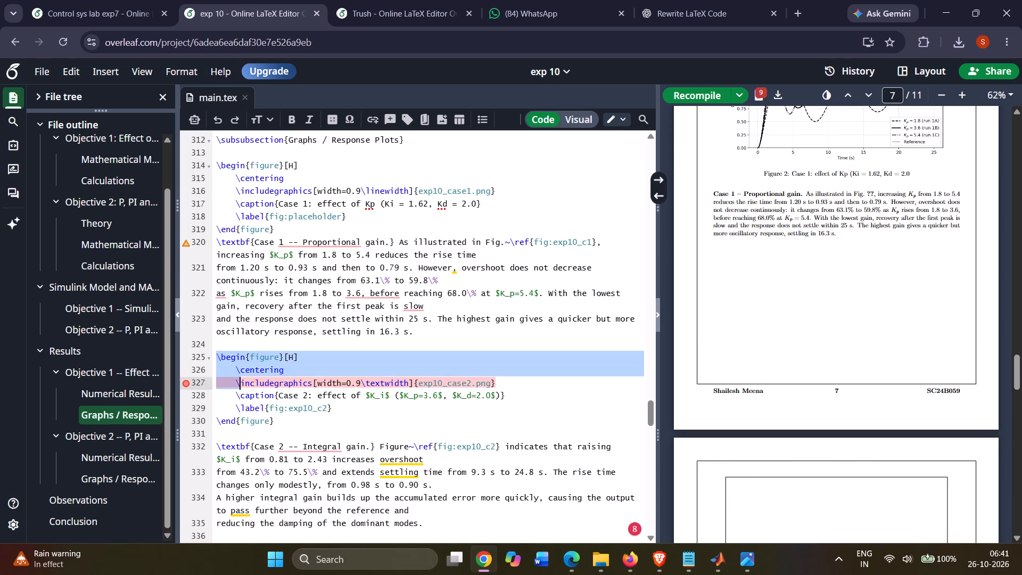
pyautogui.moveTo(238, 388); pyautogui.dragTo(282, 421)
pyautogui.press('BackSpace')
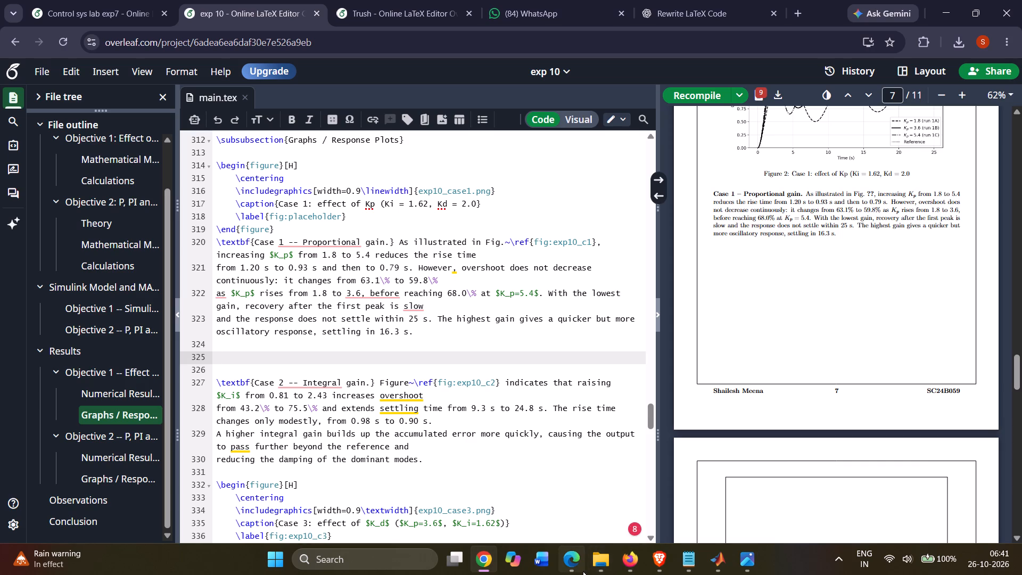
# Copy the exp10_case2 image from the Exp10 folder and insert it as a ¾-width figure with caption and label above the Case 2 paragraph.
pyautogui.click(597, 571)
pyautogui.doubleClick(204, 156)
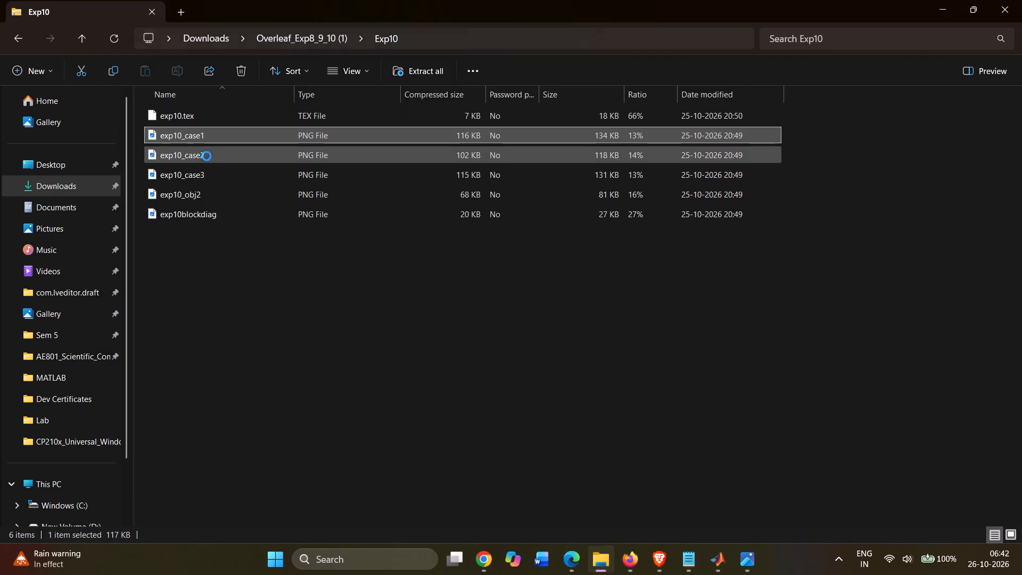
pyautogui.rightClick(329, 167)
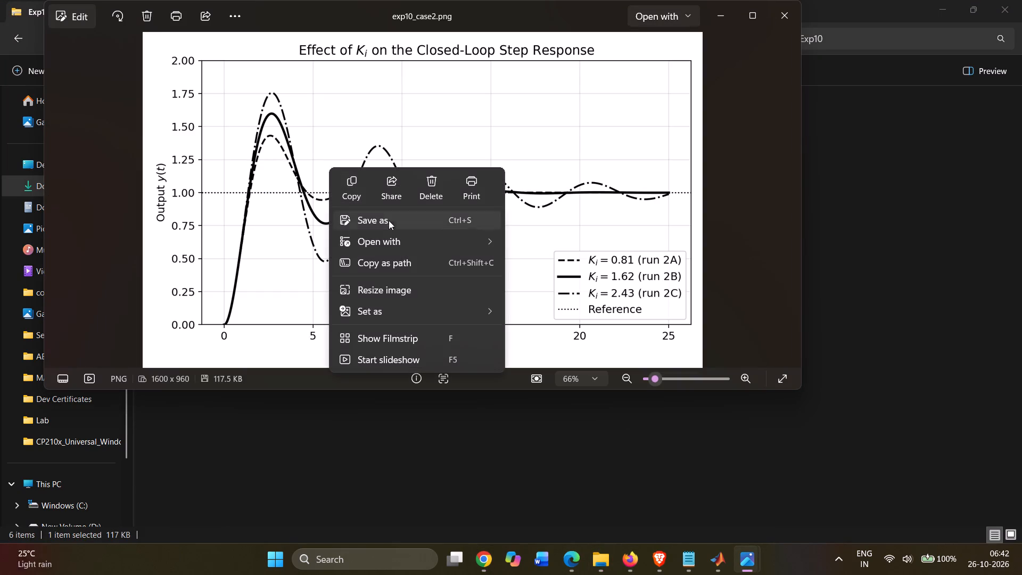
pyautogui.click(360, 185)
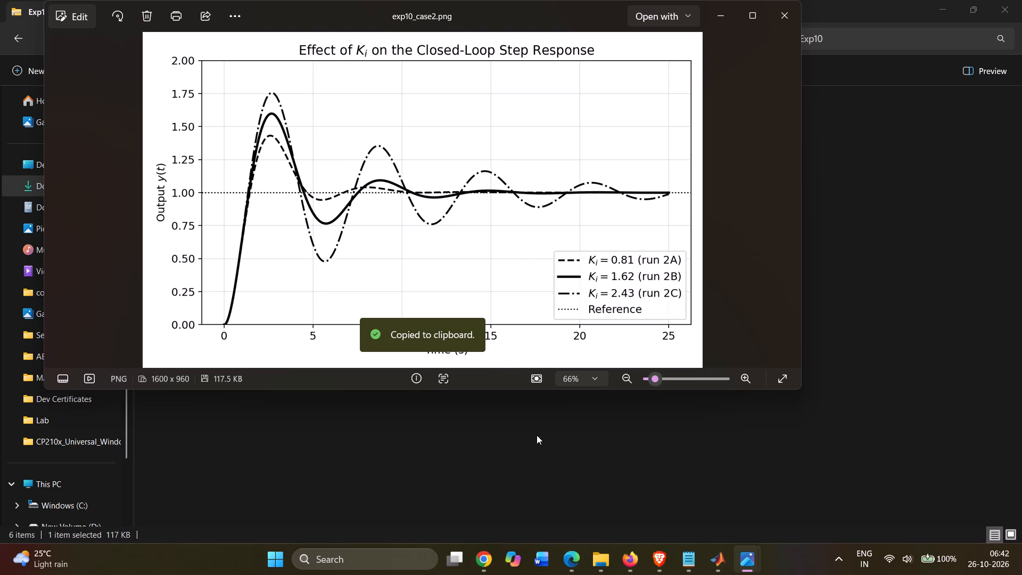
pyautogui.click(489, 562)
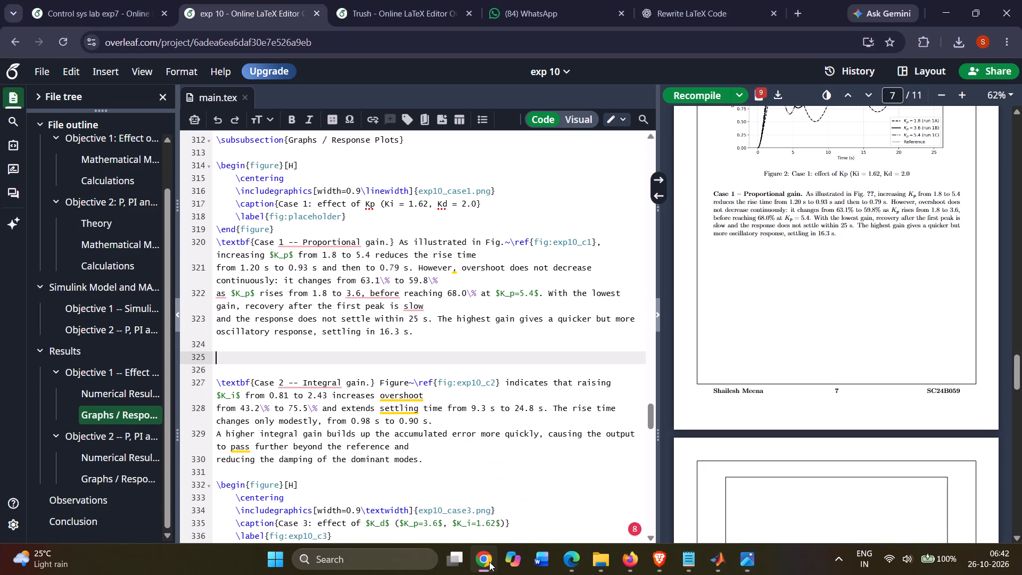
pyautogui.hotkey('ctrl', 'v')
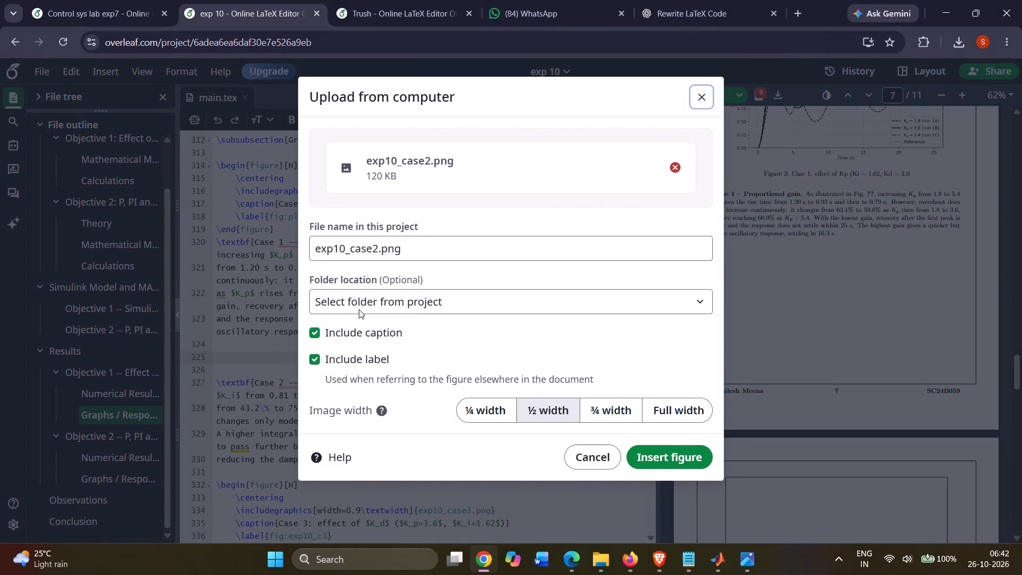
pyautogui.click(607, 409)
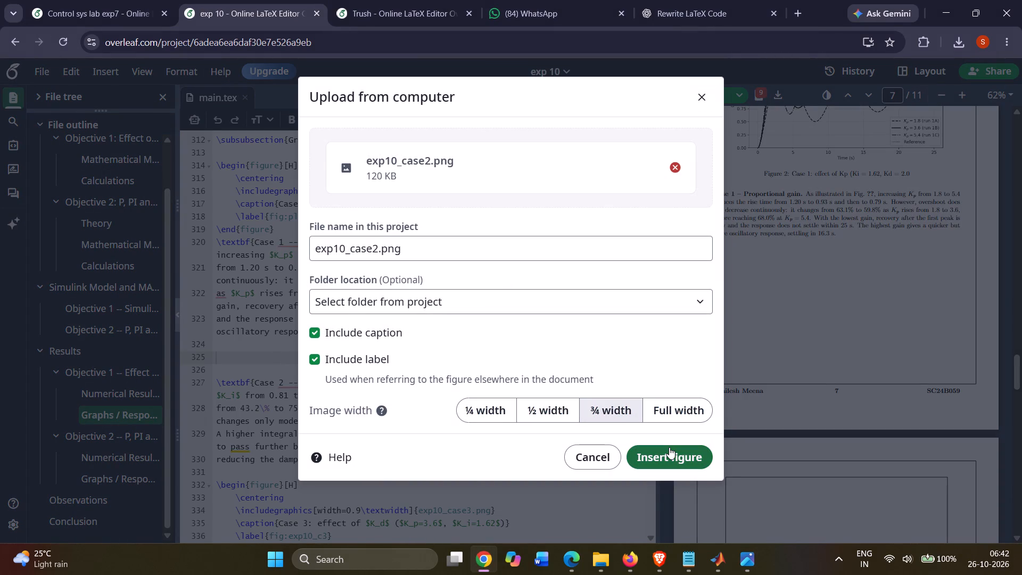
pyautogui.click(669, 447)
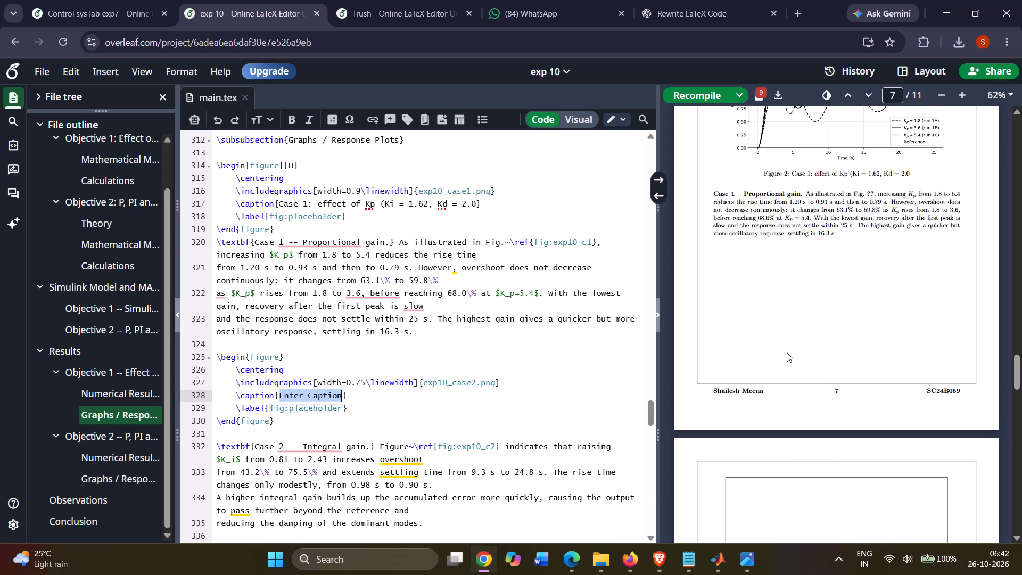
# Replace the exp10_case2.png figure's placeholder caption with "Case 2: effect of Ki (Kp = 3.6, Kd = 2.0)", reusing the caption text from the PDF.
pyautogui.scroll(-5, 852, 307)
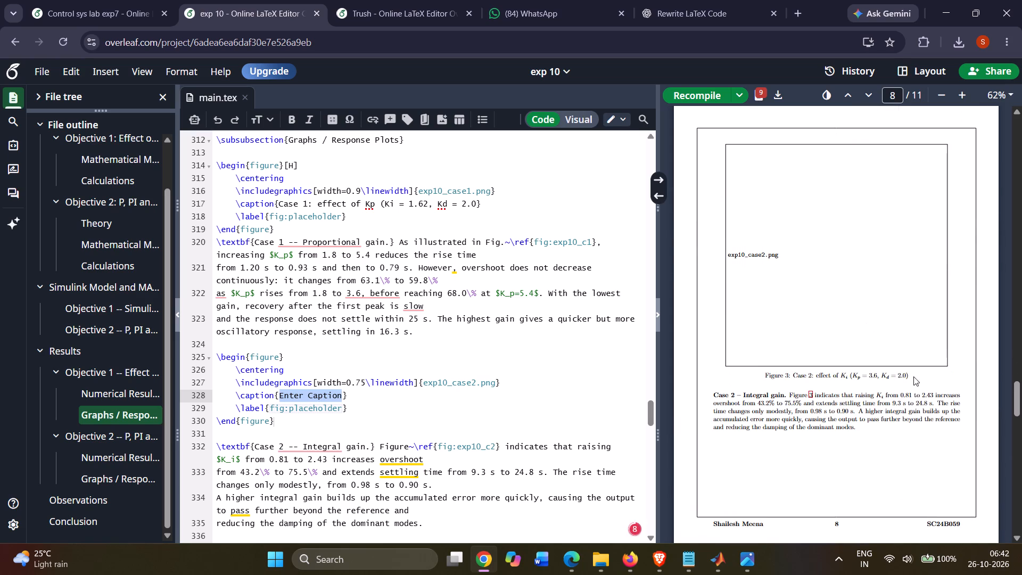
pyautogui.moveTo(909, 374); pyautogui.dragTo(869, 377)
pyautogui.moveTo(869, 377); pyautogui.dragTo(790, 376)
pyautogui.hotkey('ctrl', 'c')
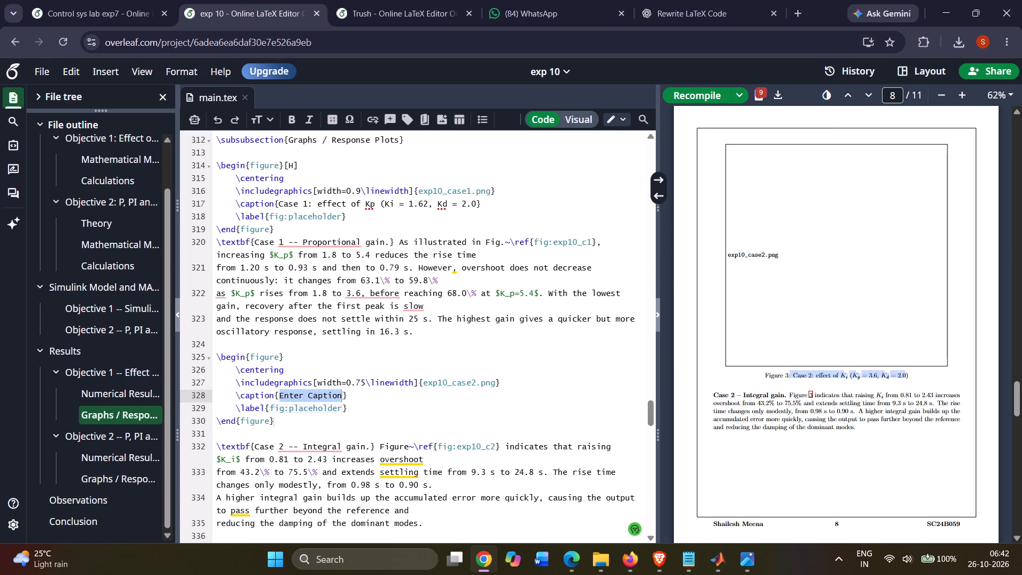
pyautogui.moveTo(344, 396); pyautogui.dragTo(279, 398)
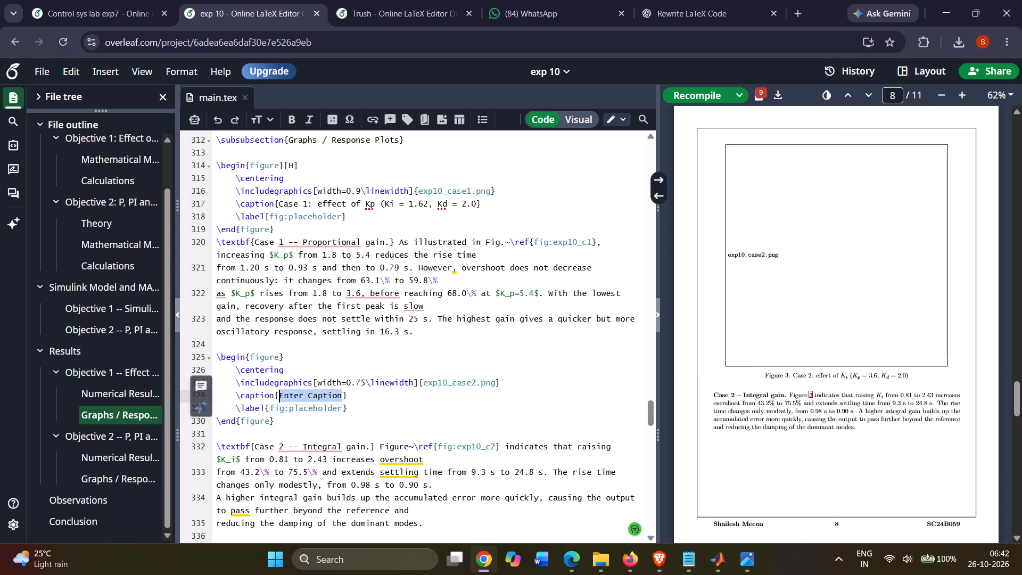
pyautogui.press('BackSpace')
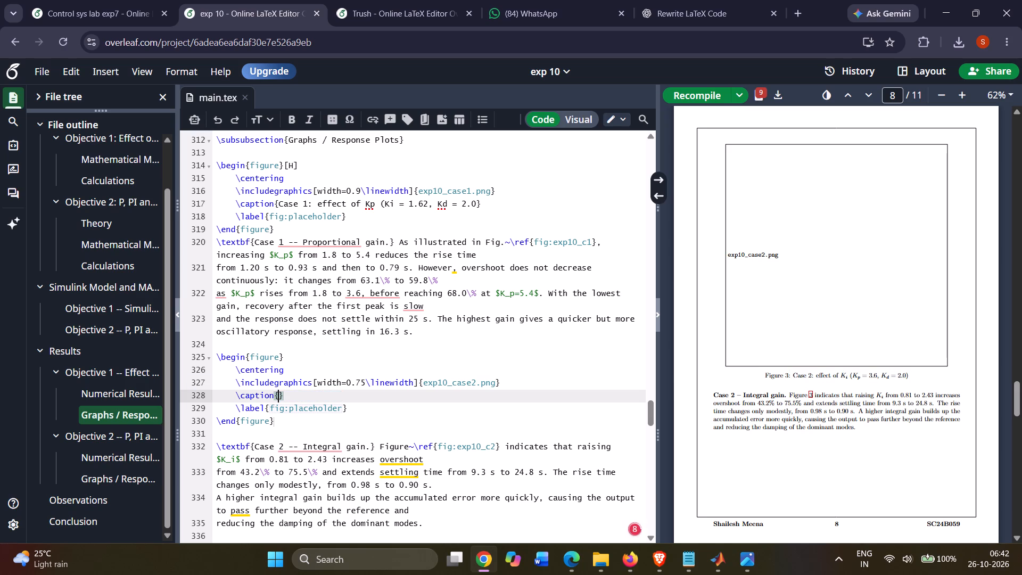
pyautogui.hotkey('ctrl', 'v')
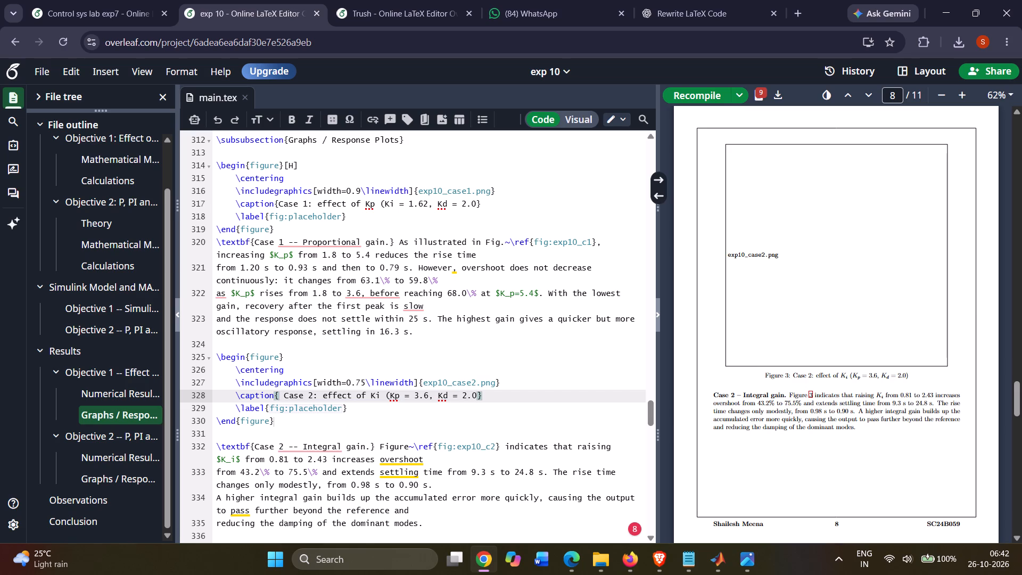
pyautogui.hotkey('shift', ')')
# Add the missing closing parenthesis at the end of the exp10_case1.png figure's caption.
pyautogui.scroll(1, 489, 451)
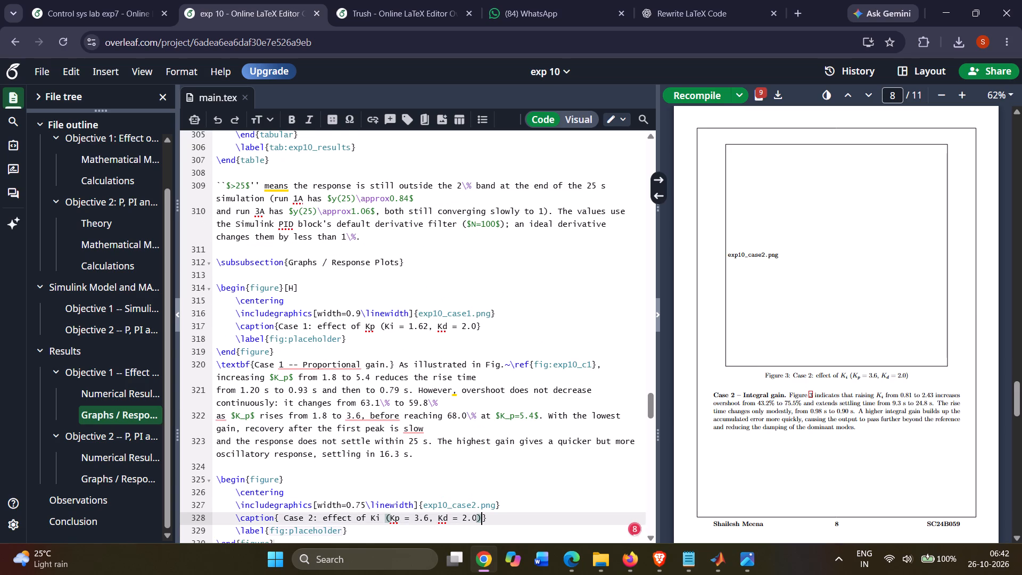
pyautogui.click(477, 325)
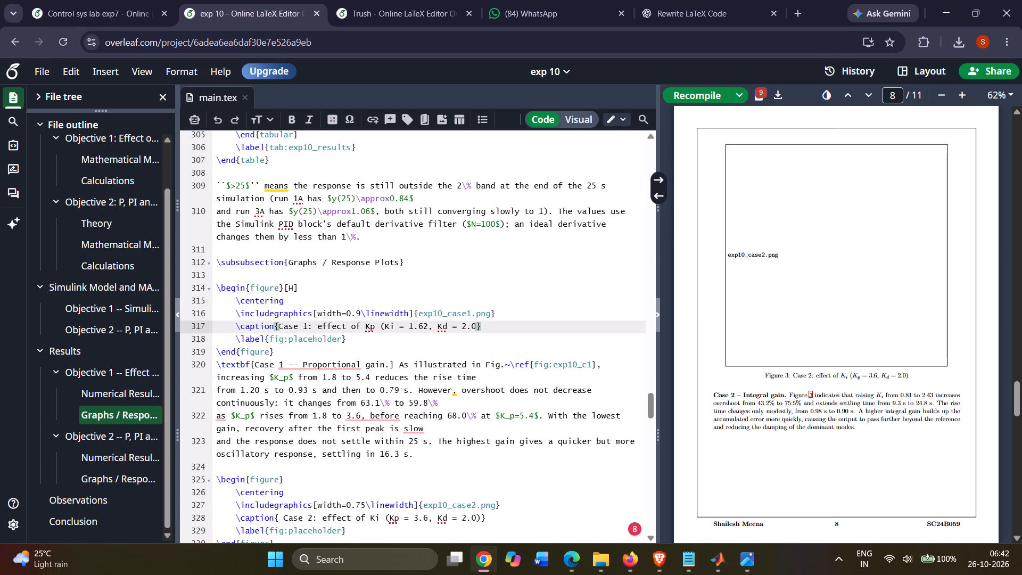
pyautogui.hotkey('shift', ')')
# Review the Case 1 and Case 2 figure blocks in main.tex alongside their pages in the compiled PDF.
pyautogui.scroll(-3, 479, 333)
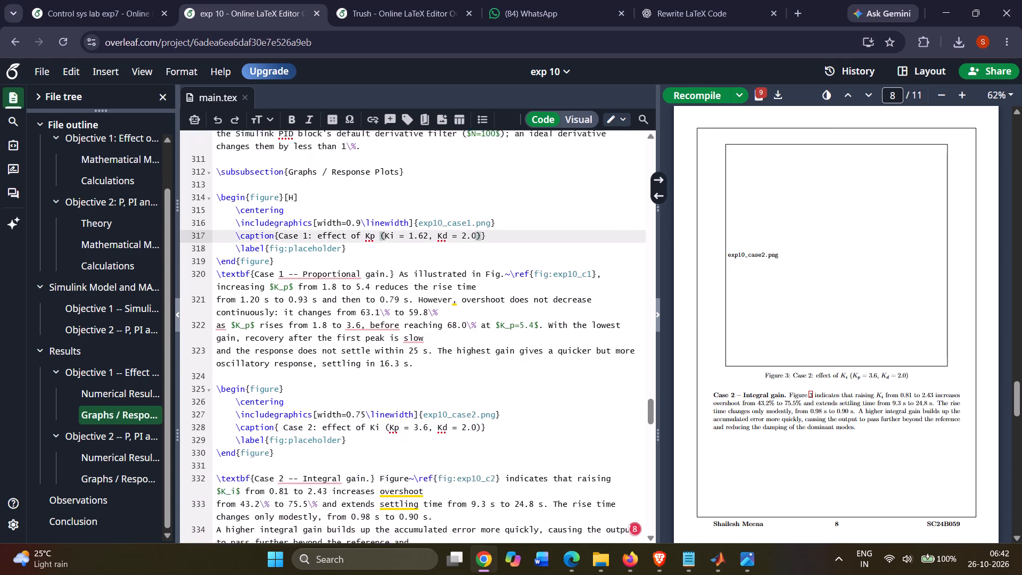
pyautogui.scroll(-2, 479, 333)
pyautogui.scroll(2, 479, 333)
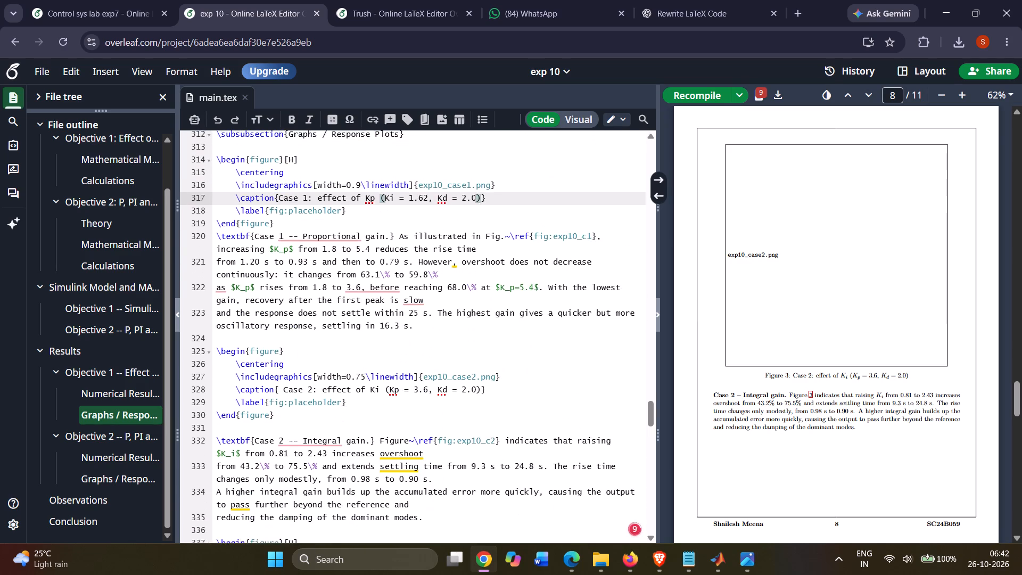
pyautogui.scroll(1, 479, 333)
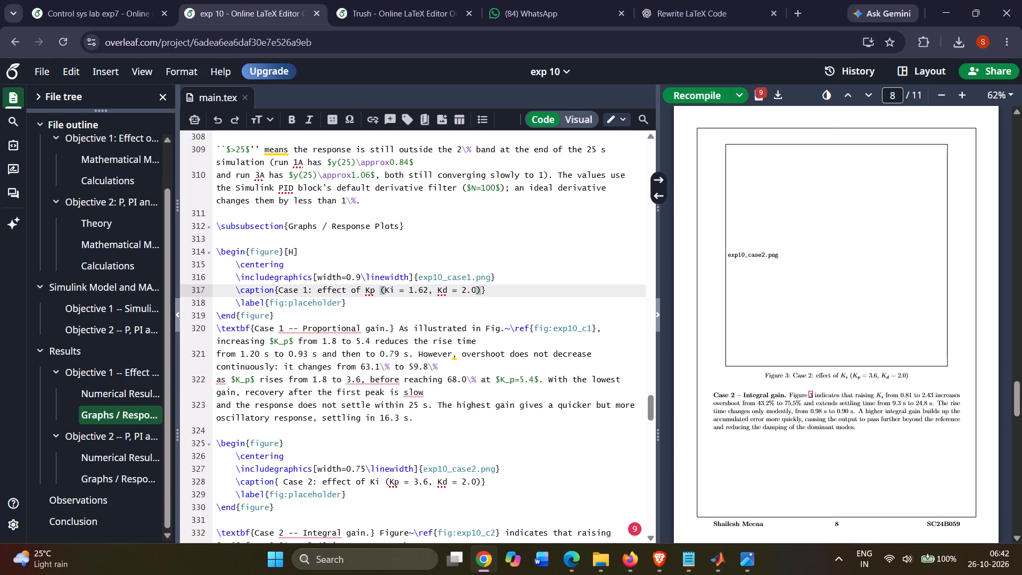
pyautogui.scroll(5, 859, 218)
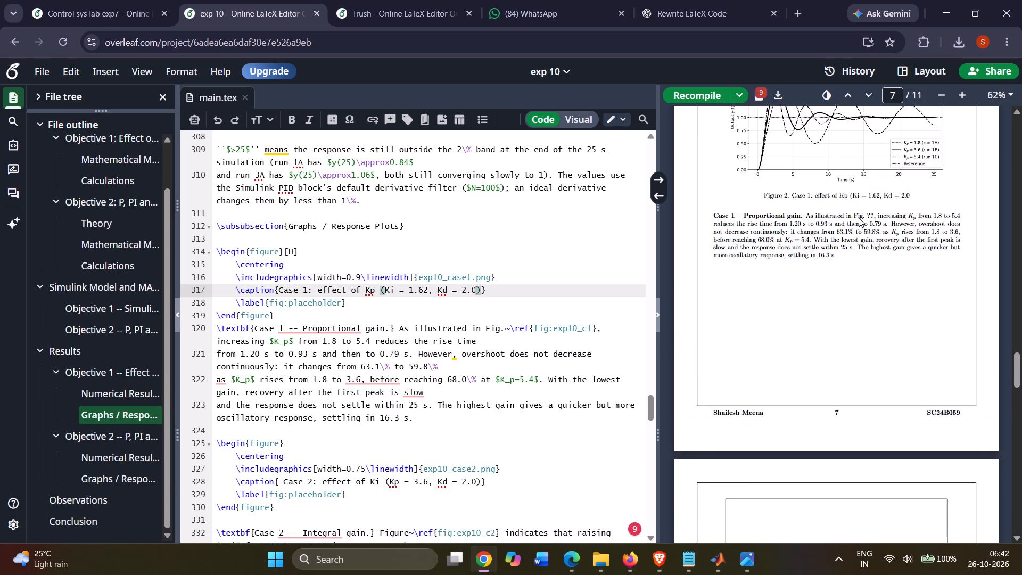
pyautogui.scroll(1, 859, 218)
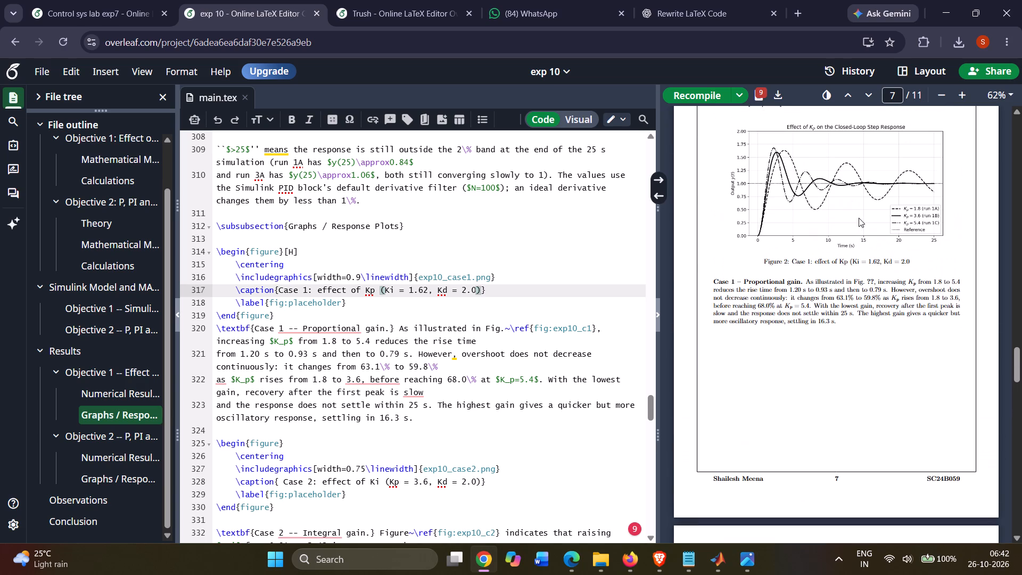
pyautogui.scroll(-4, 765, 132)
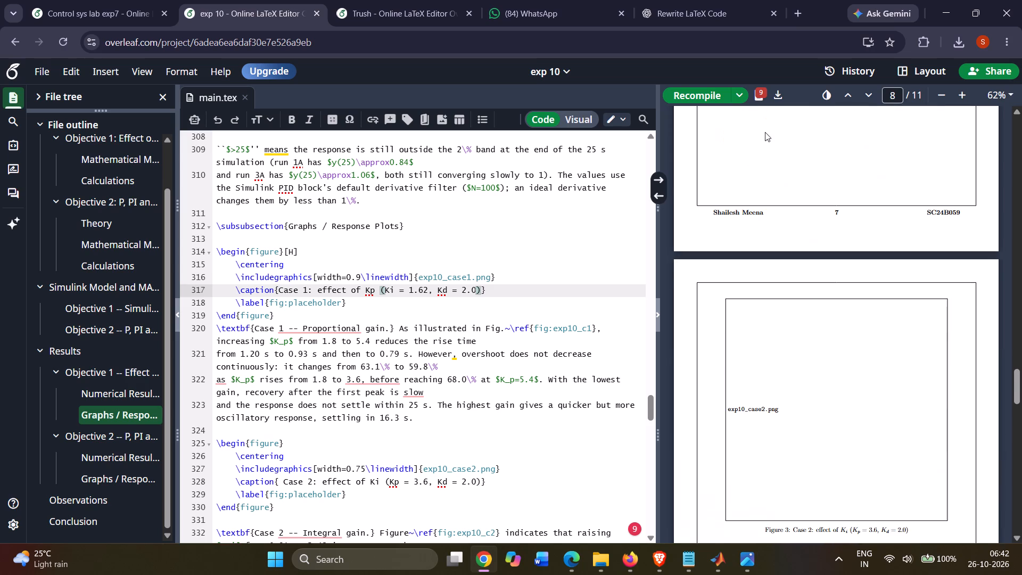
pyautogui.scroll(4, 738, 194)
pyautogui.scroll(-3, 755, 193)
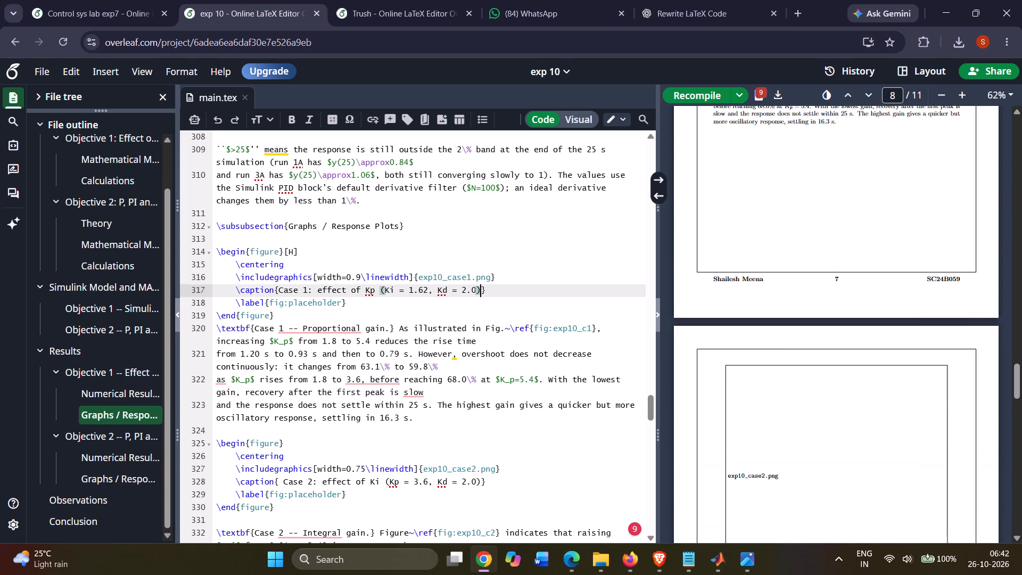
pyautogui.scroll(-2, 493, 301)
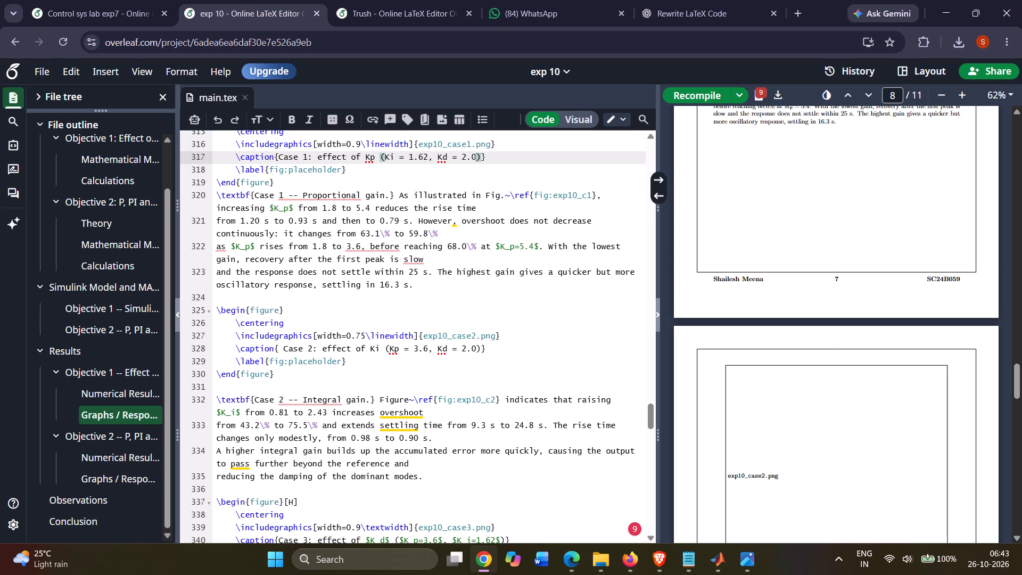
pyautogui.scroll(3, 415, 346)
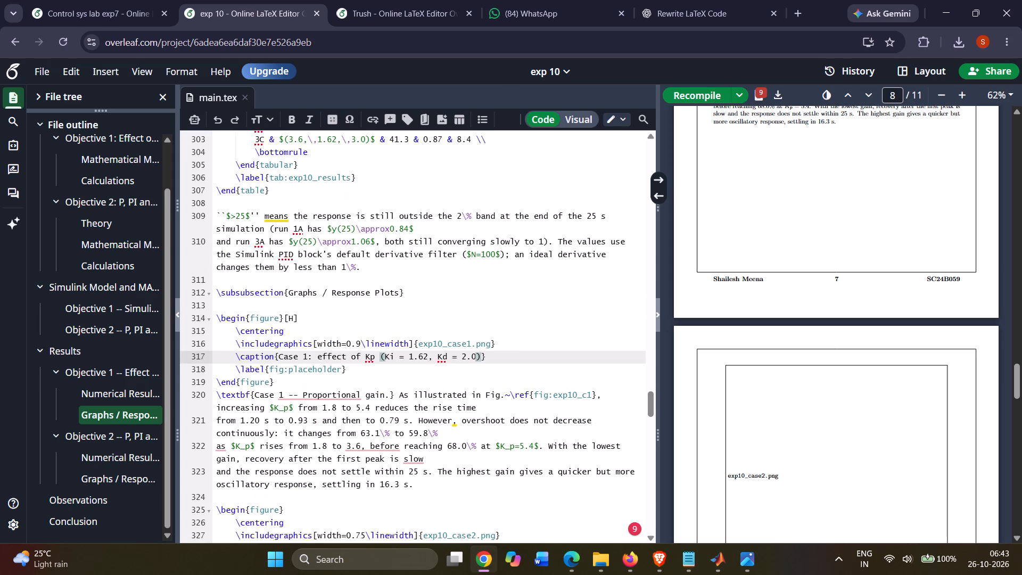
# Delete the exp10_case3.png figure block above the Case 3 Derivative gain paragraph in main.tex.
pyautogui.scroll(-2, 415, 346)
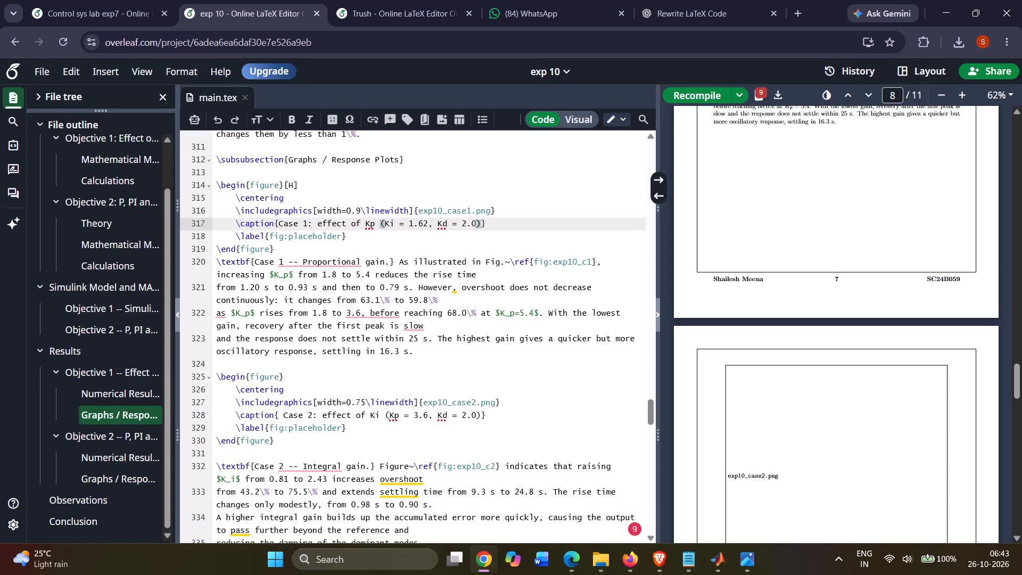
pyautogui.scroll(-4, 382, 376)
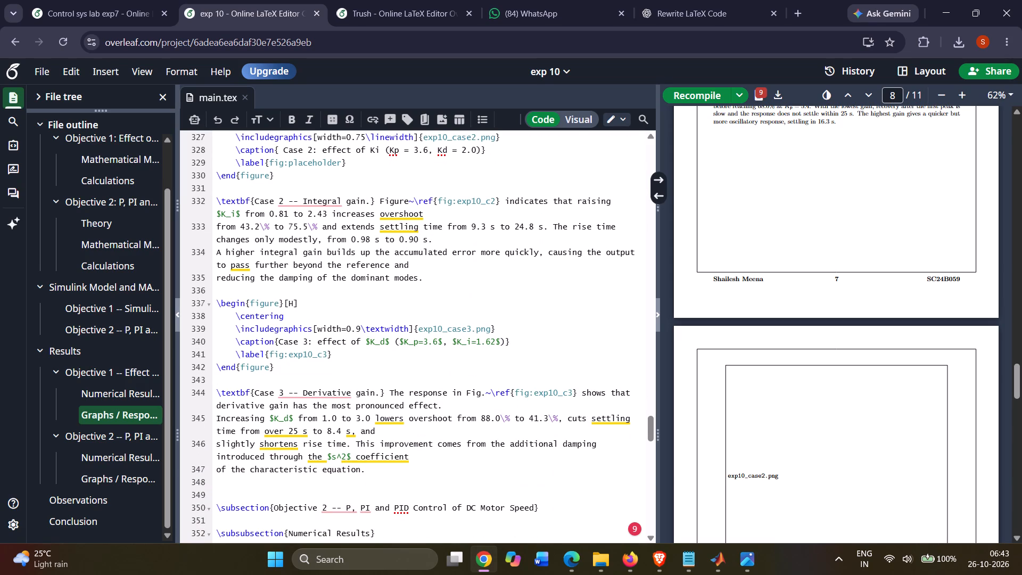
pyautogui.moveTo(216, 299); pyautogui.dragTo(230, 315)
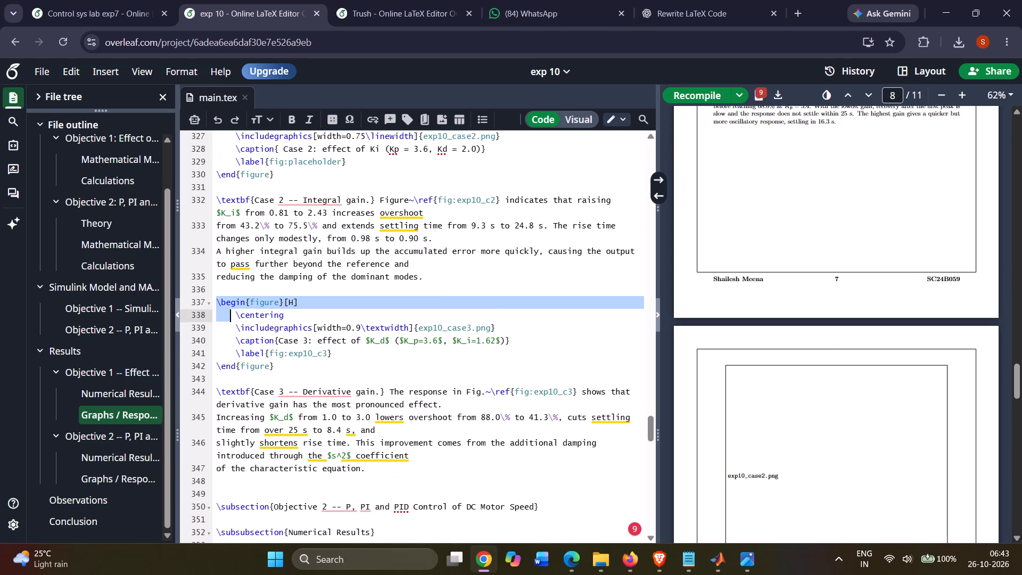
pyautogui.moveTo(230, 315); pyautogui.dragTo(282, 367)
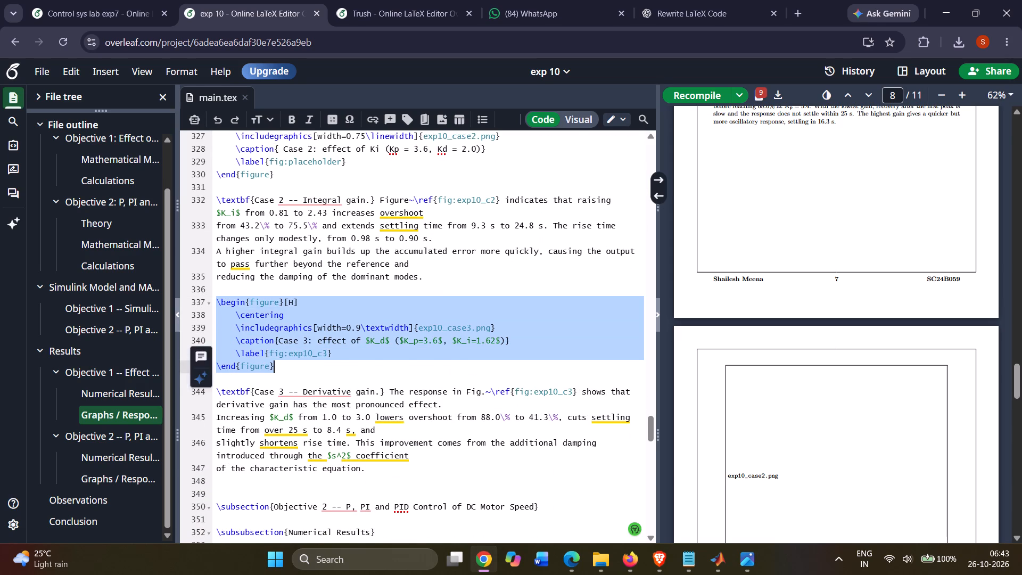
pyautogui.press('BackSpace')
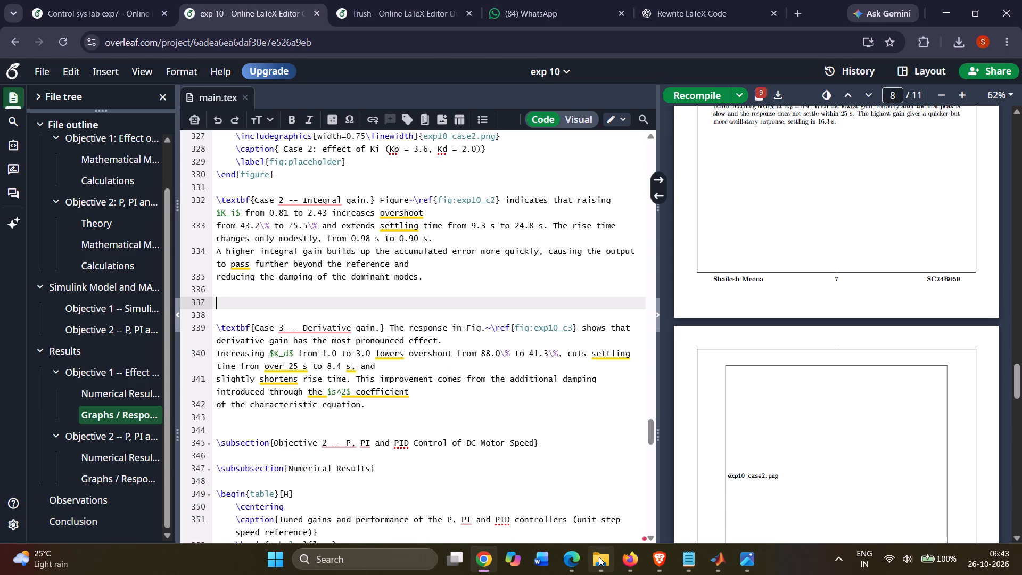
# Copy the exp10_case3 image from the Exp10 folder and insert it as a ¾-width figure with caption and label above the Case 3 paragraph.
pyautogui.click(597, 557)
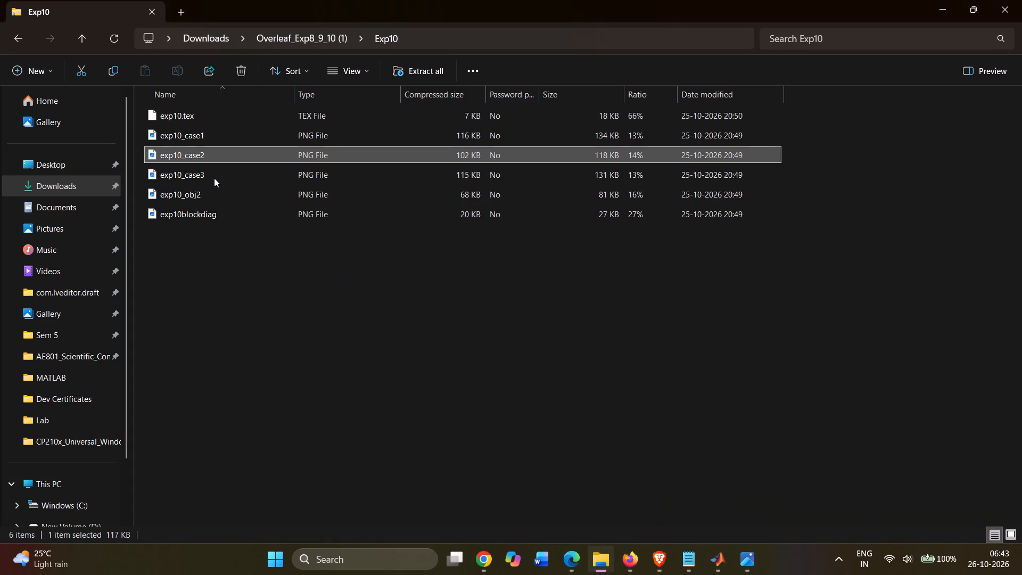
pyautogui.doubleClick(214, 178)
pyautogui.rightClick(385, 184)
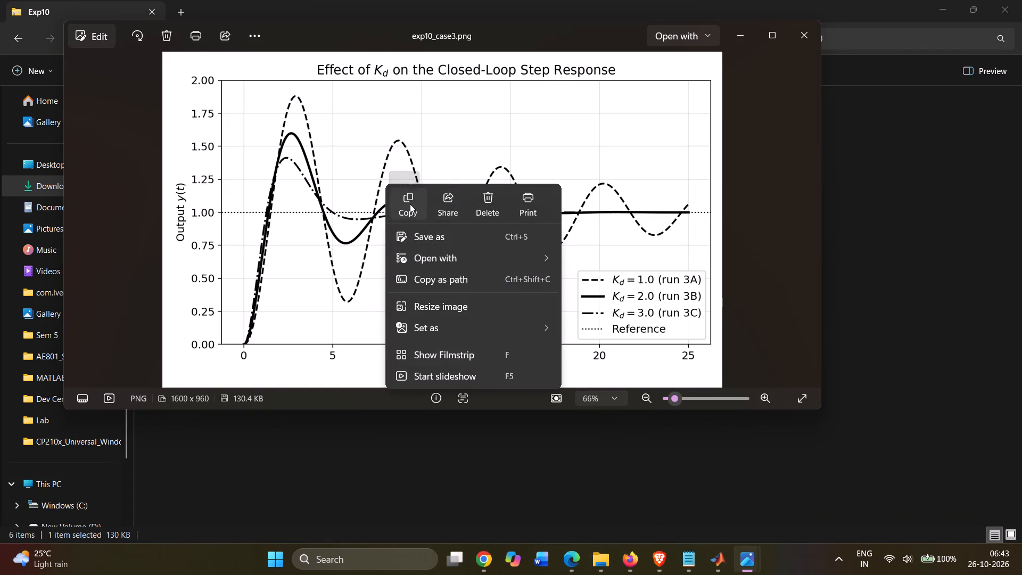
pyautogui.click(410, 204)
pyautogui.click(490, 560)
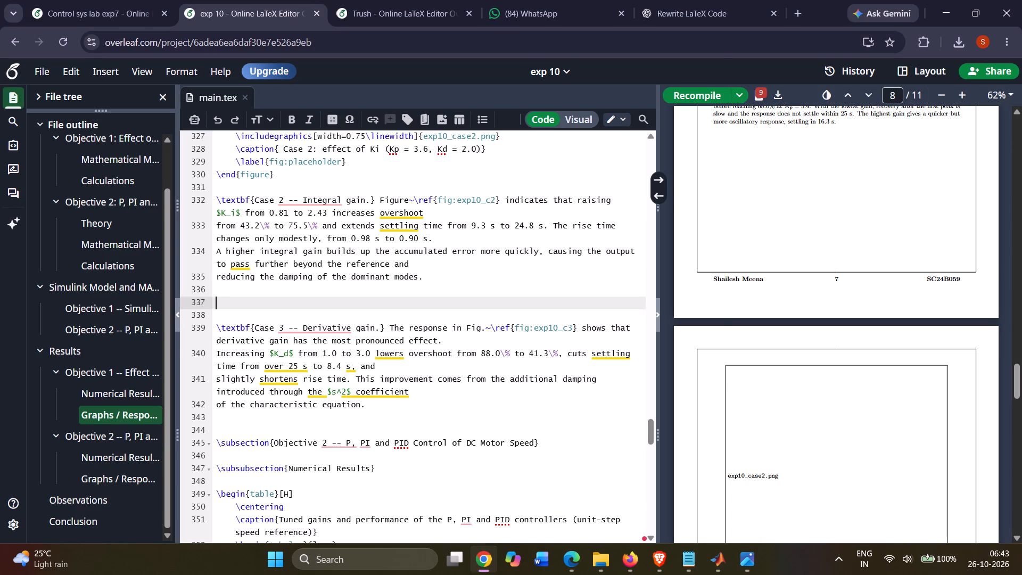
pyautogui.hotkey('ctrl', 'v')
pyautogui.click(621, 402)
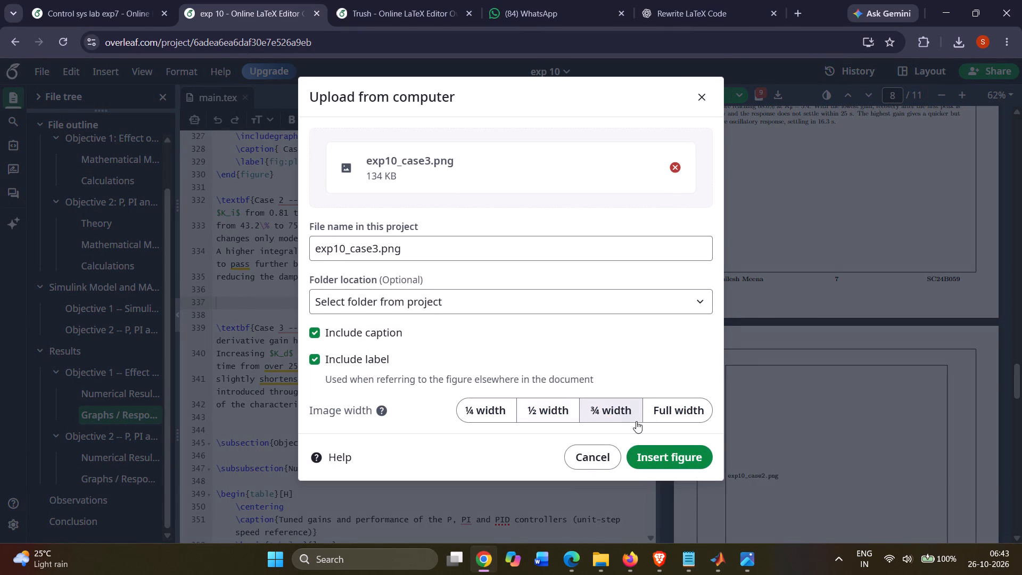
pyautogui.click(665, 454)
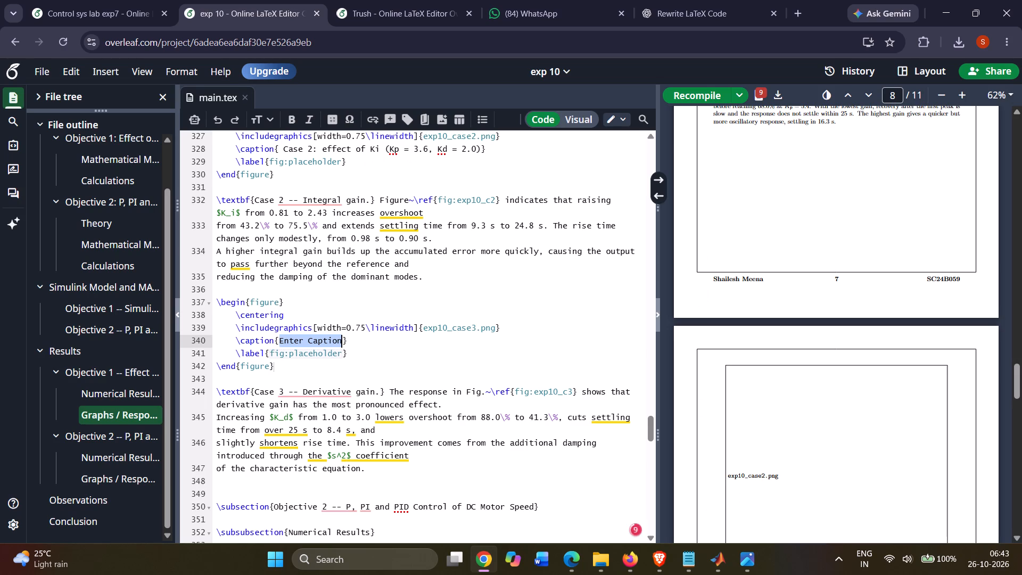
# Replace the exp10_case3.png figure's placeholder caption with "Case 3: effect of Kd (Kp = 3.6, Ki = 1.62)" copied from the PDF, and recompile.
pyautogui.click(340, 341)
pyautogui.scroll(-4, 667, 349)
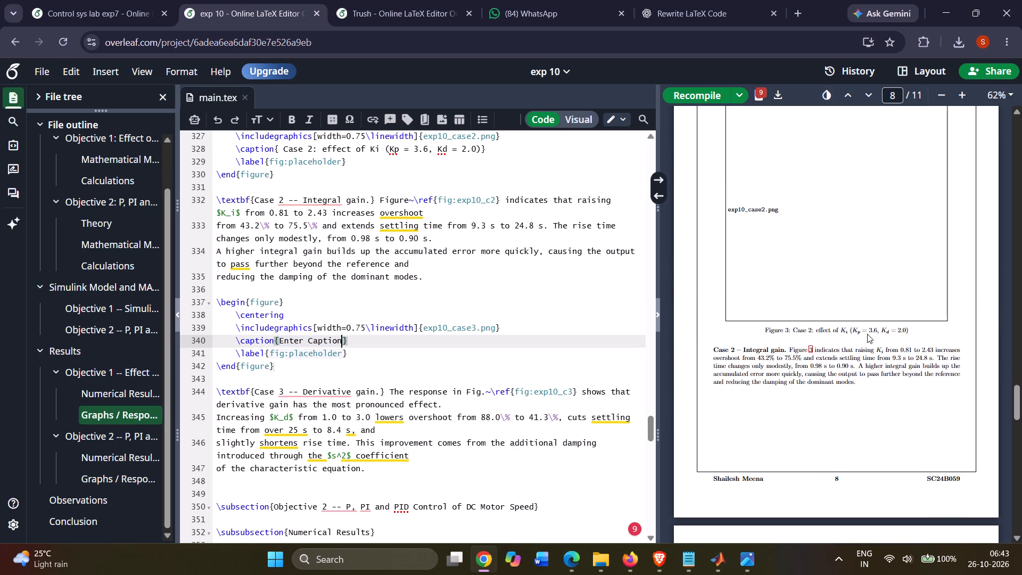
pyautogui.scroll(-3, 809, 332)
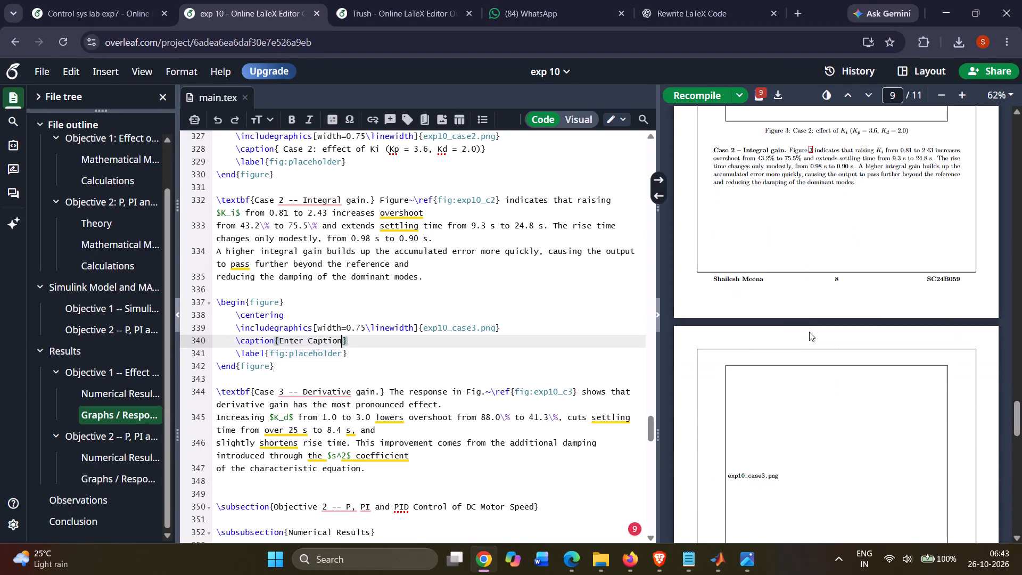
pyautogui.scroll(-3, 809, 332)
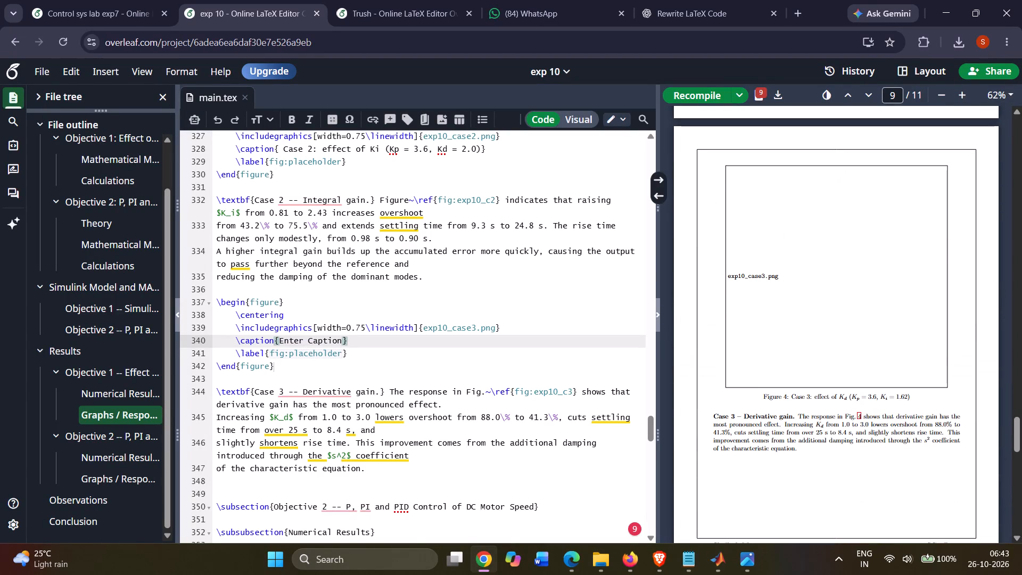
pyautogui.scroll(5, 793, 391)
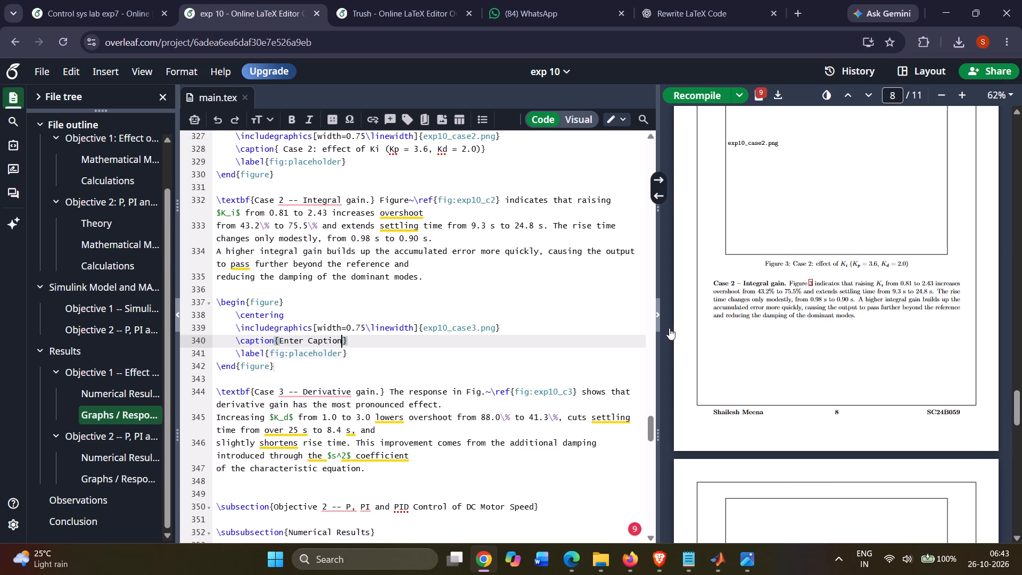
pyautogui.scroll(-6, 746, 329)
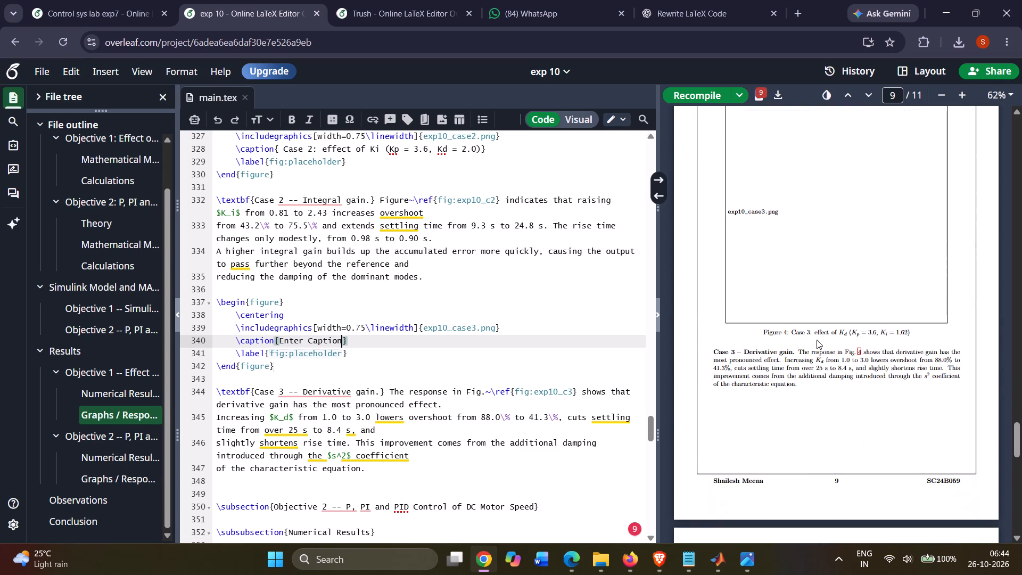
pyautogui.moveTo(789, 328); pyautogui.dragTo(919, 332)
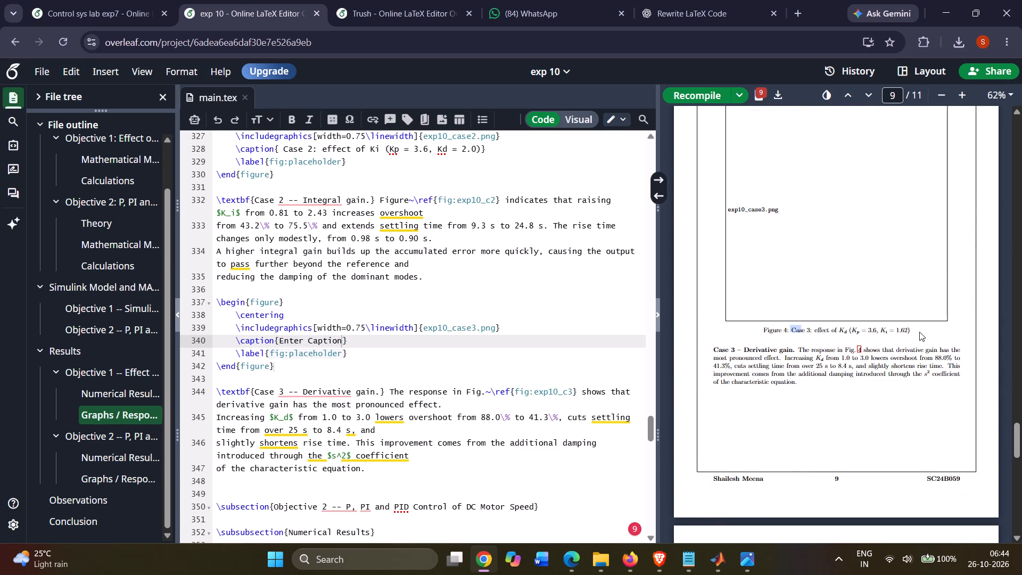
pyautogui.moveTo(919, 332); pyautogui.dragTo(915, 328)
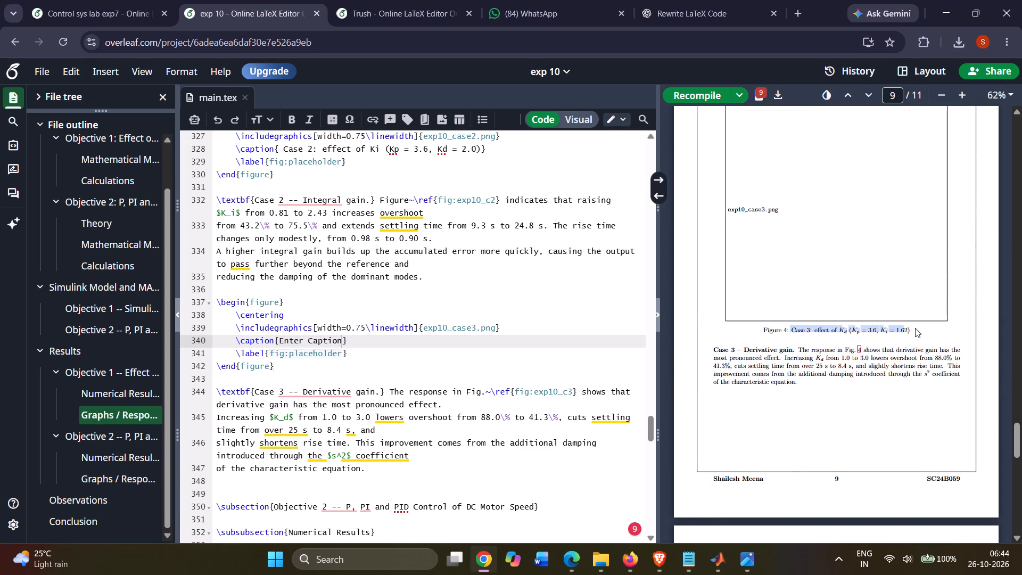
pyautogui.moveTo(915, 328); pyautogui.dragTo(913, 330)
pyautogui.hotkey('ctrl', 'c')
pyautogui.moveTo(341, 340); pyautogui.dragTo(279, 340)
pyautogui.press('BackSpace')
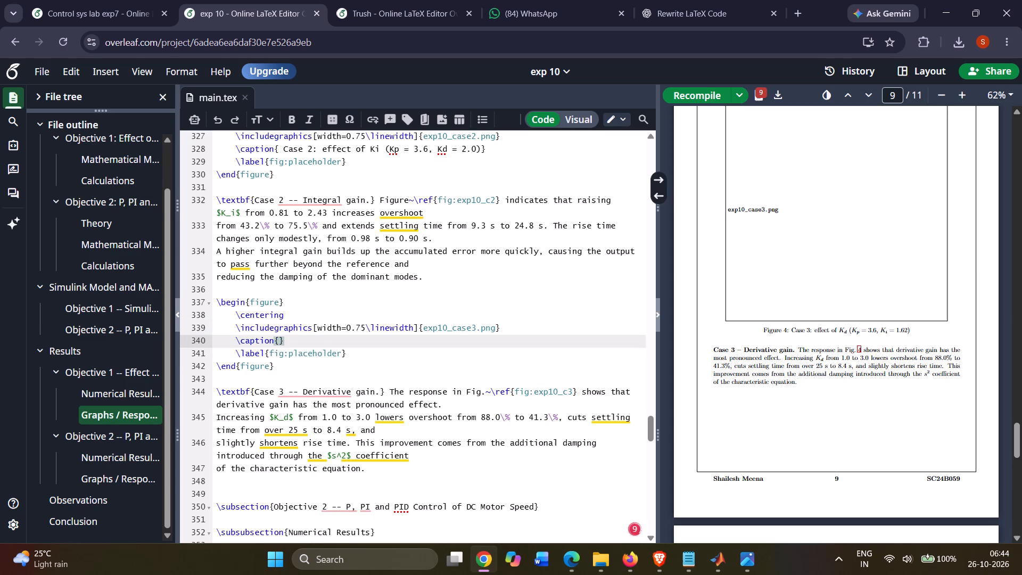
pyautogui.hotkey('ctrl', 'v')
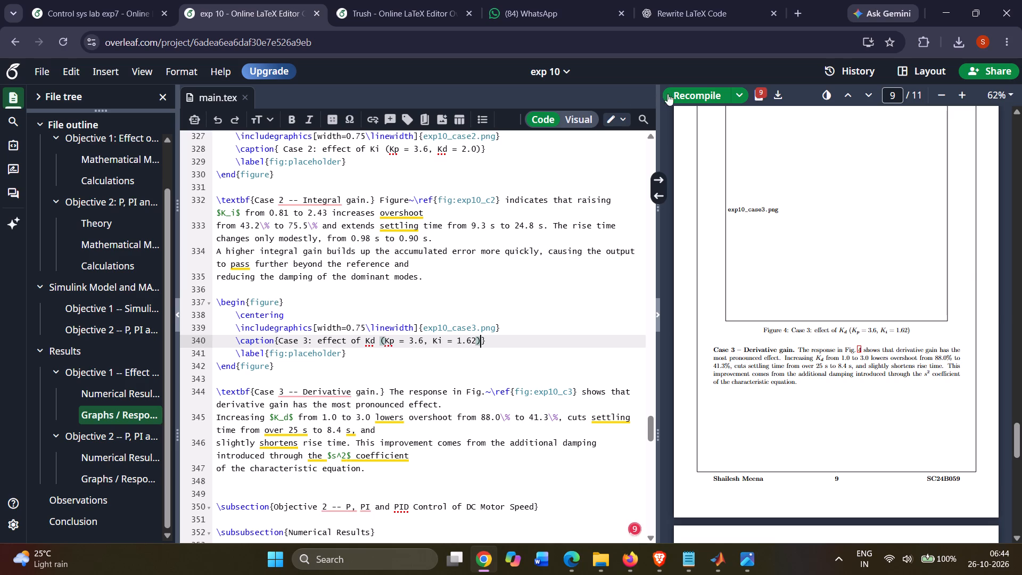
pyautogui.click(698, 95)
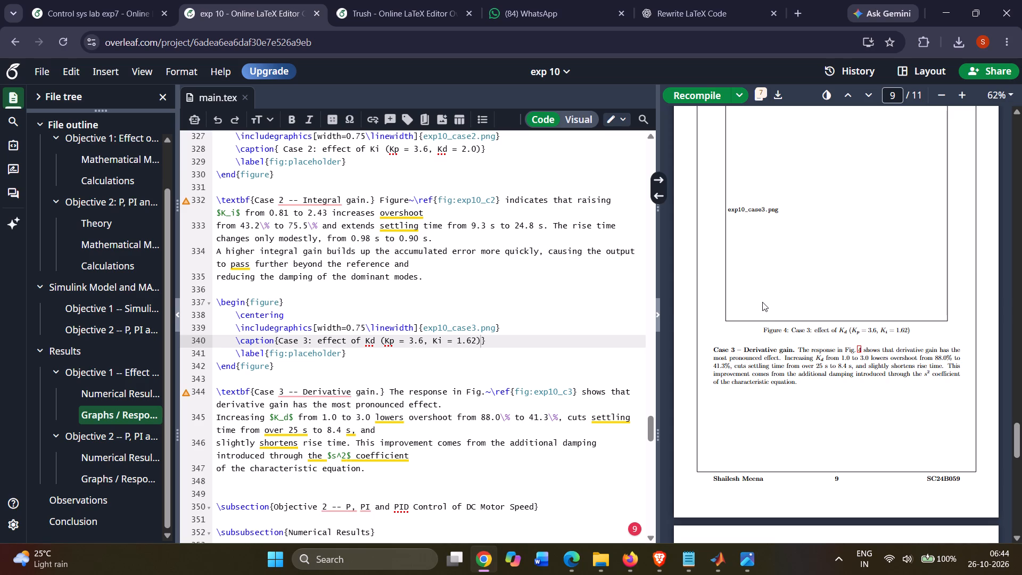
# Review the placement of the Case 1, 2 and 3 figures and their paragraphs in the recompiled PDF.
pyautogui.scroll(11, 760, 297)
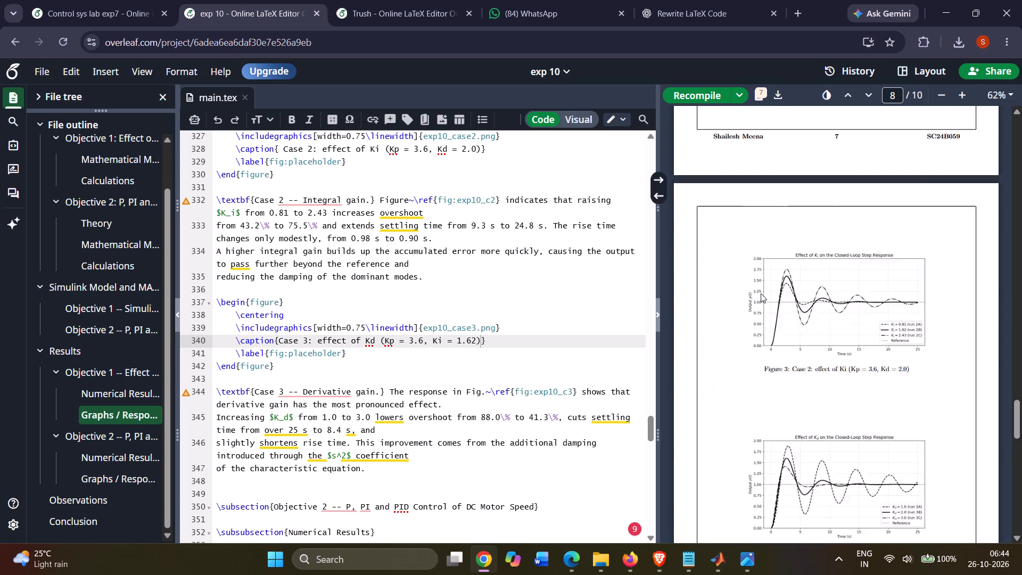
pyautogui.scroll(-3, 761, 293)
pyautogui.scroll(-4, 683, 285)
pyautogui.scroll(-4, 733, 287)
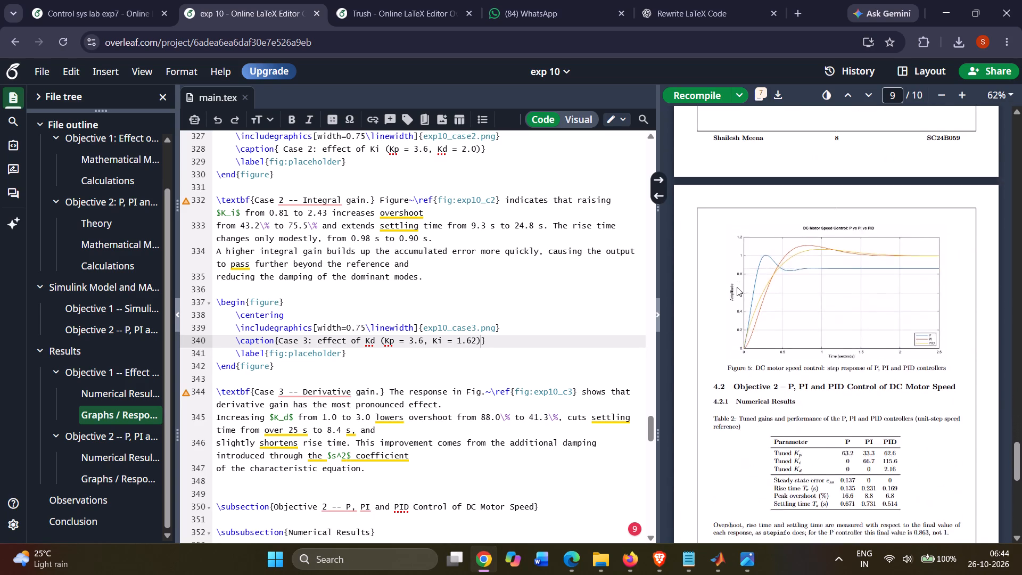
pyautogui.scroll(-13, 737, 287)
pyautogui.scroll(15, 744, 275)
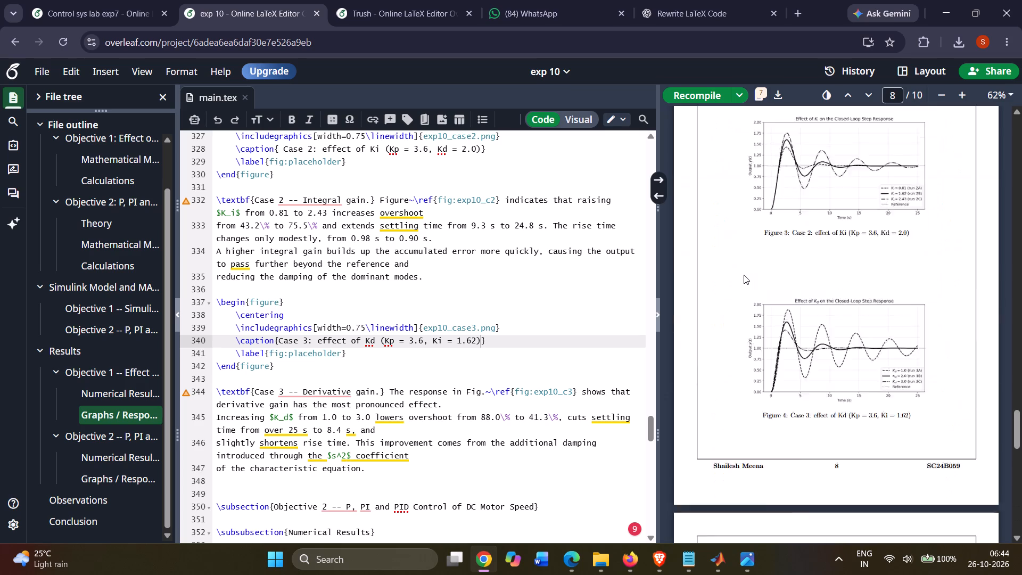
pyautogui.scroll(8, 744, 275)
pyautogui.scroll(-4, 744, 275)
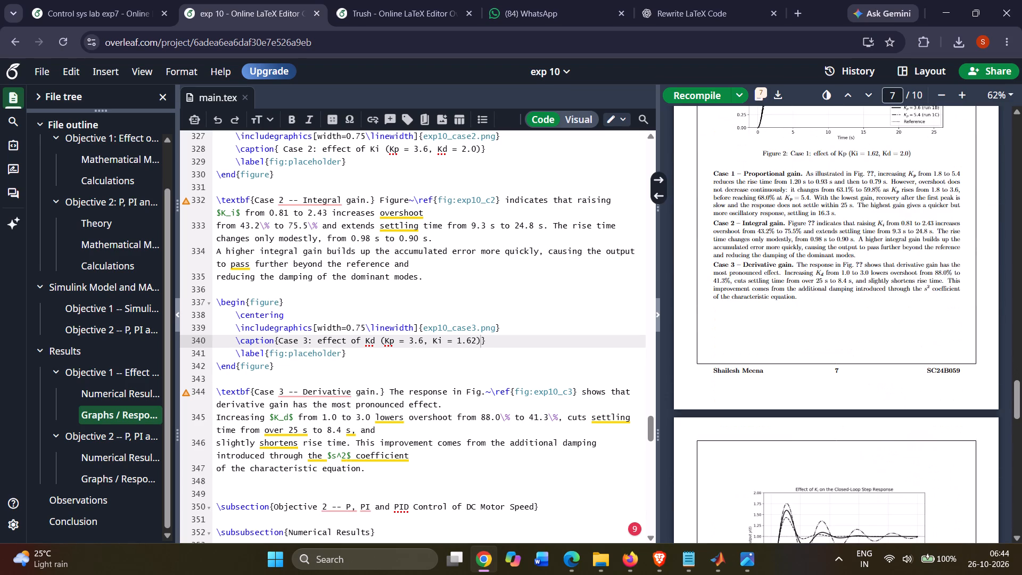
# Add the [H] placement option to the exp10_case2.png figure and set its image width to 0.9\linewidth.
pyautogui.scroll(2, 297, 300)
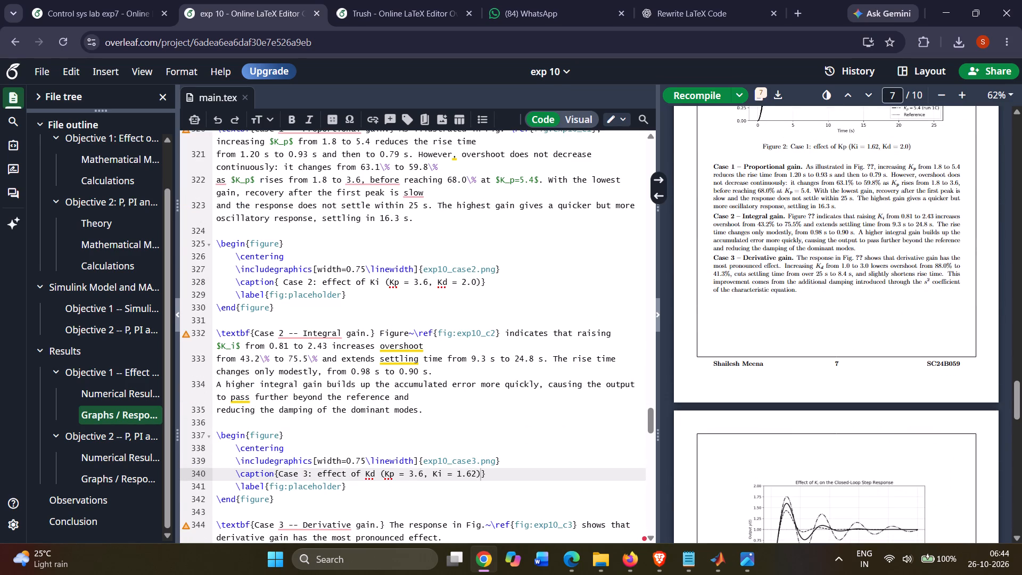
pyautogui.click(293, 248)
pyautogui.press('[')
pyautogui.hotkey('shift', 'h')
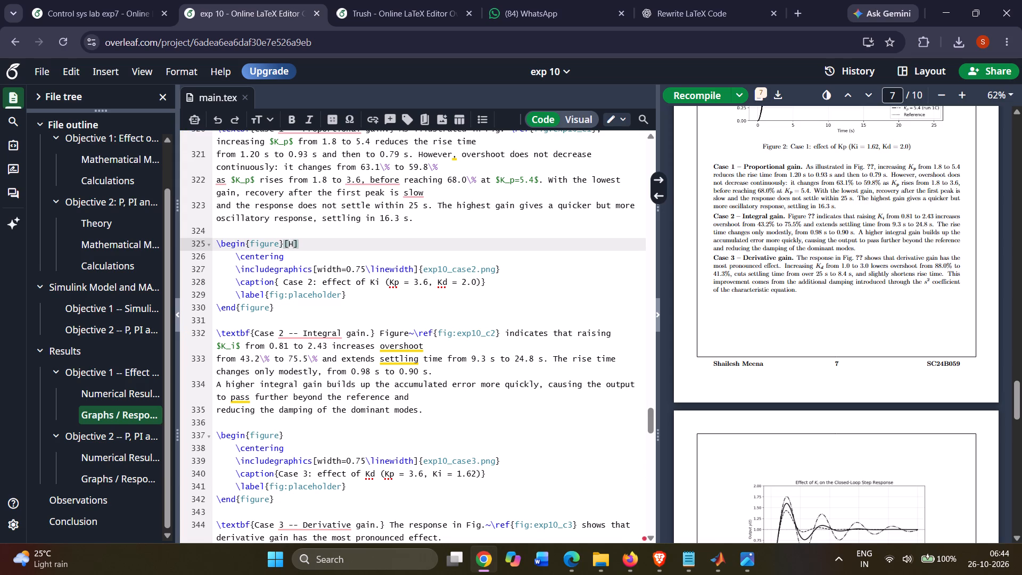
pyautogui.click(365, 272)
pyautogui.press('BackSpace')
pyautogui.press('BackSpace')
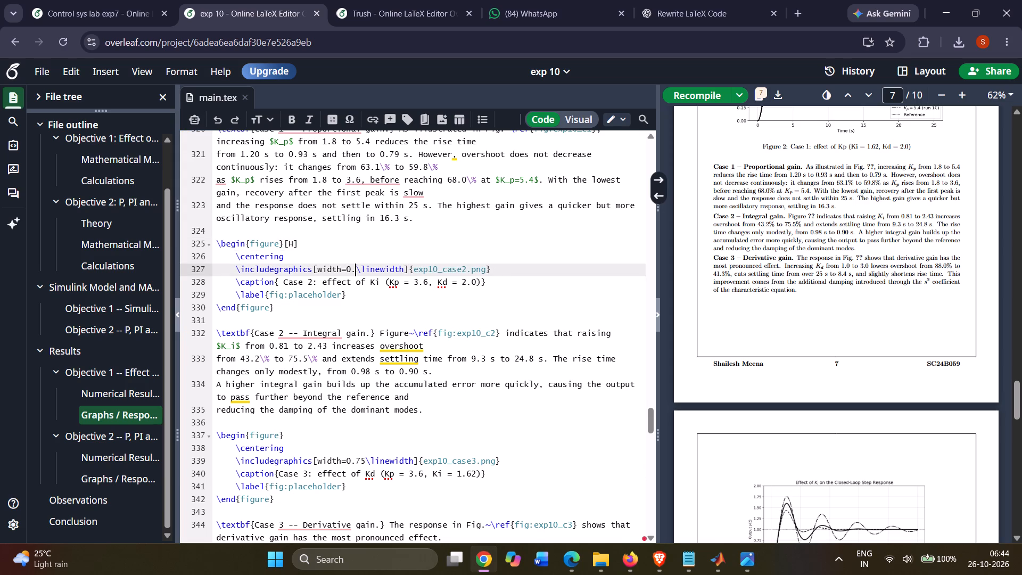
pyautogui.press('9')
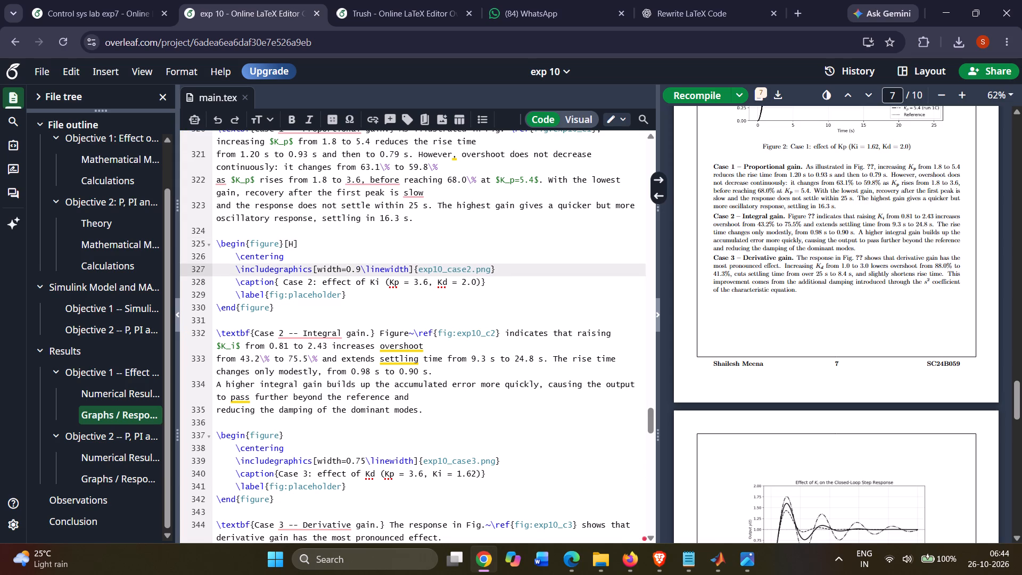
# Add the [H] placement option to the exp10_case3.png figure and save to recompile the report.
pyautogui.scroll(-1, 296, 398)
pyautogui.click(290, 374)
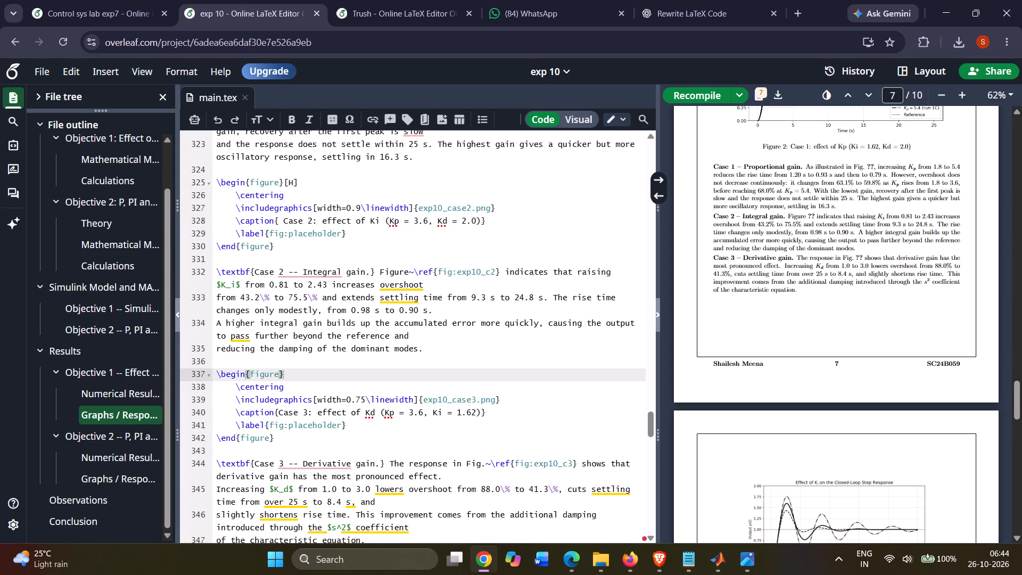
pyautogui.press('[')
pyautogui.hotkey('shift', 'h')
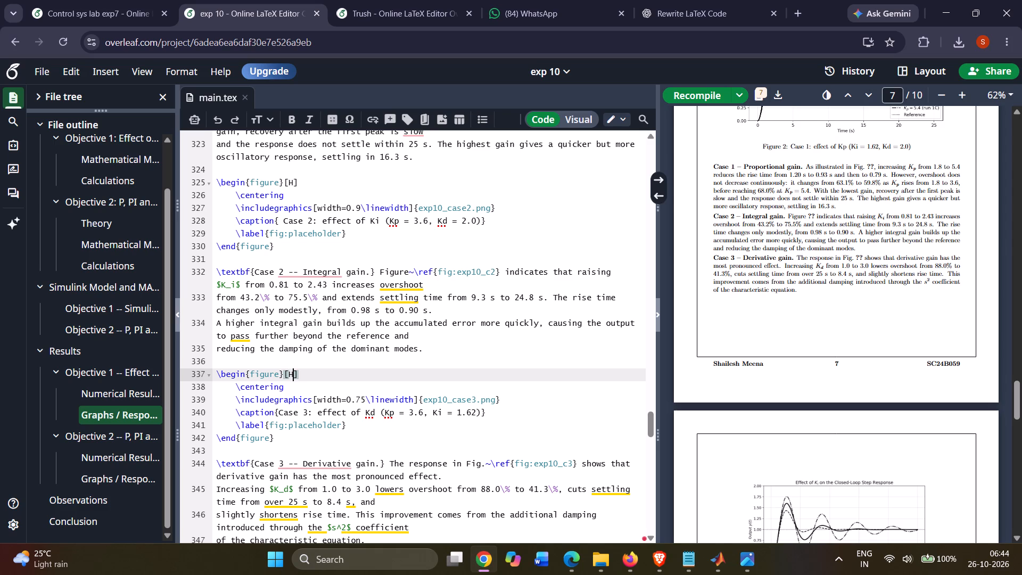
pyautogui.hotkey('ctrl', 's')
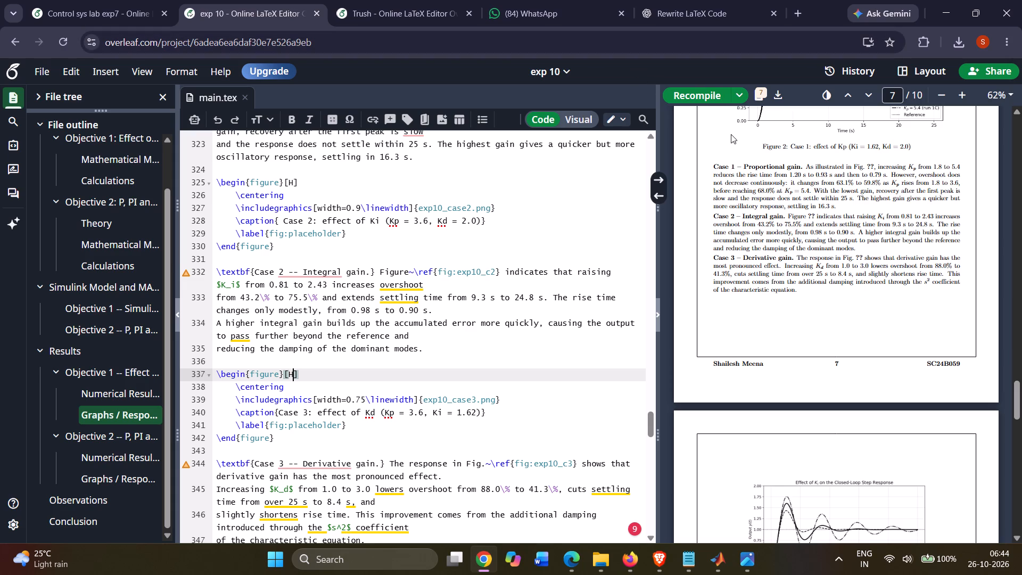
# Review the compiled PDF from the Simulink block diagram through the response plots to the Conclusion, checking figure placement.
pyautogui.scroll(4, 834, 188)
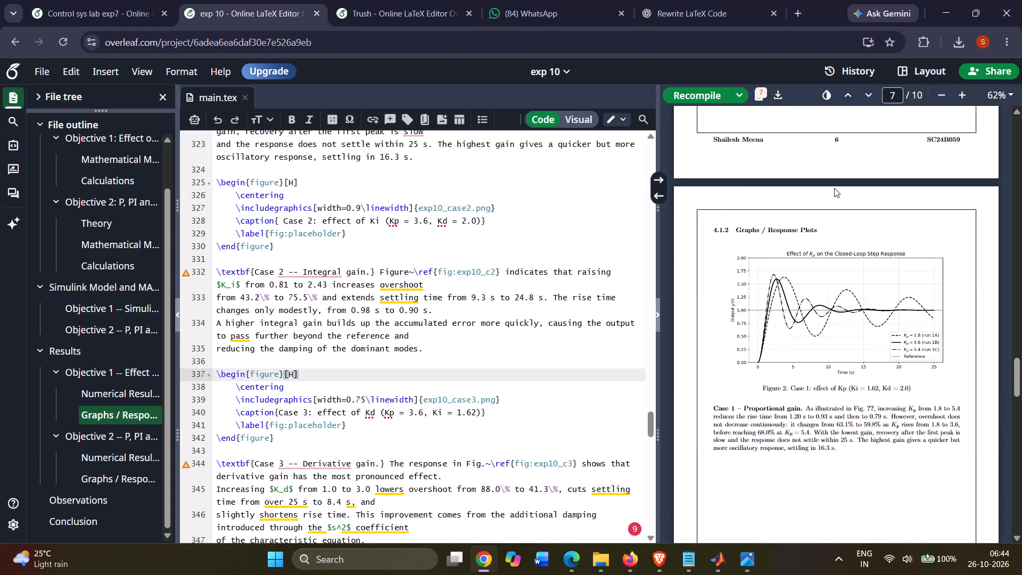
pyautogui.scroll(-1, 837, 186)
pyautogui.scroll(6, 851, 185)
pyautogui.scroll(-5, 860, 183)
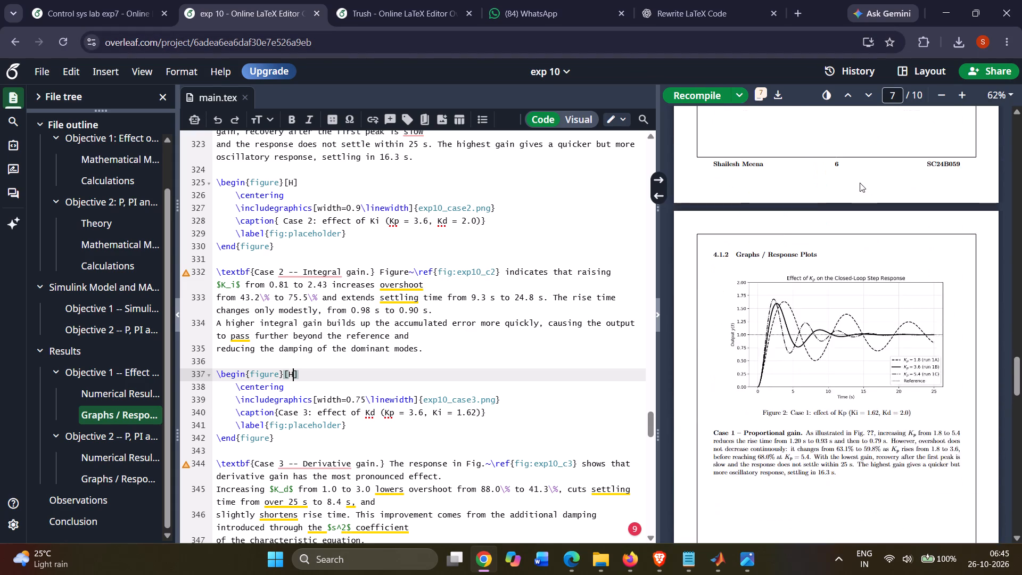
pyautogui.scroll(-12, 860, 182)
pyautogui.scroll(1, 860, 180)
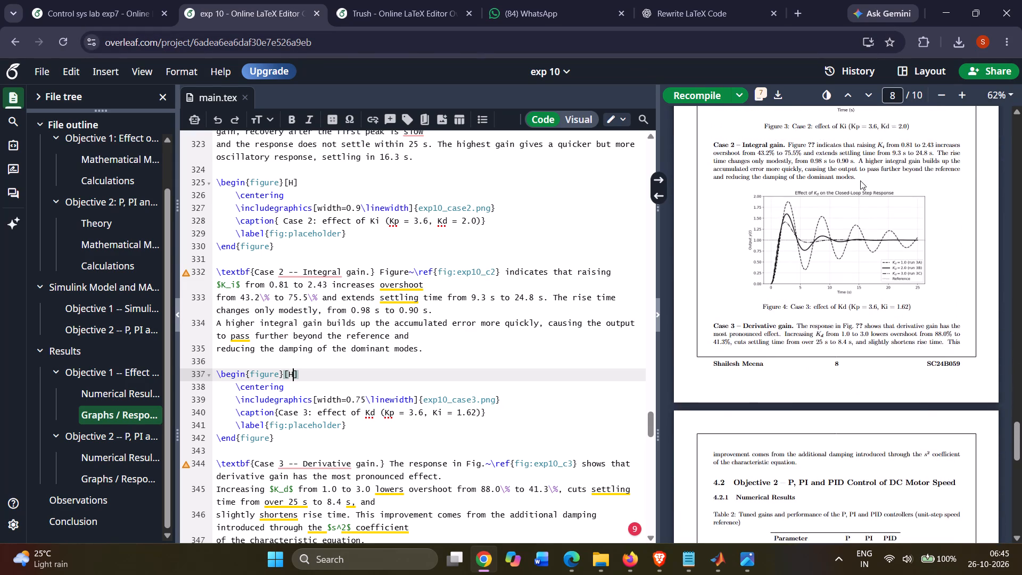
pyautogui.scroll(1, 860, 180)
pyautogui.scroll(-5, 860, 180)
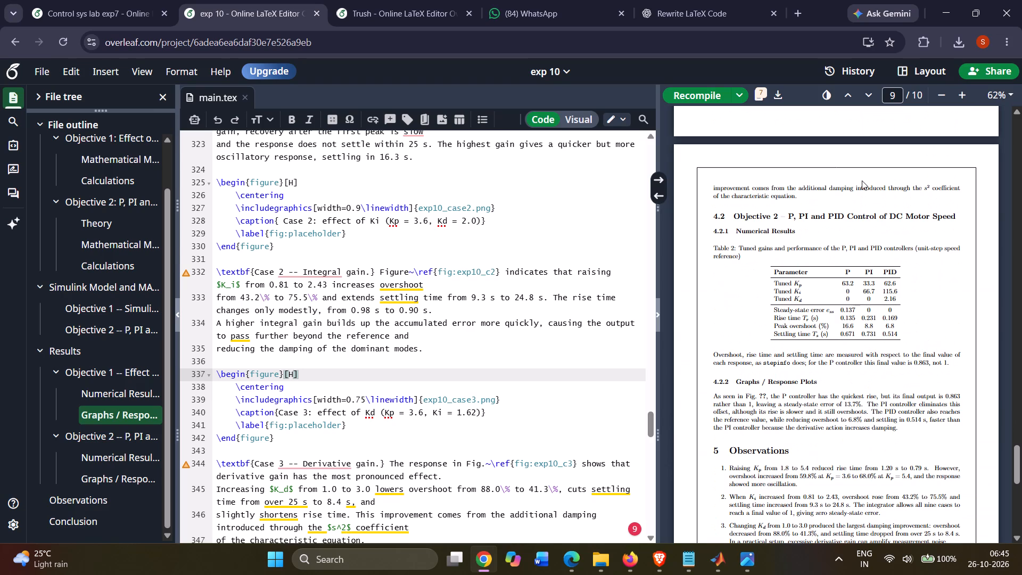
pyautogui.scroll(-16, 849, 185)
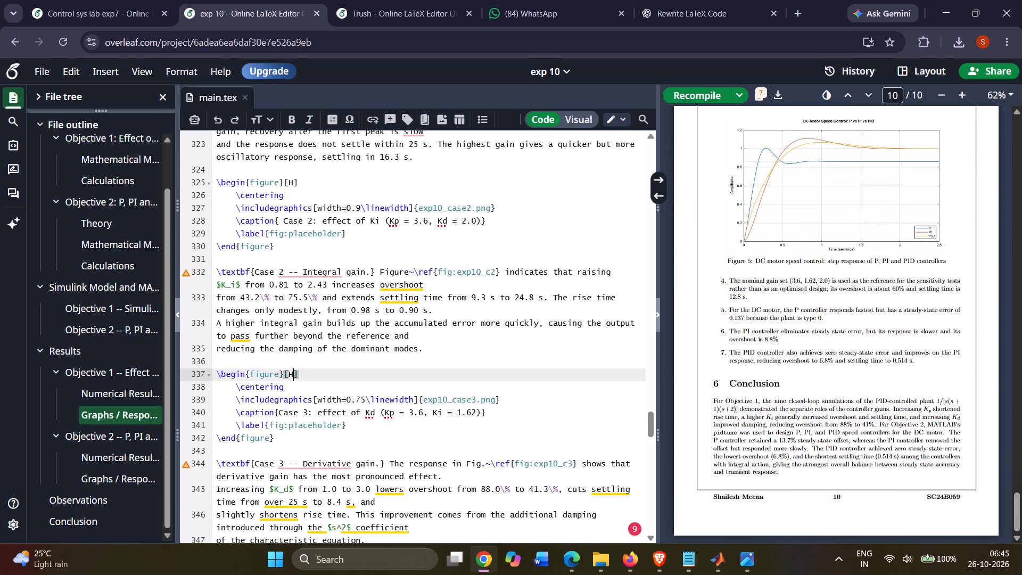
pyautogui.scroll(20, 849, 187)
pyautogui.scroll(13, 849, 187)
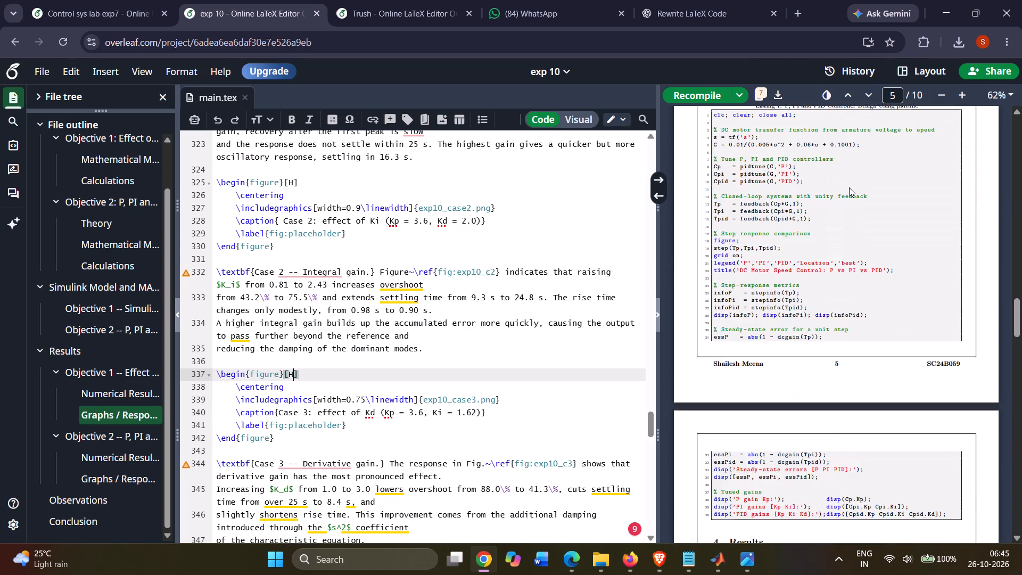
pyautogui.scroll(13, 849, 187)
pyautogui.scroll(-15, 849, 187)
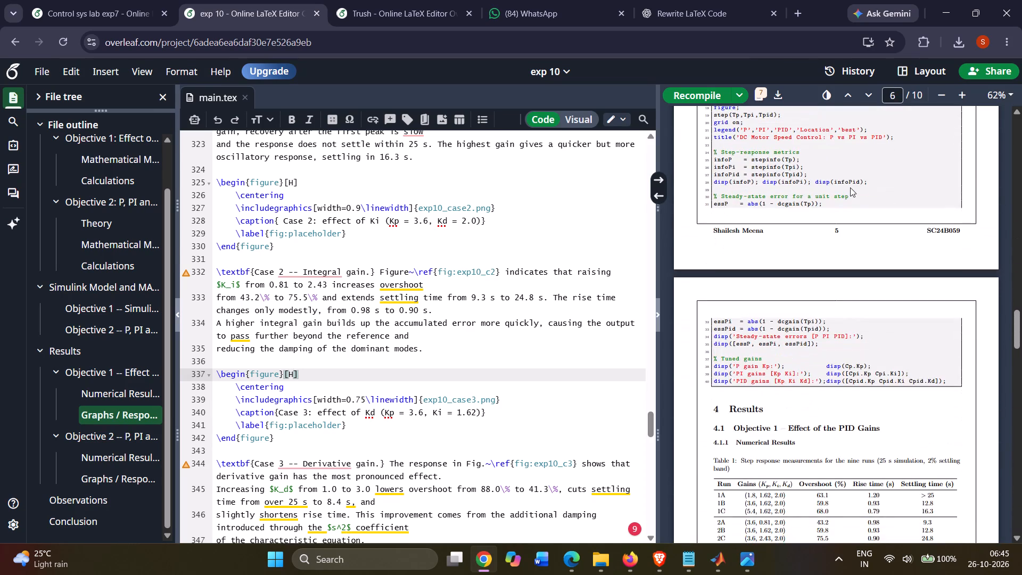
pyautogui.scroll(-6, 850, 187)
pyautogui.scroll(12, 850, 187)
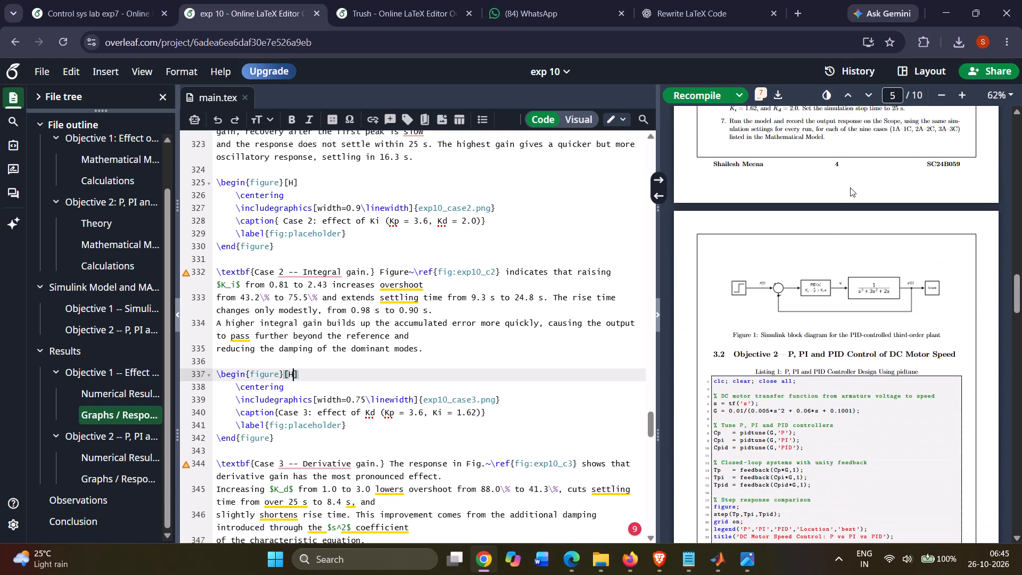
pyautogui.scroll(-16, 837, 176)
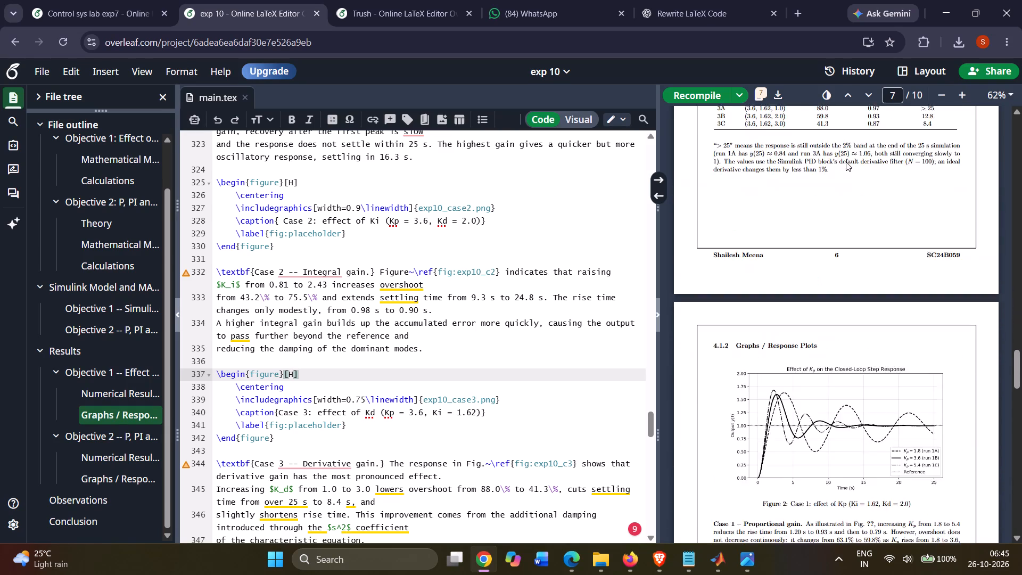
pyautogui.scroll(-17, 846, 162)
pyautogui.scroll(-6, 833, 138)
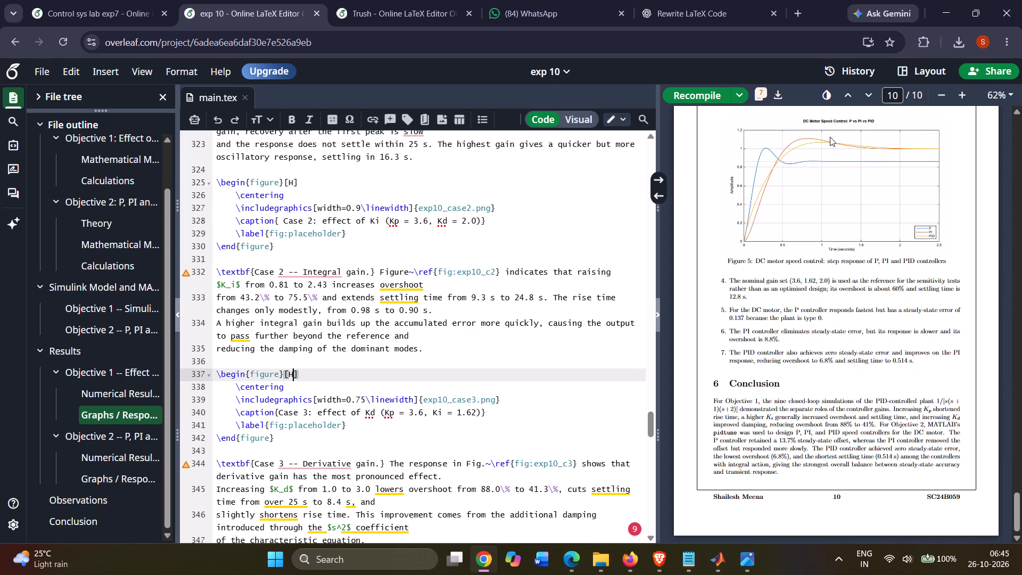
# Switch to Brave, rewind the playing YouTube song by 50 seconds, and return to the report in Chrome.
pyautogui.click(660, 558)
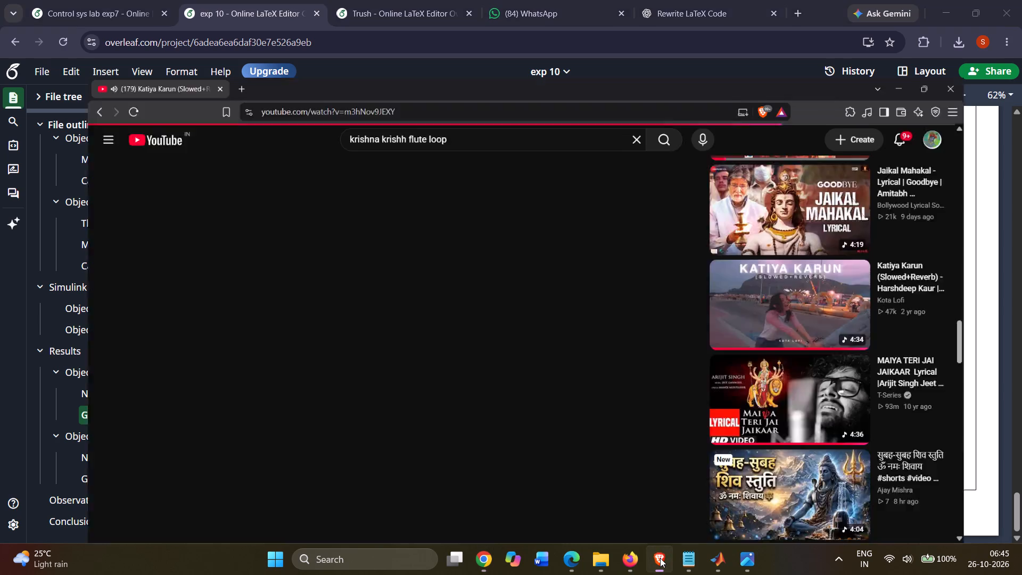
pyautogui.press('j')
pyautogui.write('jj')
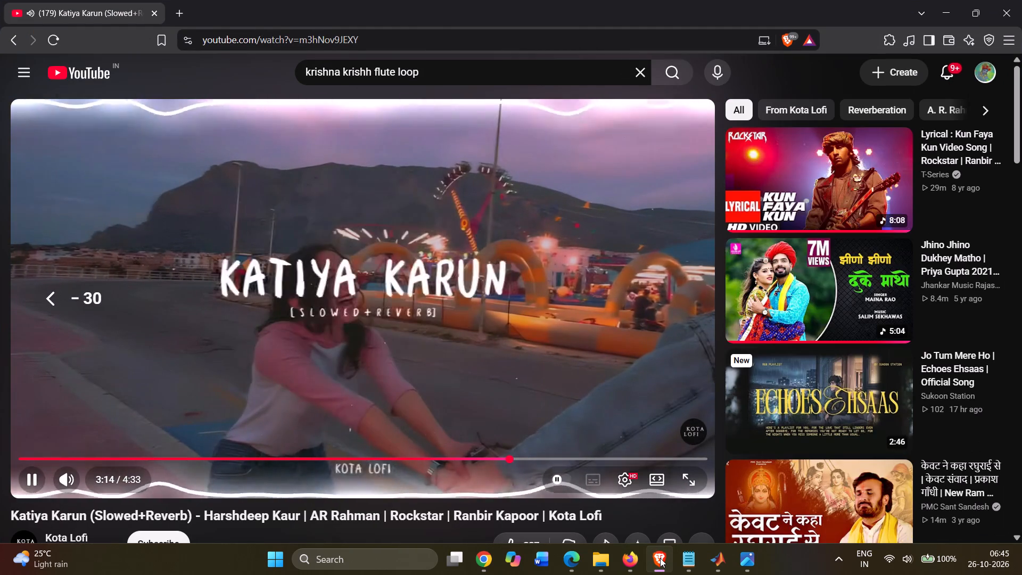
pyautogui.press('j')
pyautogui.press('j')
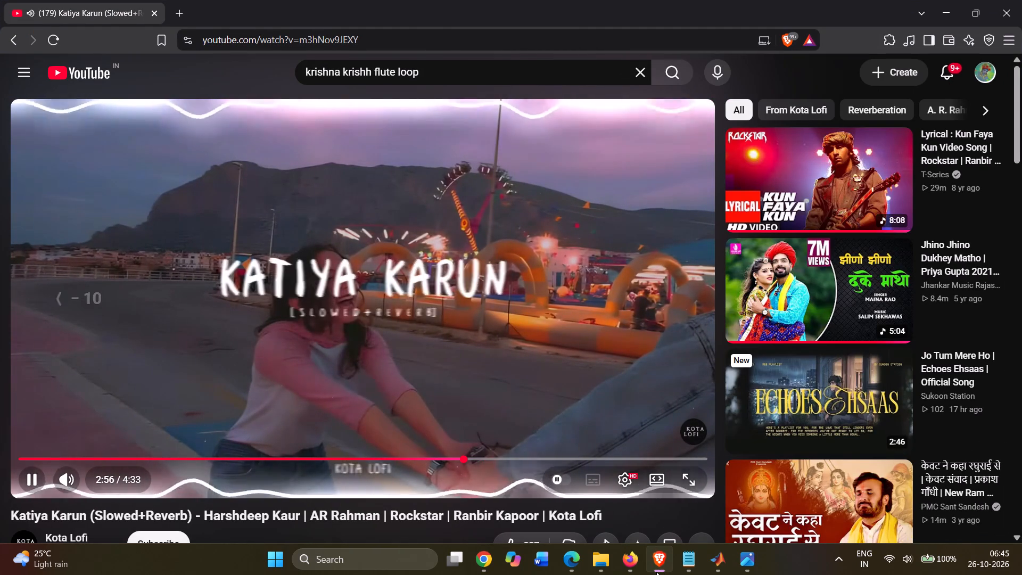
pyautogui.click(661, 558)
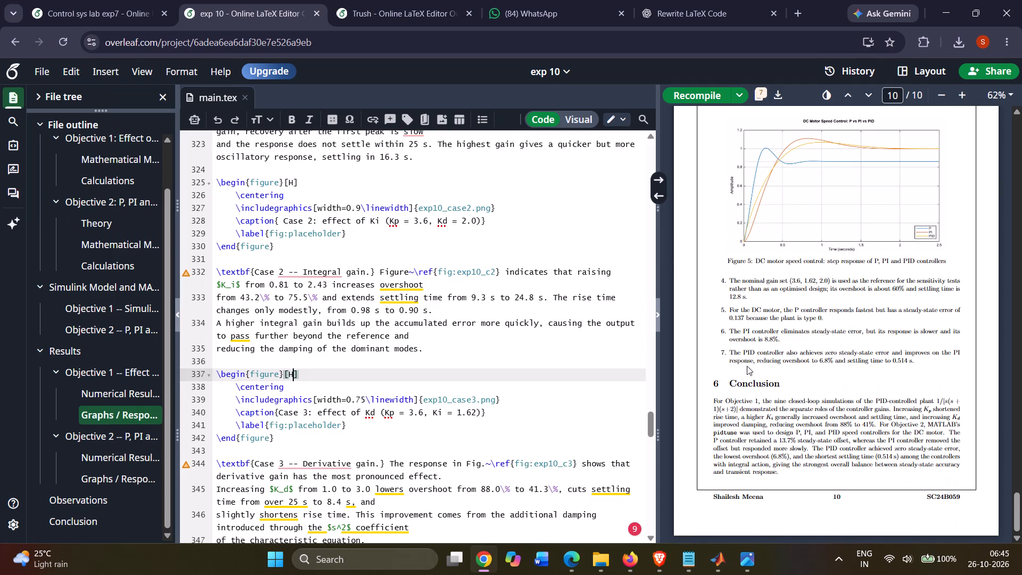
# Review the compiled Experiment 10 PDF from the Conclusion back to the title page, checking figure placement.
pyautogui.scroll(15, 761, 348)
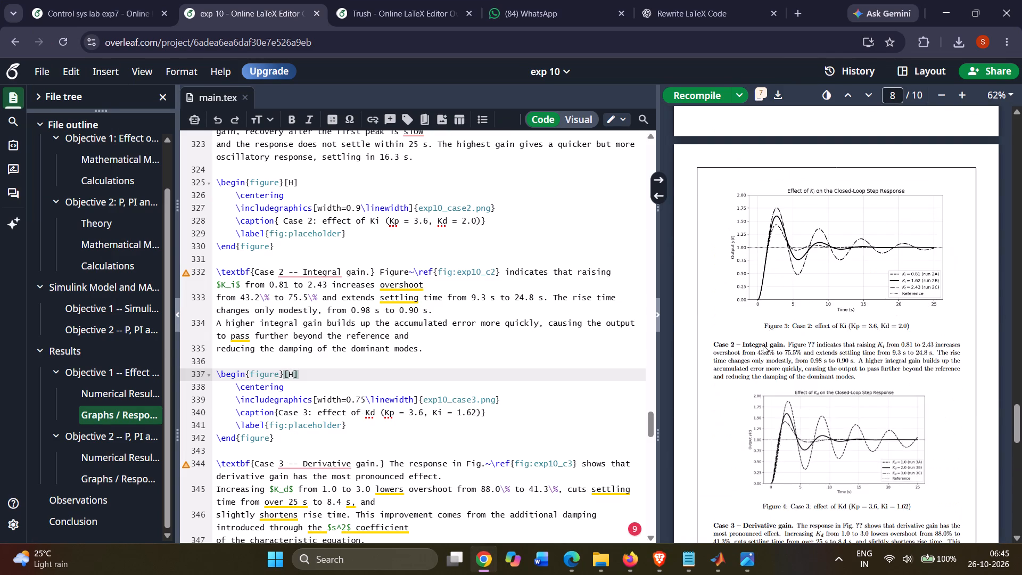
pyautogui.scroll(7, 763, 345)
pyautogui.scroll(-6, 763, 347)
pyautogui.scroll(-17, 762, 342)
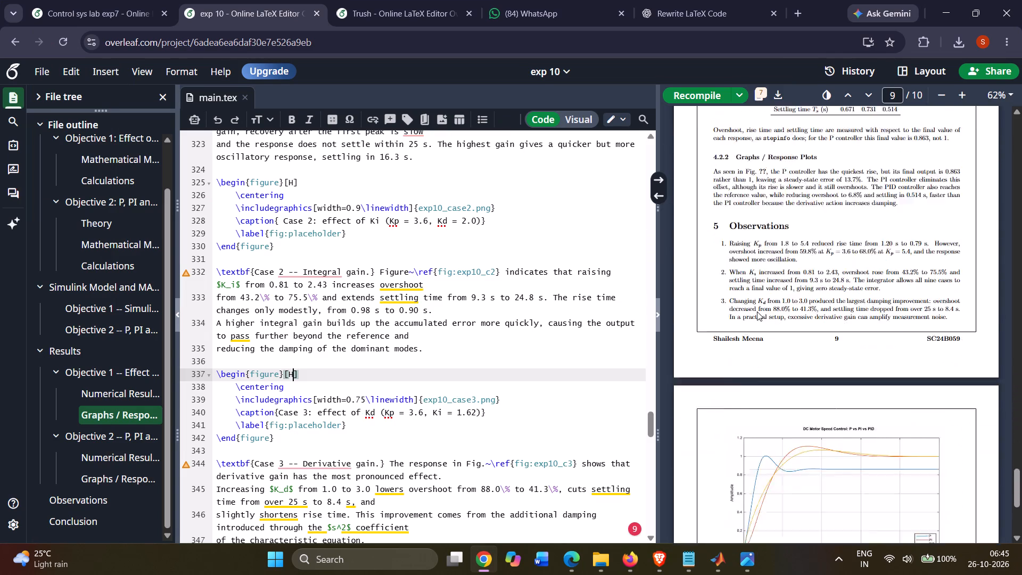
pyautogui.scroll(-7, 755, 305)
pyautogui.scroll(20, 754, 302)
pyautogui.scroll(13, 754, 302)
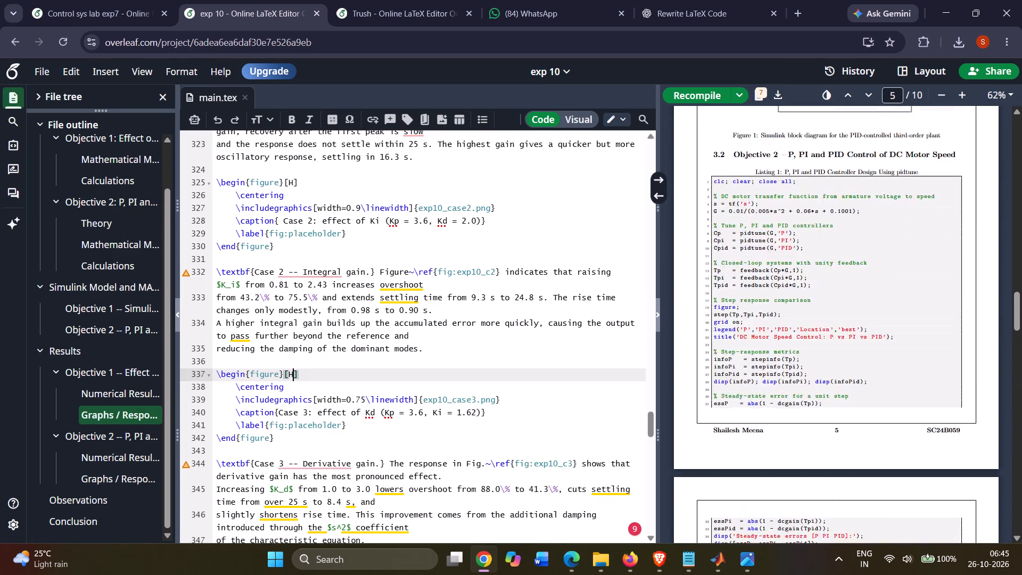
pyautogui.scroll(20, 752, 278)
pyautogui.scroll(20, 752, 278)
pyautogui.scroll(8, 752, 278)
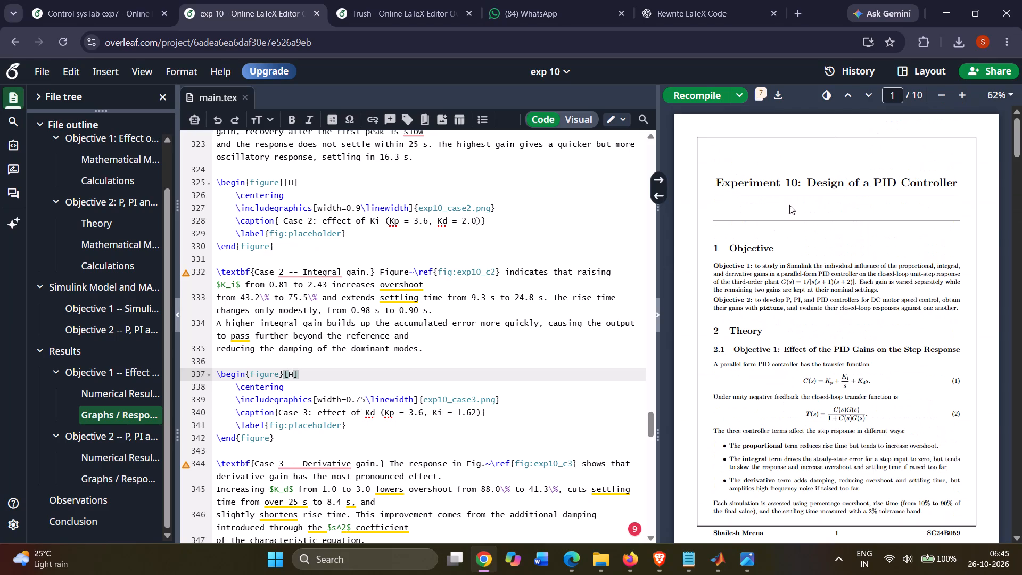
# Download the compiled Experiment 10 report as a PDF.
pyautogui.click(773, 92)
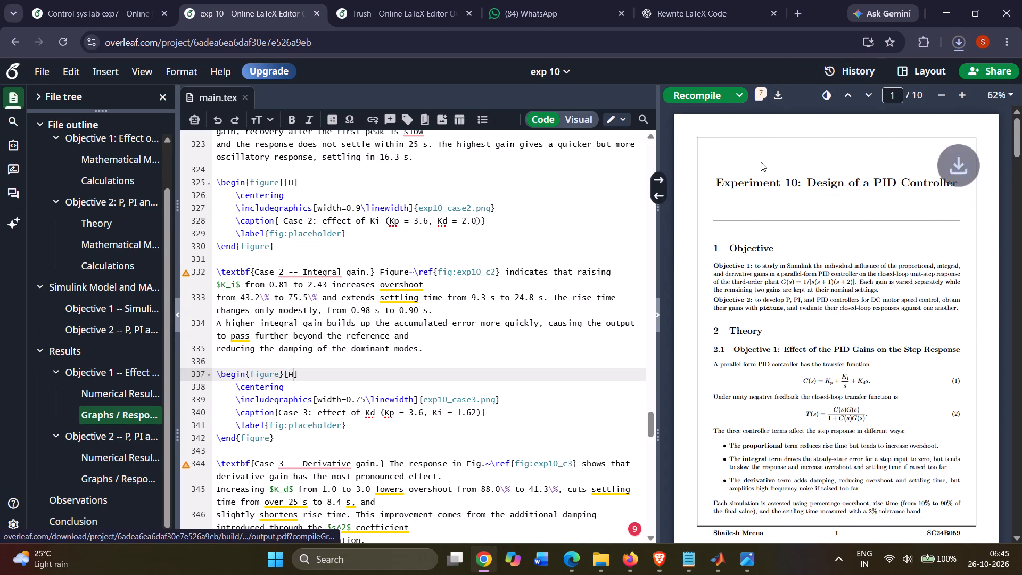
# In File Explorer, delete the exp_9 PDF from the Downloads folder.
pyautogui.click(595, 569)
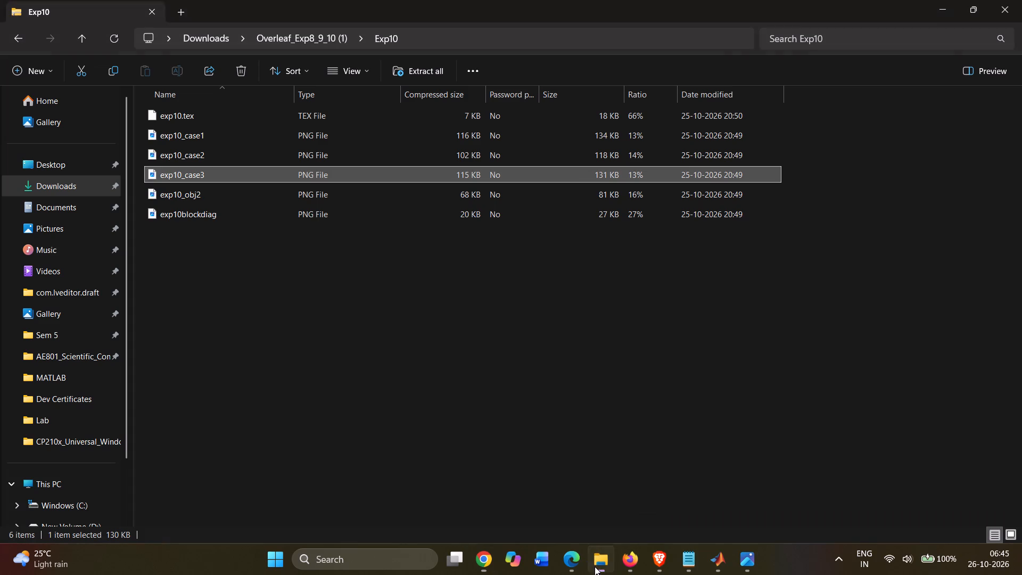
pyautogui.click(60, 188)
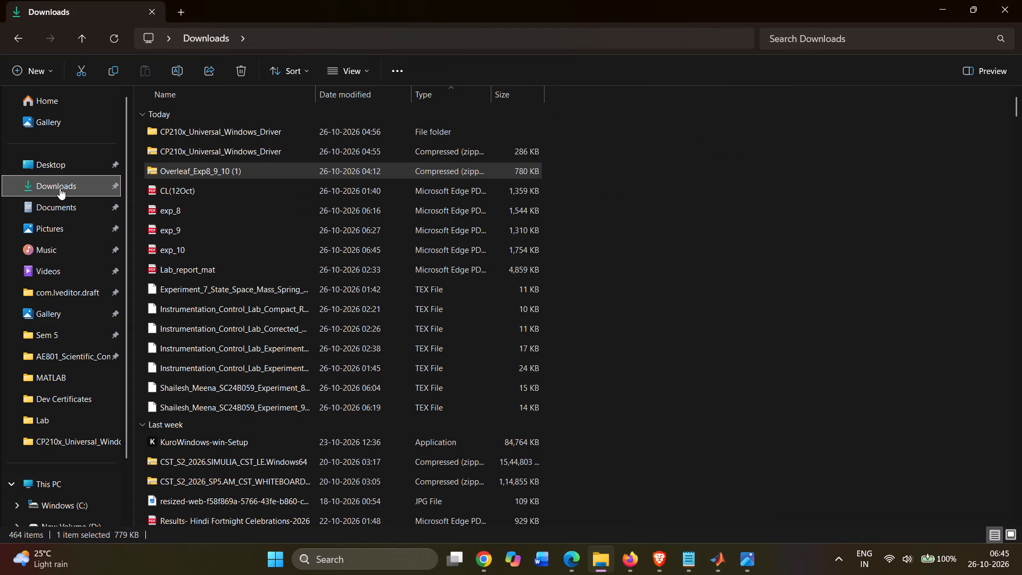
pyautogui.rightClick(198, 226)
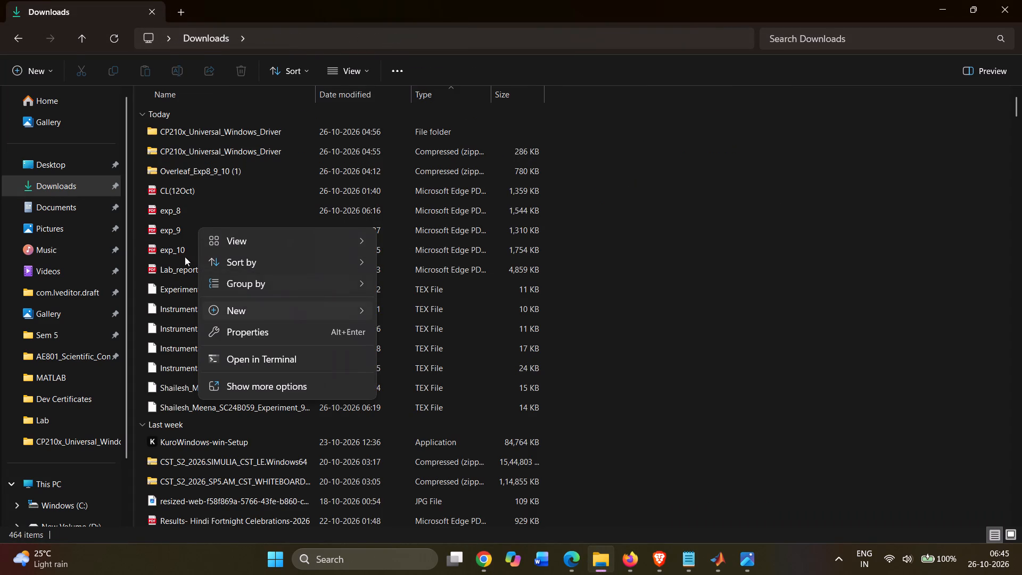
pyautogui.click(152, 228)
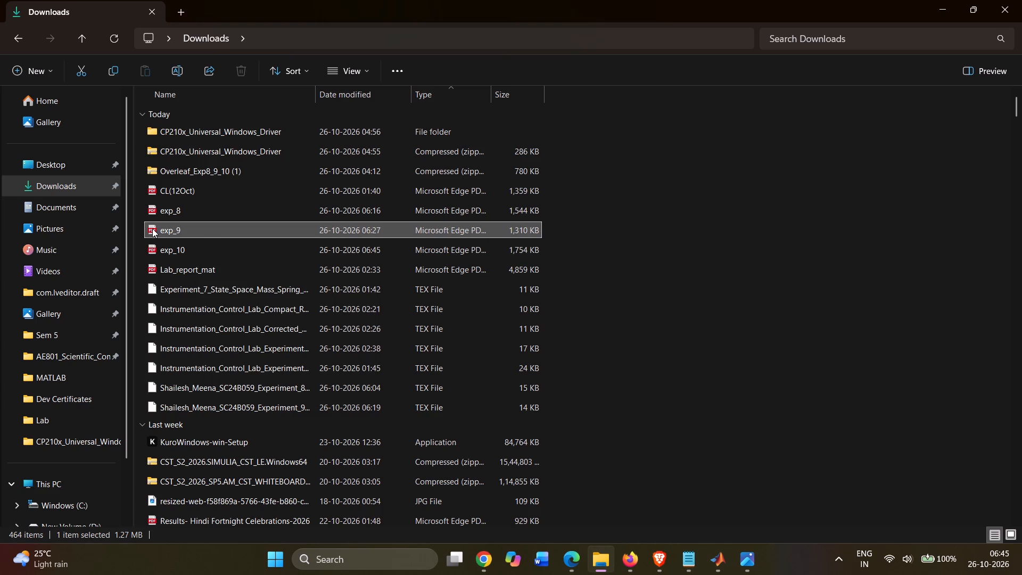
pyautogui.rightClick(152, 228)
pyautogui.click(359, 167)
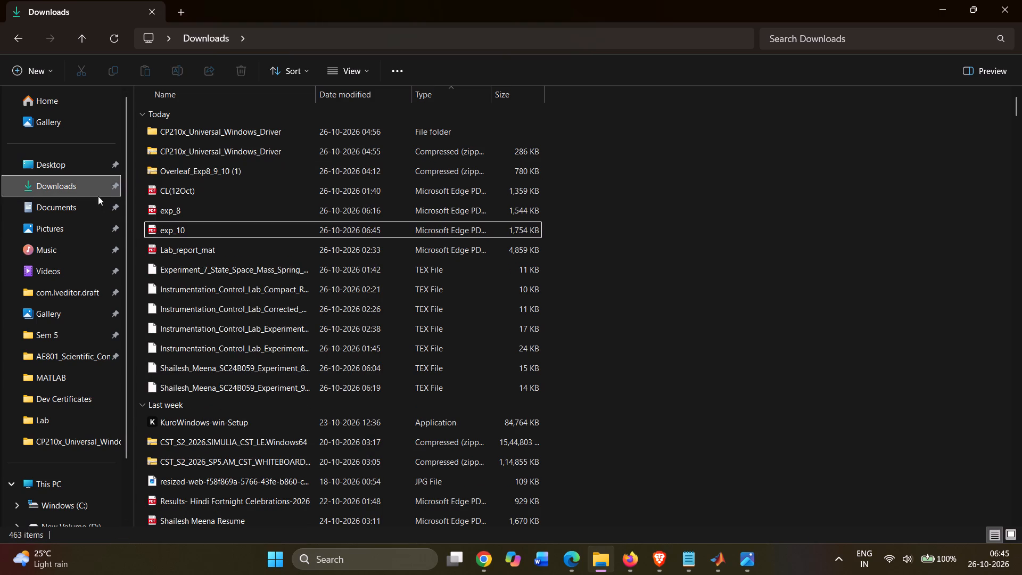
# Open exp9.tex from the Exp9 folder of the Overleaf_Exp8_9_10 (1) archive in Notepad and copy its entire contents.
pyautogui.doubleClick(223, 170)
pyautogui.tripleClick(219, 141)
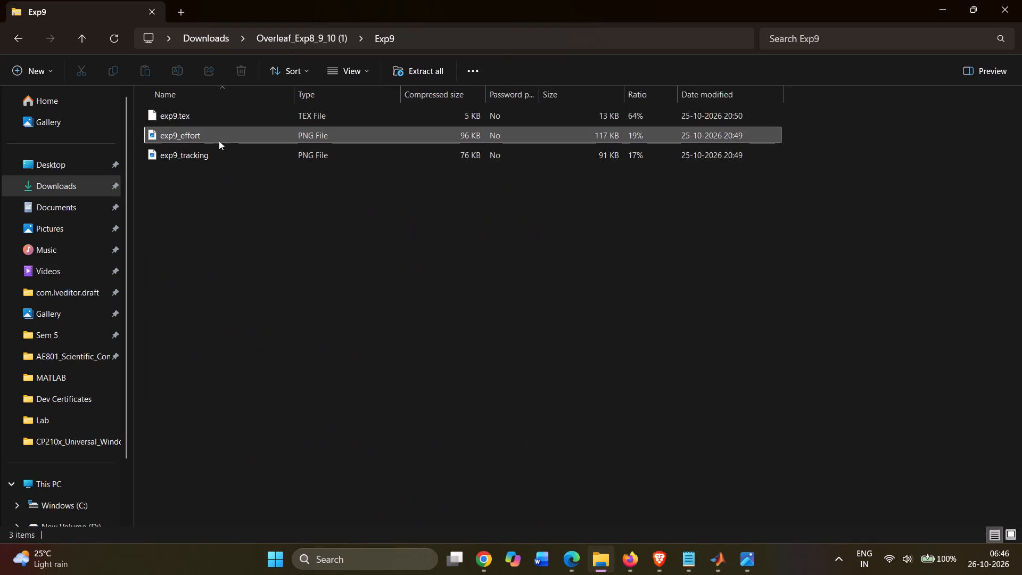
pyautogui.doubleClick(195, 119)
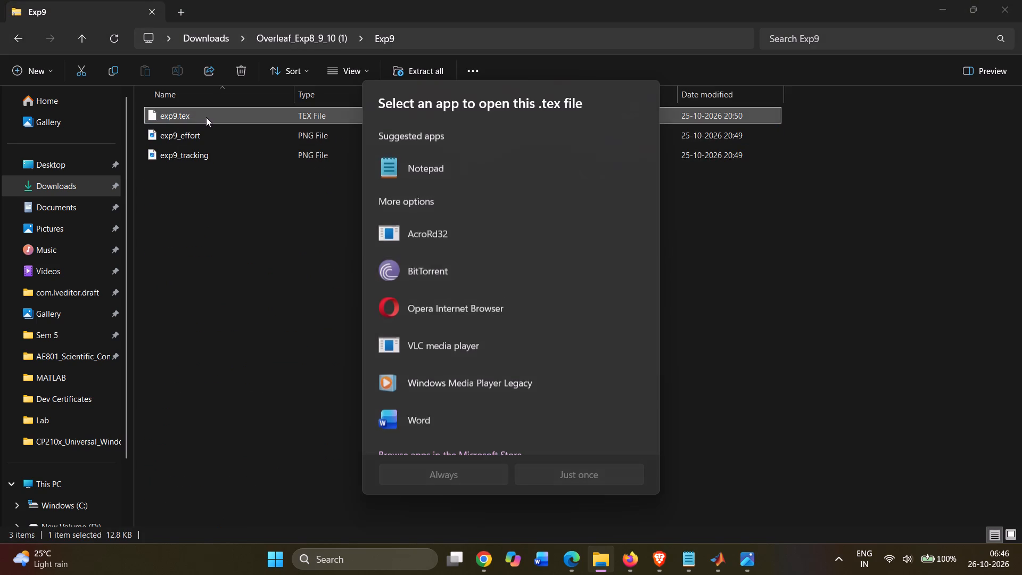
pyautogui.click(579, 179)
pyautogui.click(578, 477)
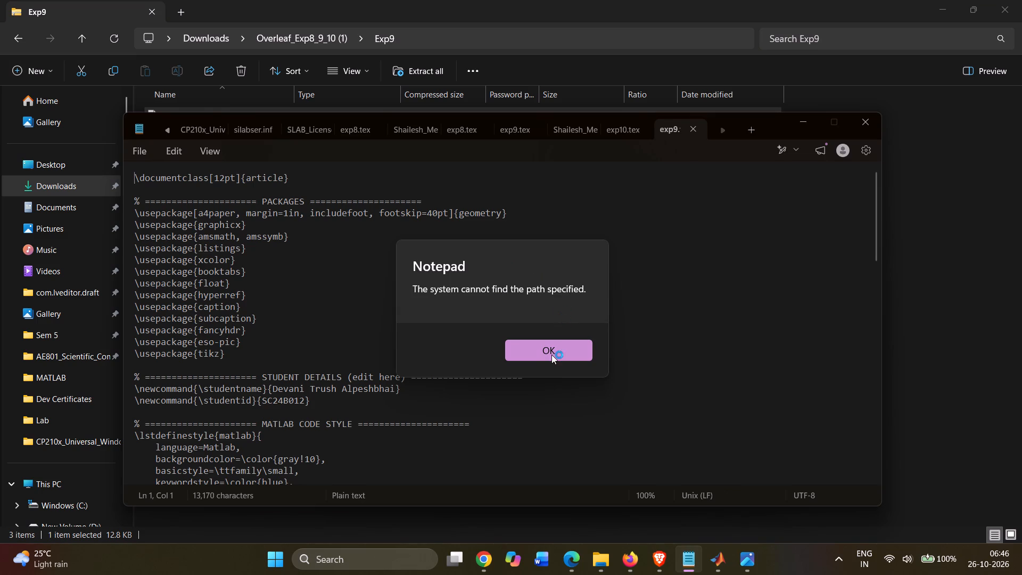
pyautogui.click(551, 357)
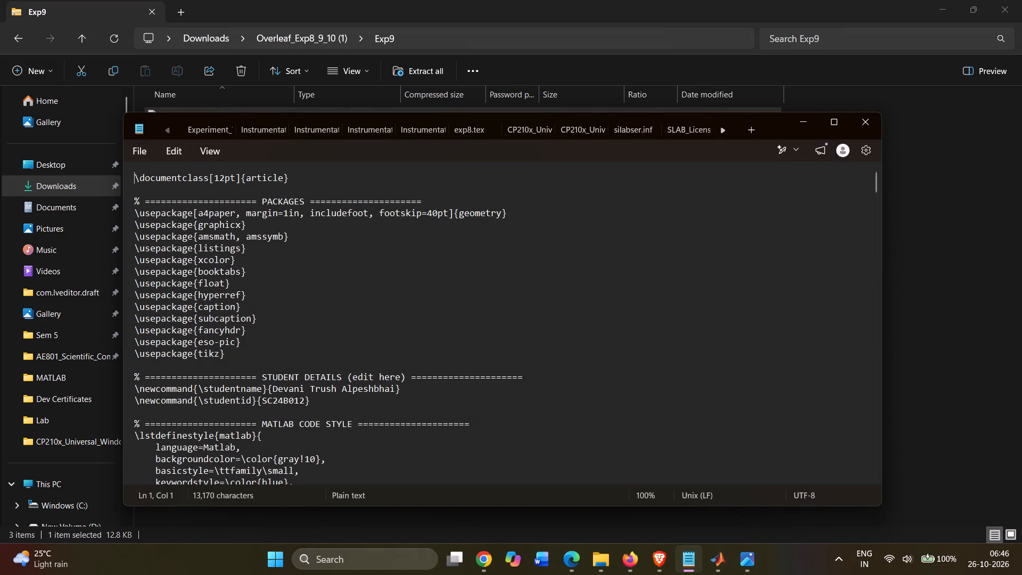
pyautogui.hotkey('ctrl', 'a')
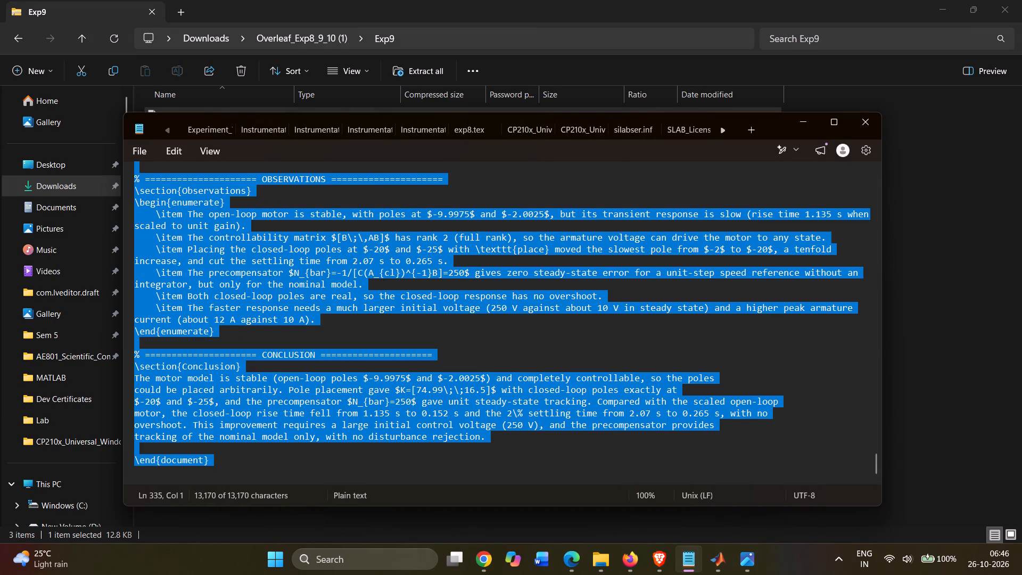
pyautogui.hotkey('ctrl', 'c')
# Replace all of main.tex in the Trush Overleaf project with the copied Experiment 9 source and save to recompile.
pyautogui.click(487, 564)
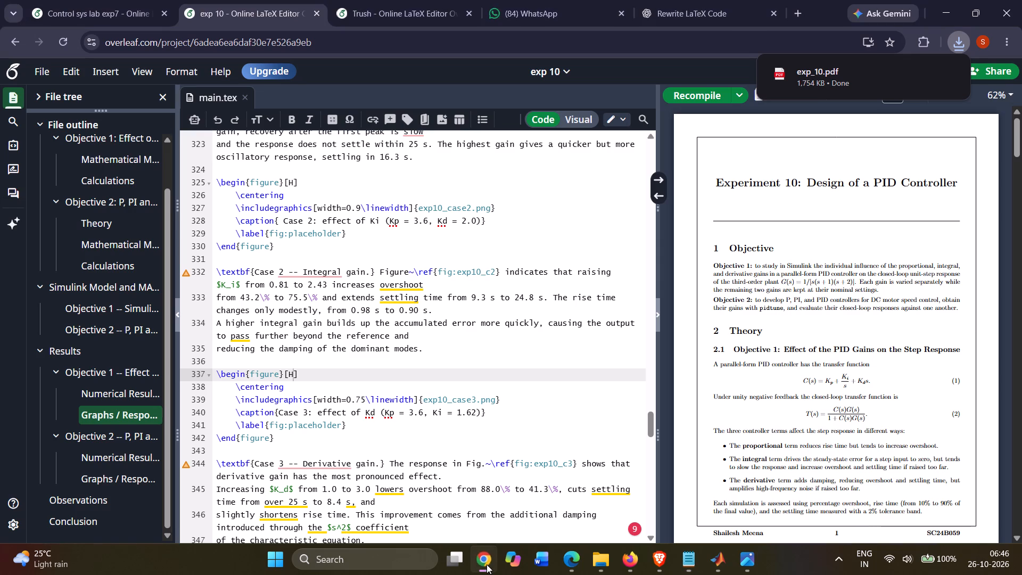
pyautogui.click(364, 0)
pyautogui.hotkey('ctrl', 'a')
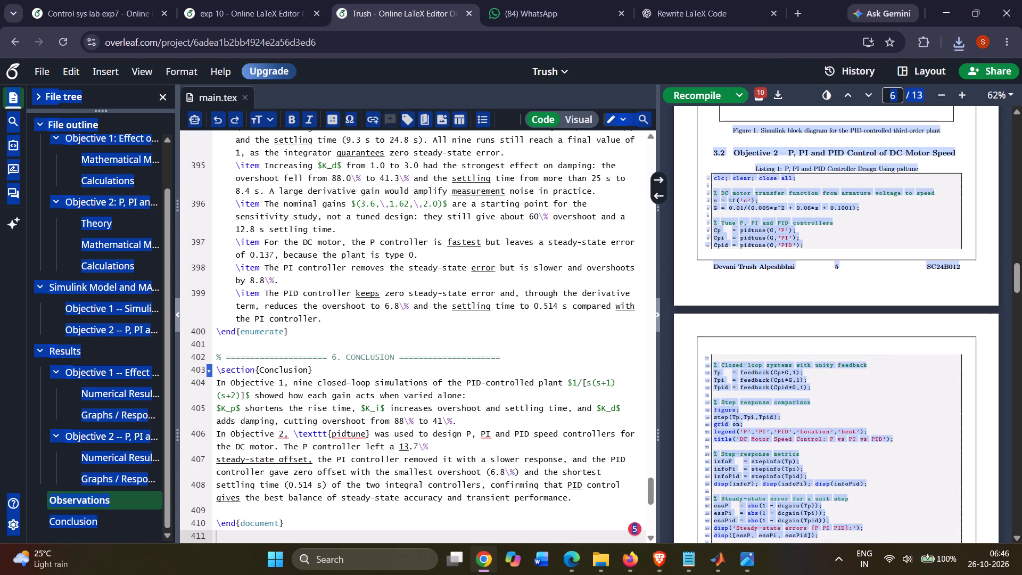
pyautogui.click(320, 186)
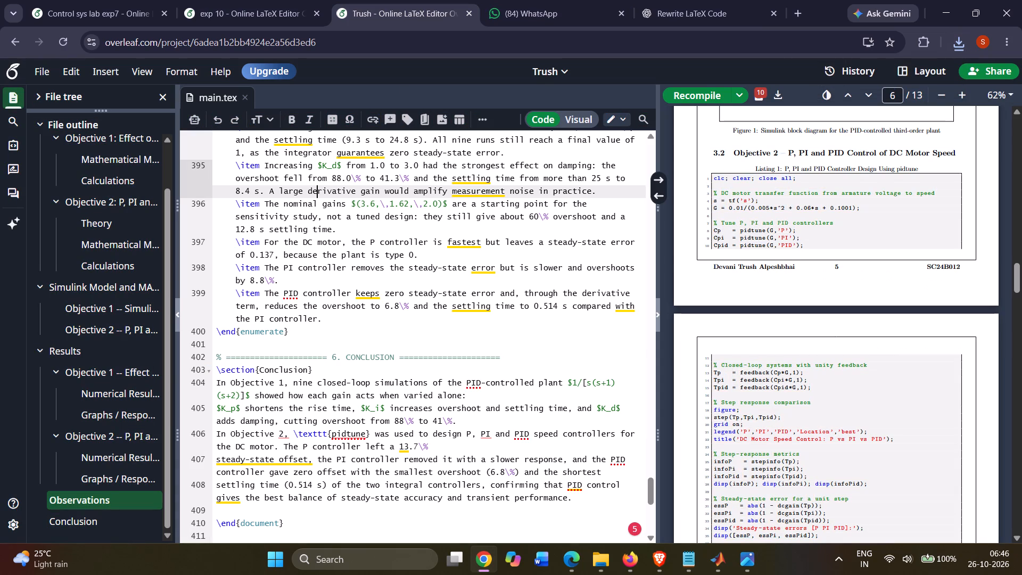
pyautogui.hotkey('ctrl', 'a')
pyautogui.press('BackSpace')
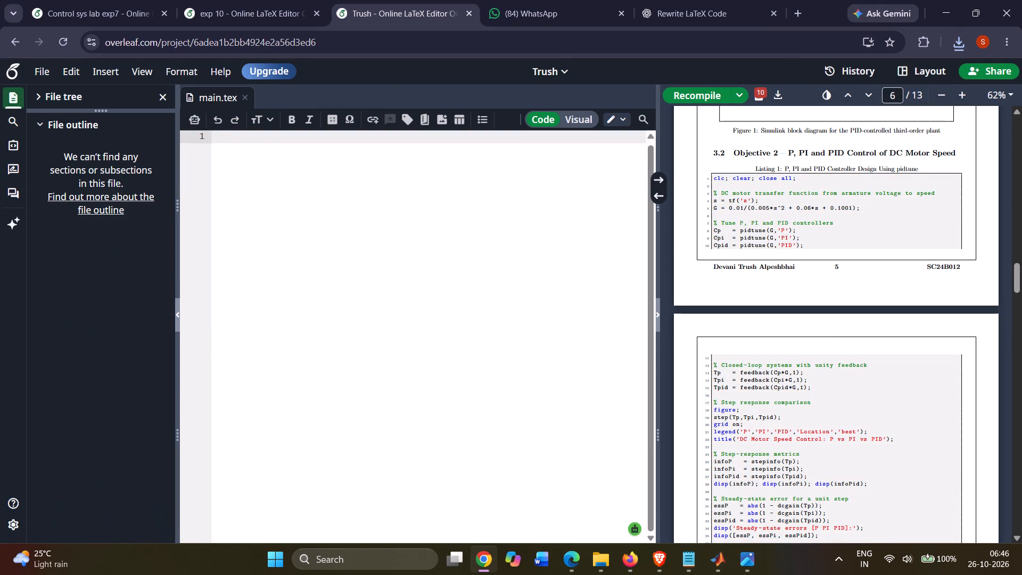
pyautogui.hotkey('ctrl', 'v')
pyautogui.hotkey('ctrl', 's')
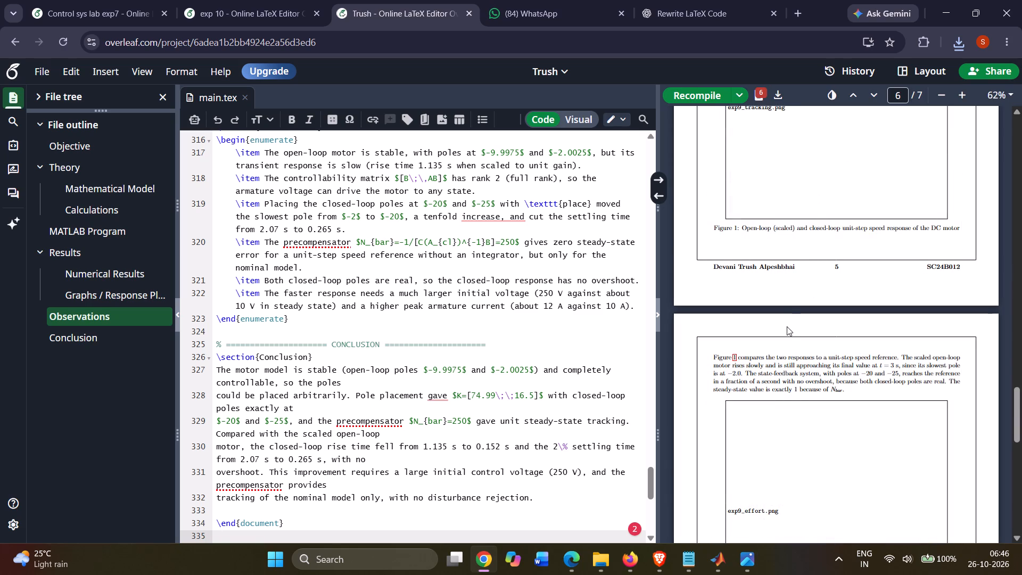
# Examine the recompiled Experiment 9 PDF around the Figure 1 and Figure 2 image areas and their paragraphs.
pyautogui.scroll(-3, 787, 326)
pyautogui.scroll(2, 766, 342)
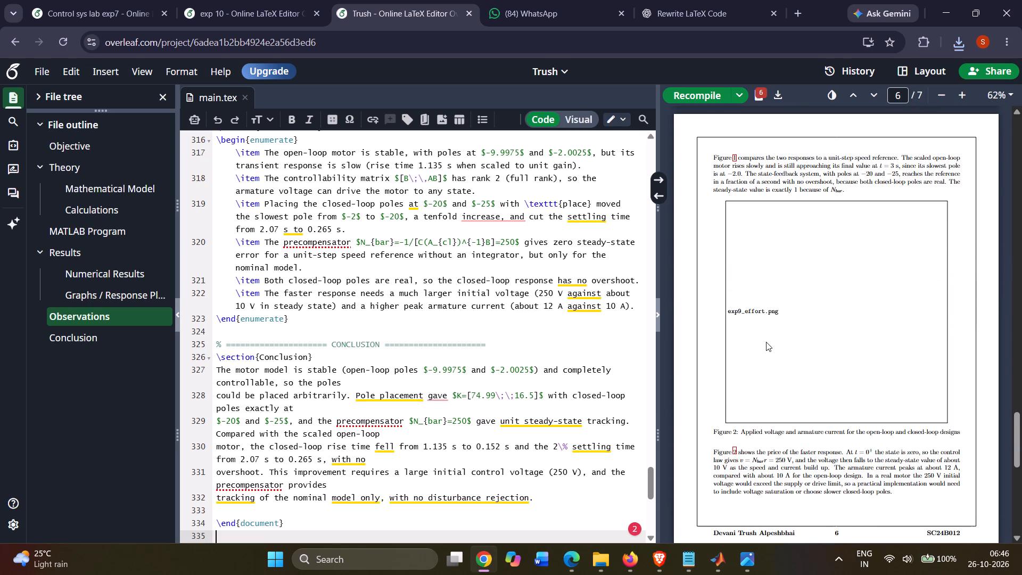
pyautogui.scroll(1, 766, 342)
pyautogui.scroll(-4, 767, 342)
pyautogui.doubleClick(768, 365)
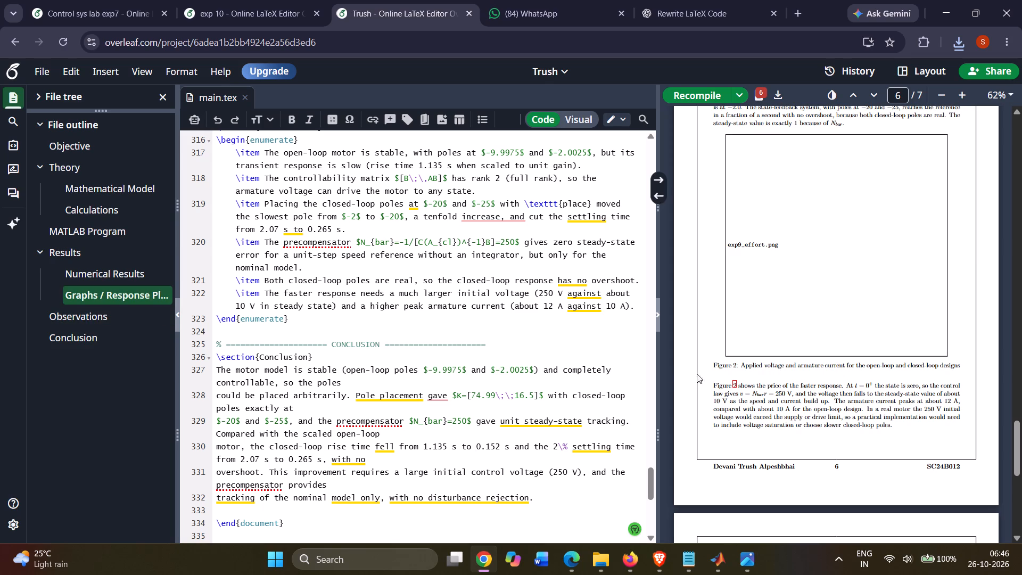
pyautogui.scroll(4, 793, 357)
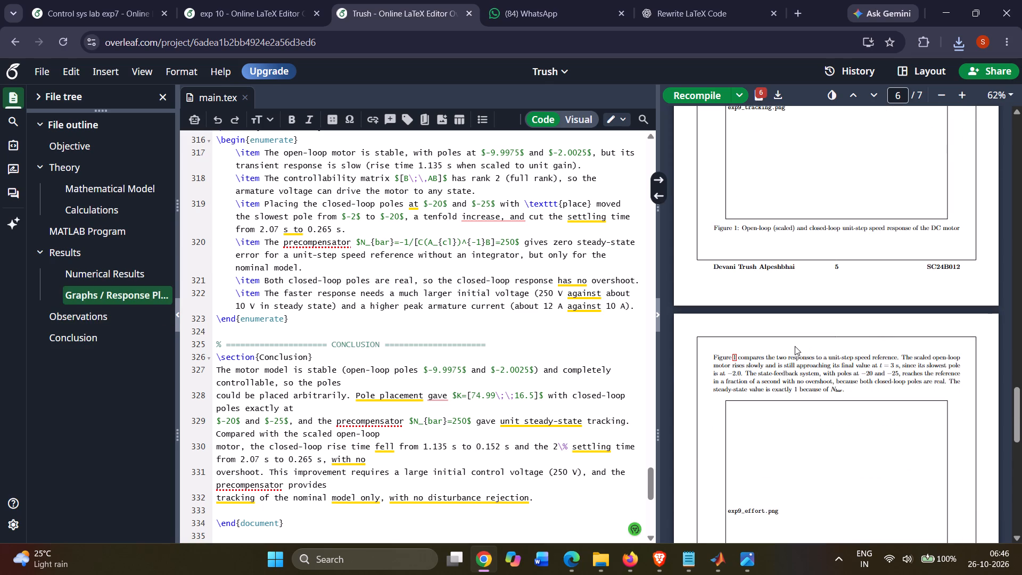
pyautogui.scroll(-4, 840, 300)
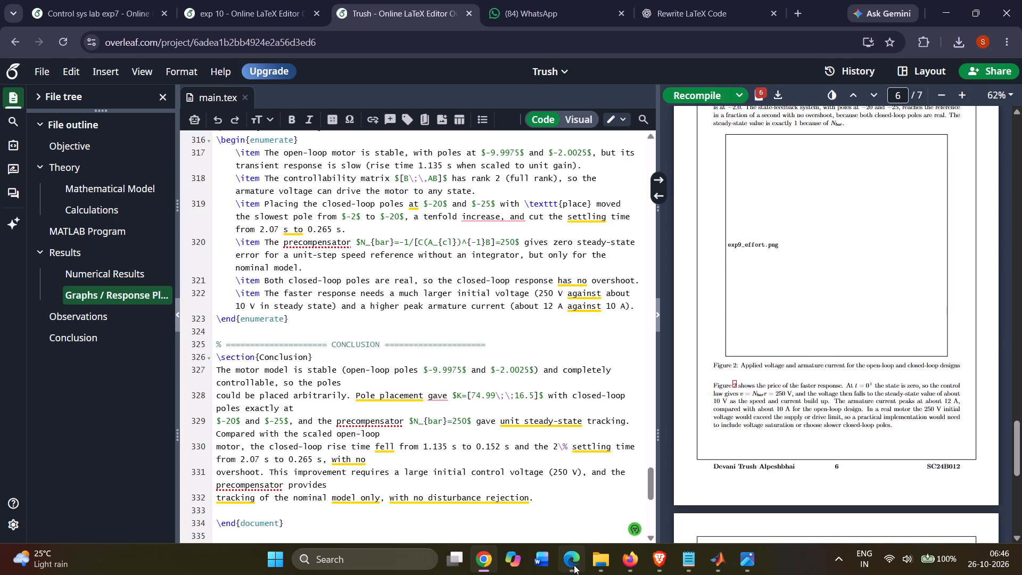
pyautogui.click(599, 564)
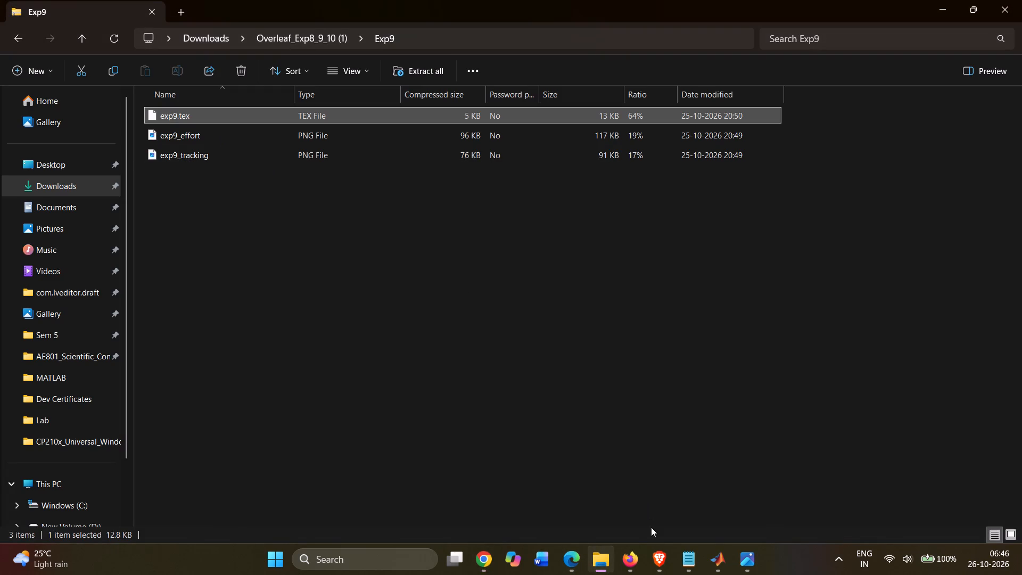
pyautogui.click(599, 563)
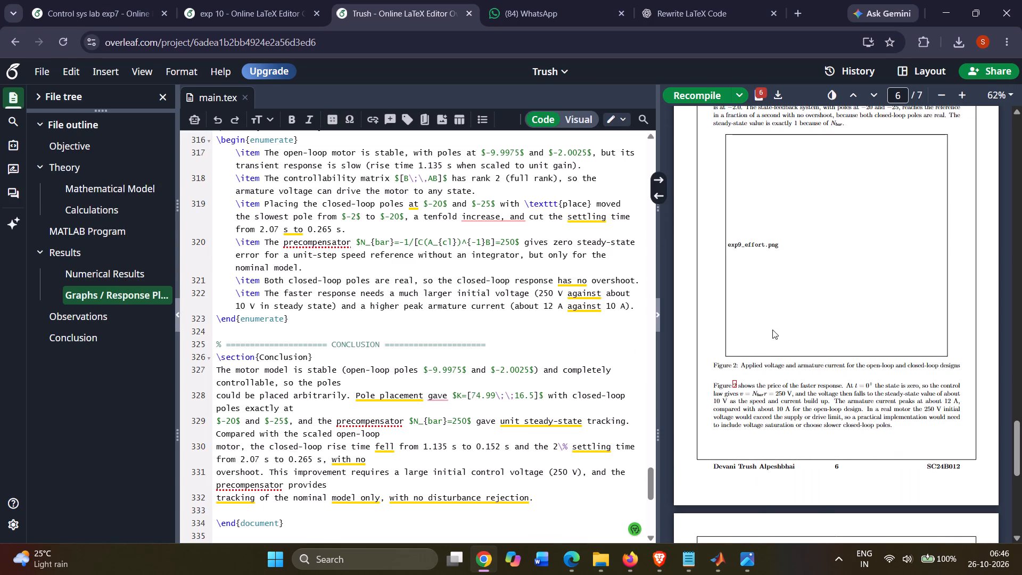
pyautogui.scroll(6, 773, 328)
pyautogui.scroll(-4, 767, 327)
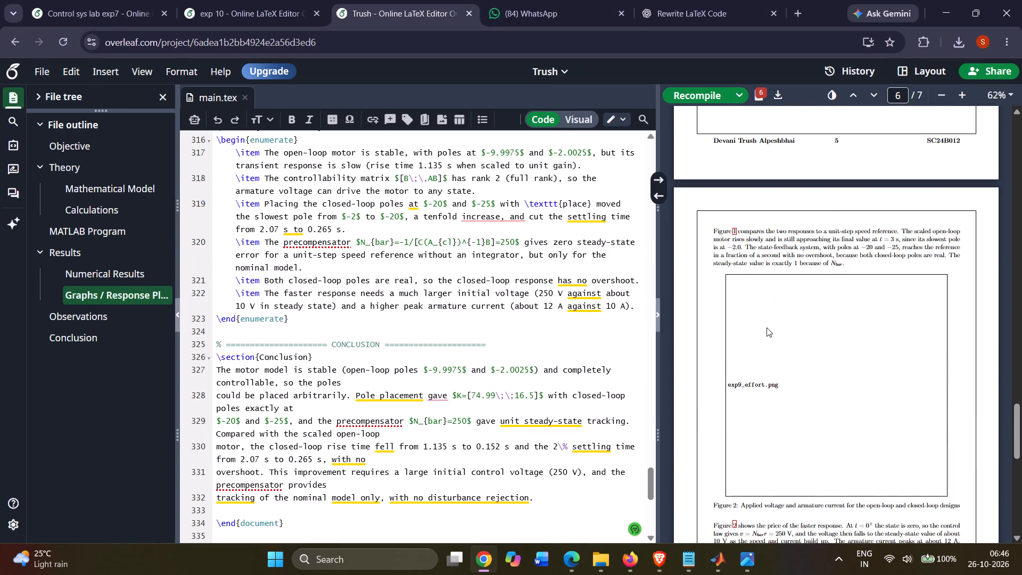
# View the exp9_effort.png and exp9_tracking.png plots from the archive's Exp9 folder.
pyautogui.click(595, 563)
pyautogui.doubleClick(189, 132)
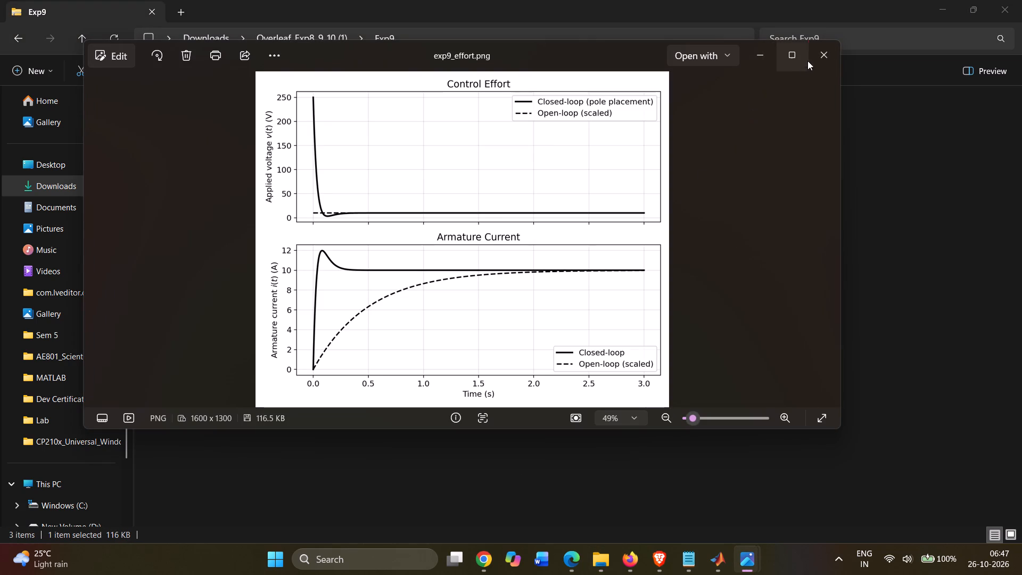
pyautogui.click(821, 47)
pyautogui.doubleClick(401, 151)
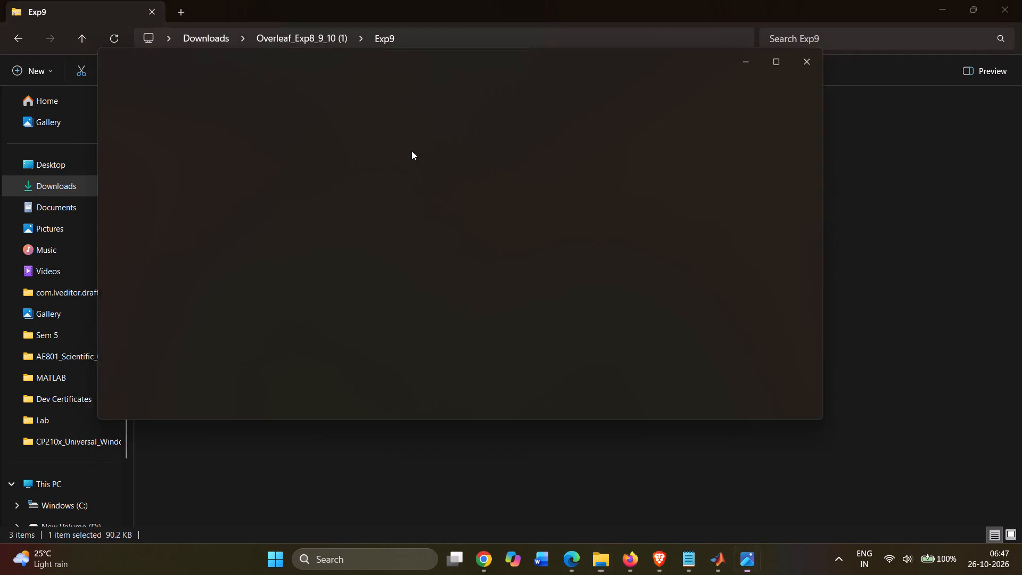
pyautogui.click(803, 65)
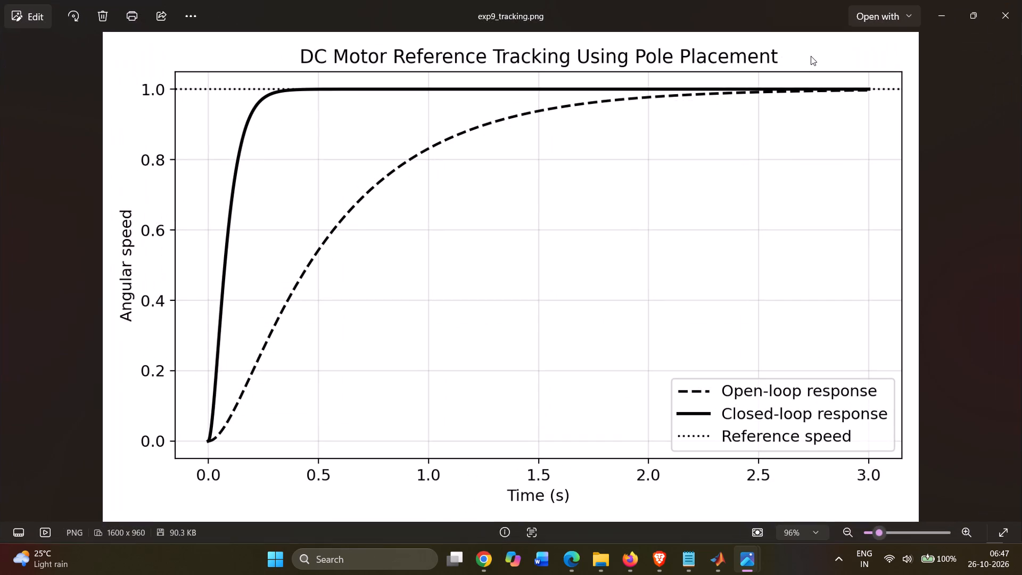
pyautogui.click(1002, 12)
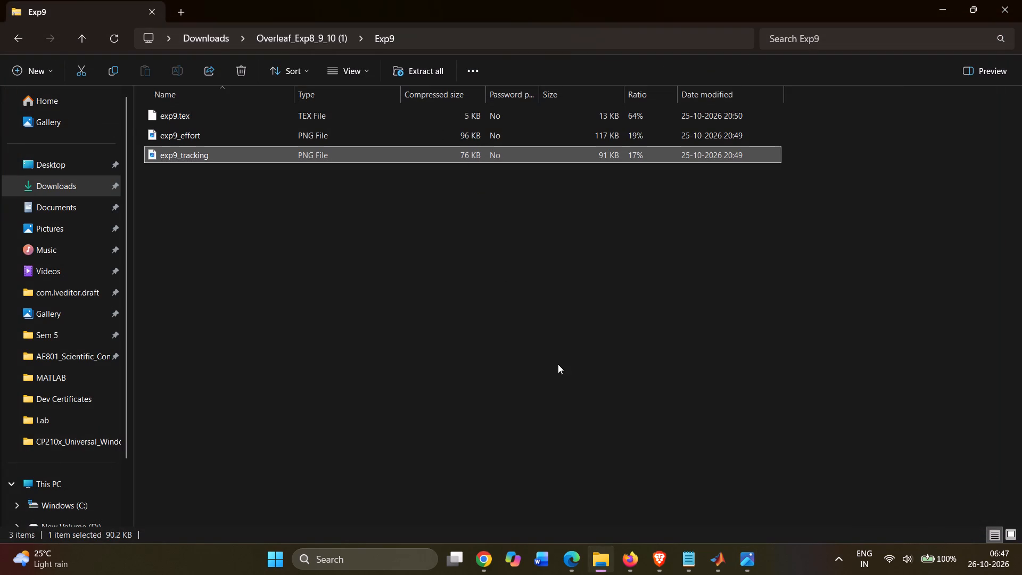
# Return to the Trush project in Overleaf and locate the source of the paragraph below the Figure 2 image area.
pyautogui.click(598, 556)
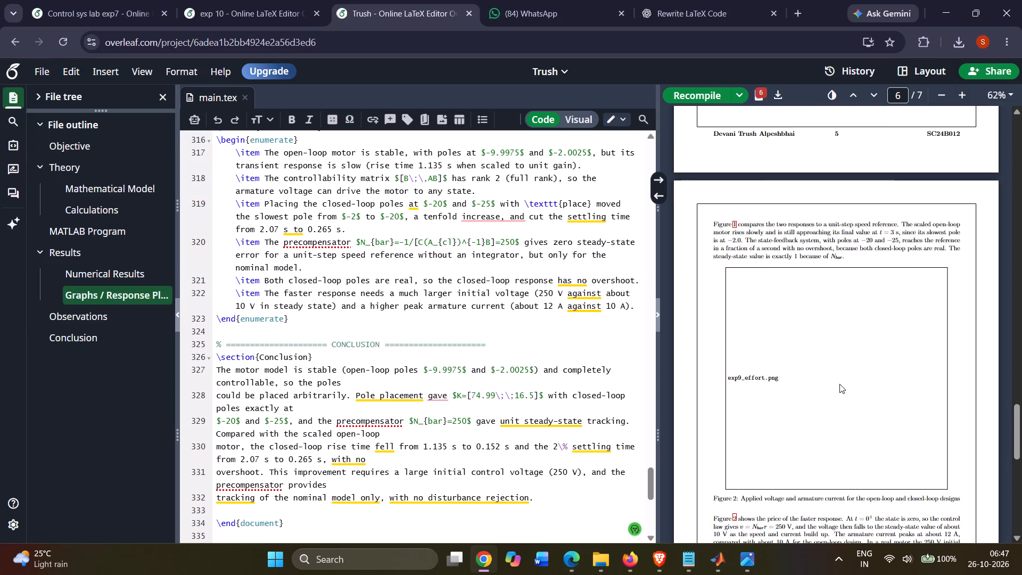
pyautogui.scroll(-2, 828, 376)
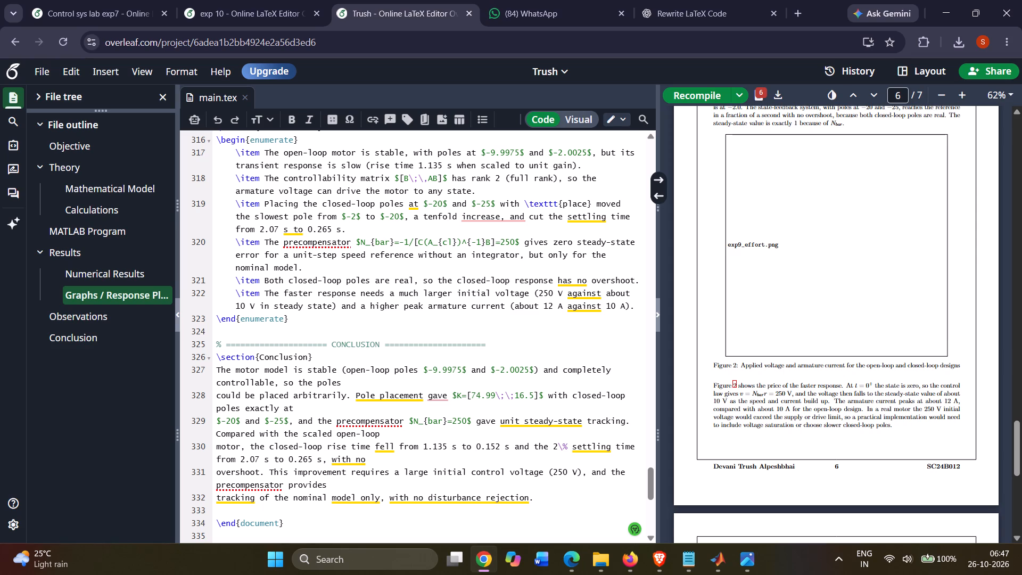
pyautogui.scroll(2, 815, 355)
pyautogui.scroll(-3, 811, 338)
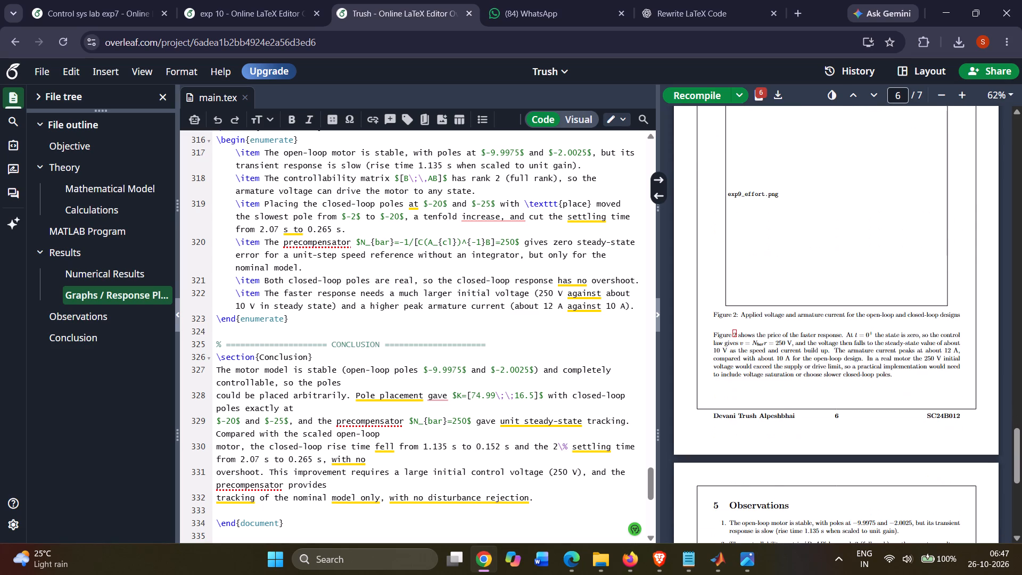
pyautogui.doubleClick(767, 319)
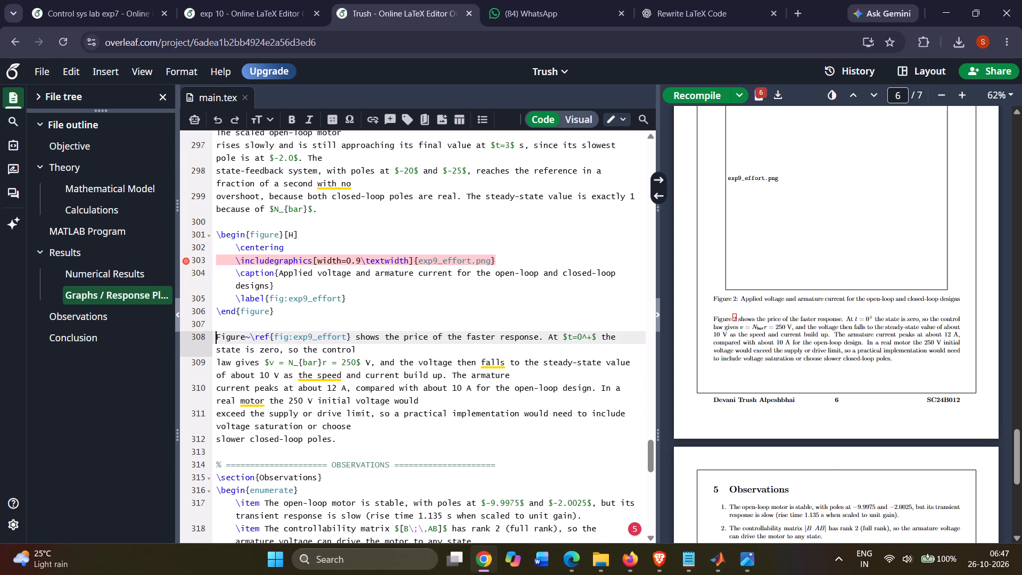
# Open the exp 9 project in place of exp 10 and go to the Figure 1 caption in its source.
pyautogui.click(242, 0)
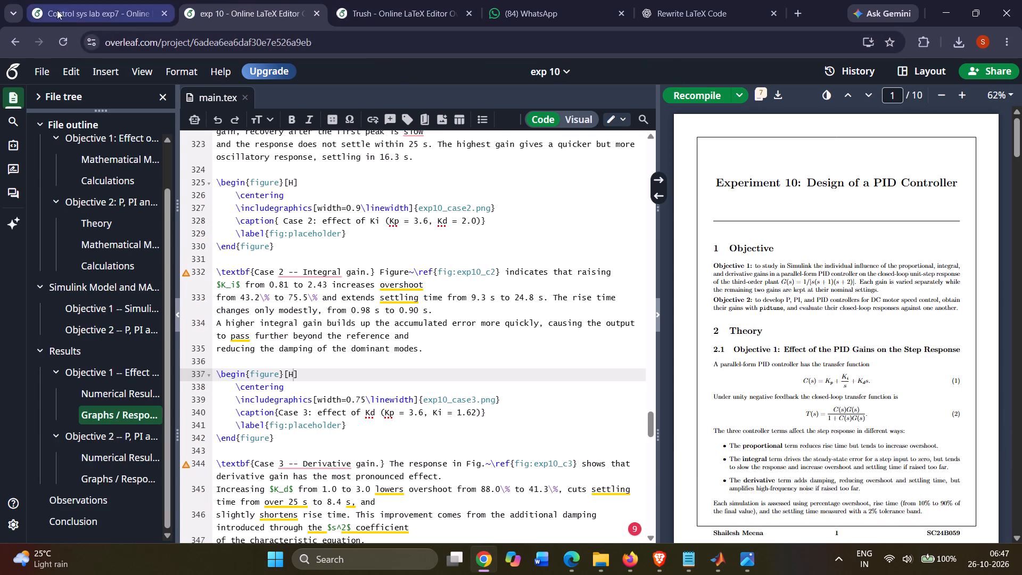
pyautogui.click(4, 40)
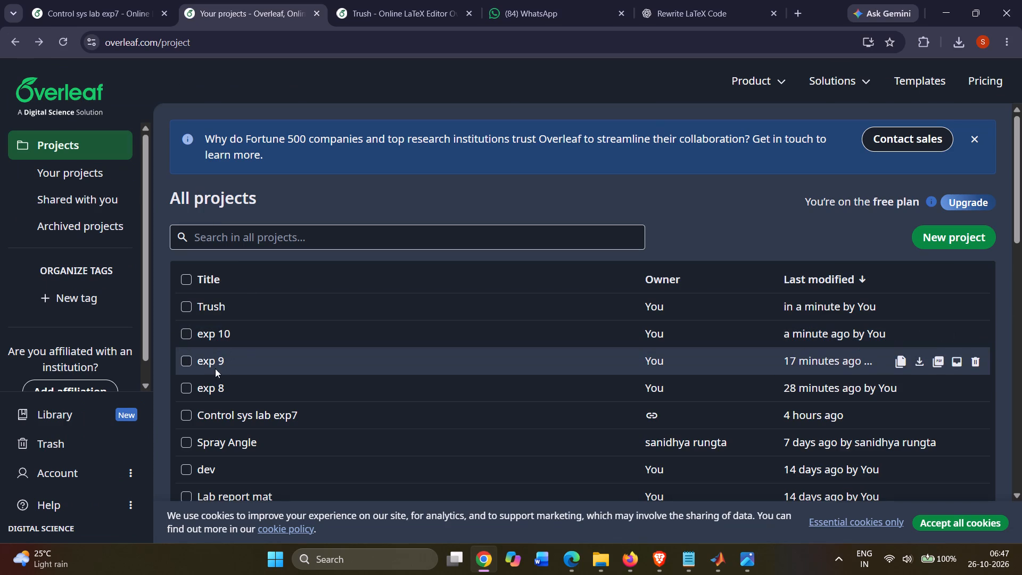
pyautogui.click(210, 359)
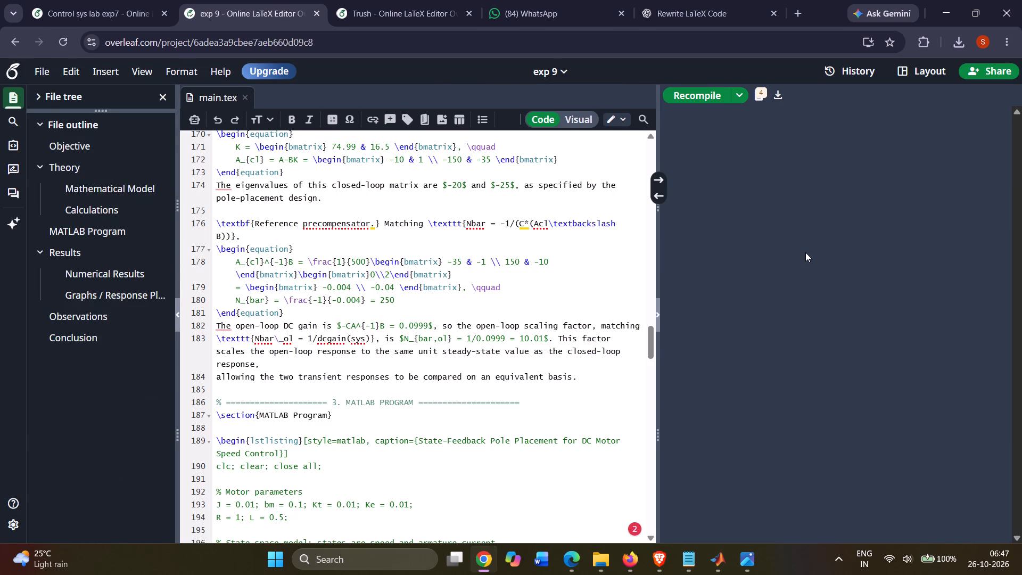
pyautogui.scroll(-11, 805, 252)
pyautogui.scroll(1, 805, 257)
pyautogui.scroll(-8, 805, 257)
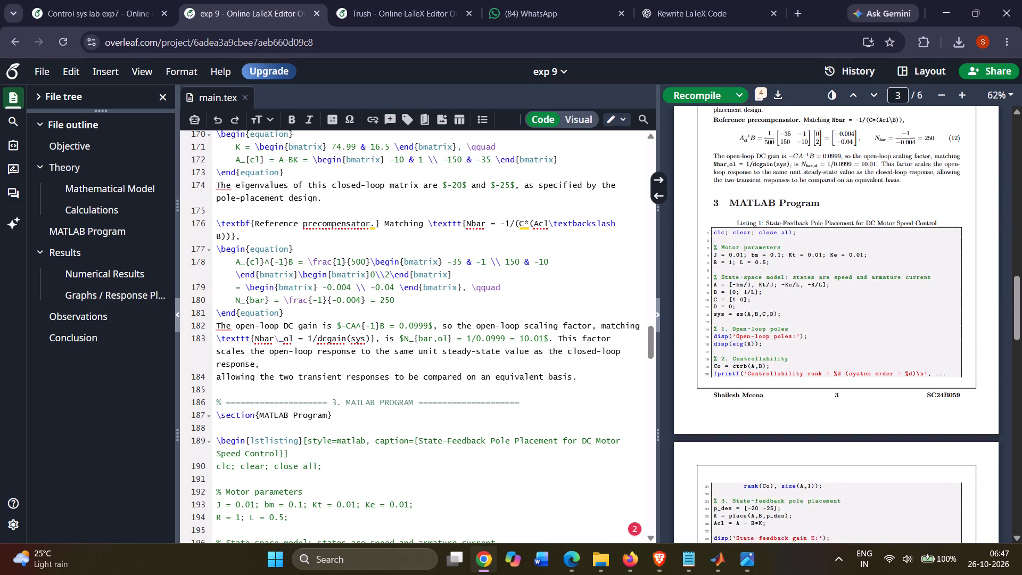
pyautogui.scroll(-16, 805, 258)
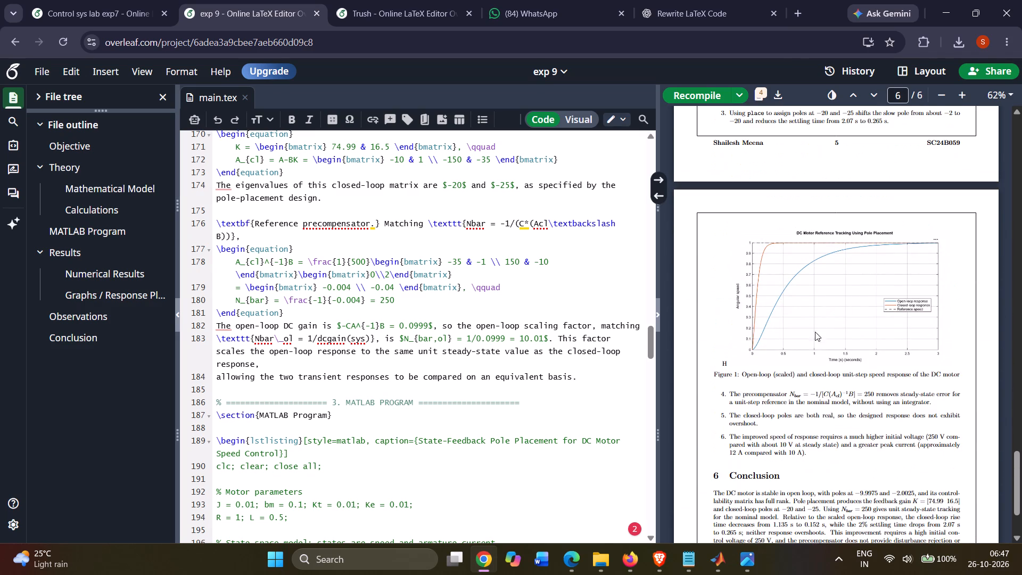
pyautogui.doubleClick(830, 365)
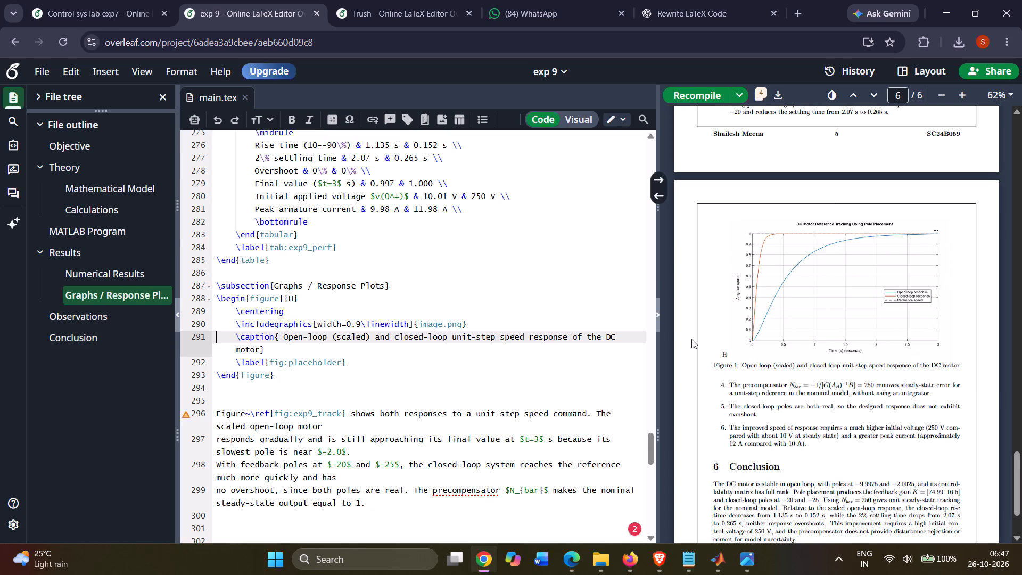
# Insert a blank line between the Graphs / Response Plots subsection heading and the figure block in main.tex.
pyautogui.scroll(3, 754, 349)
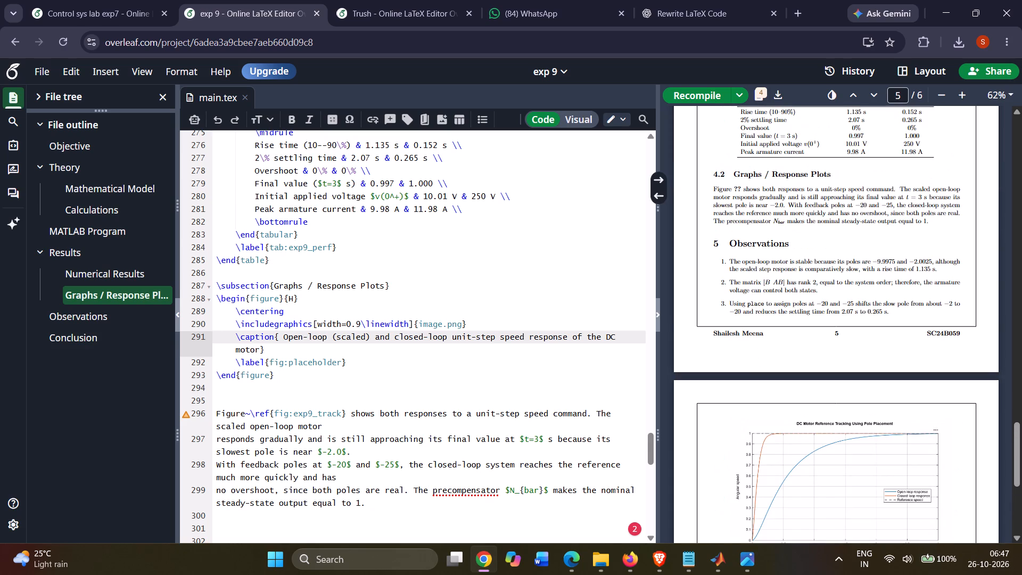
pyautogui.scroll(6, 427, 332)
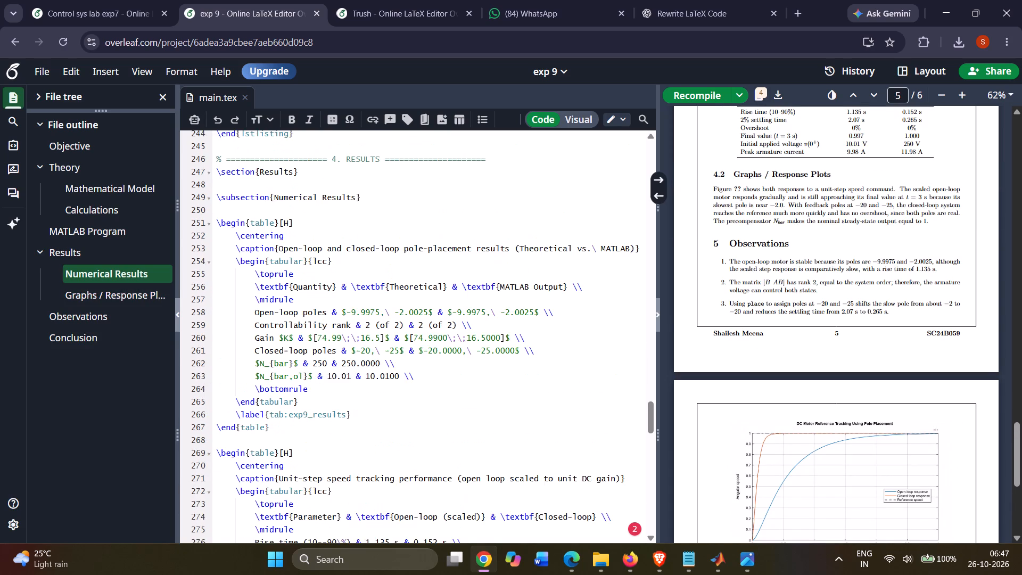
pyautogui.scroll(1, 427, 332)
pyautogui.scroll(-8, 427, 332)
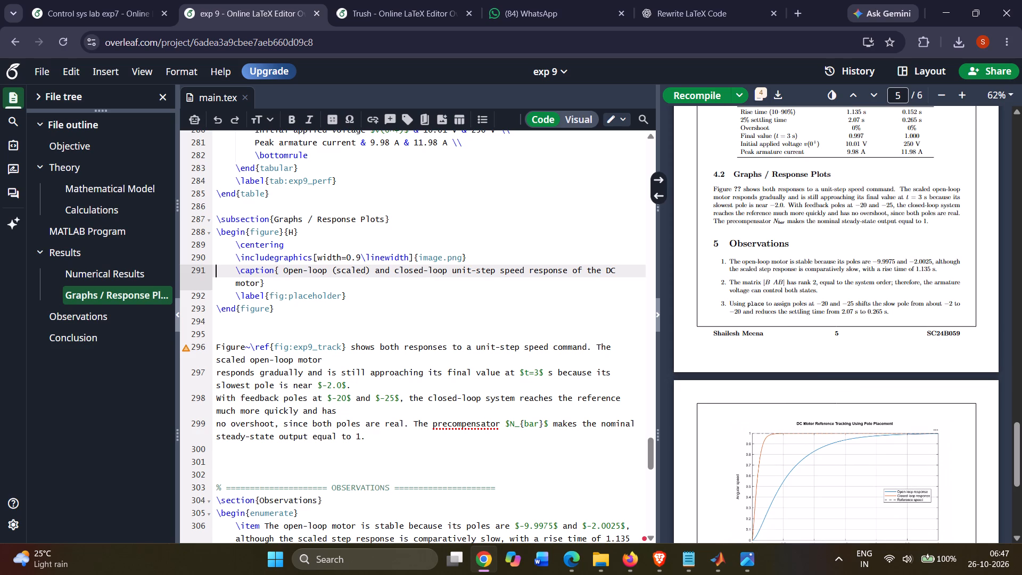
pyautogui.click(413, 213)
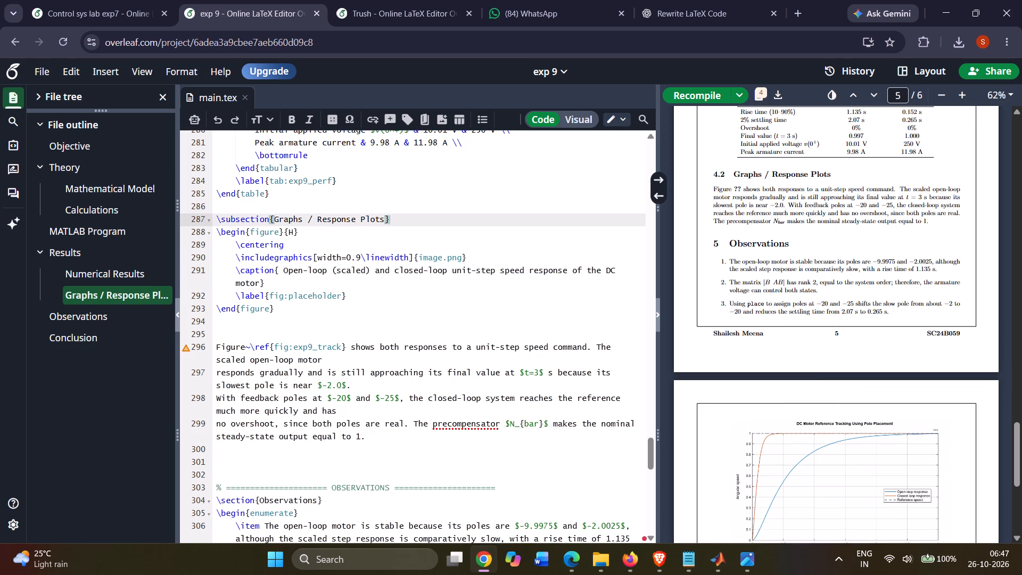
pyautogui.press('Return')
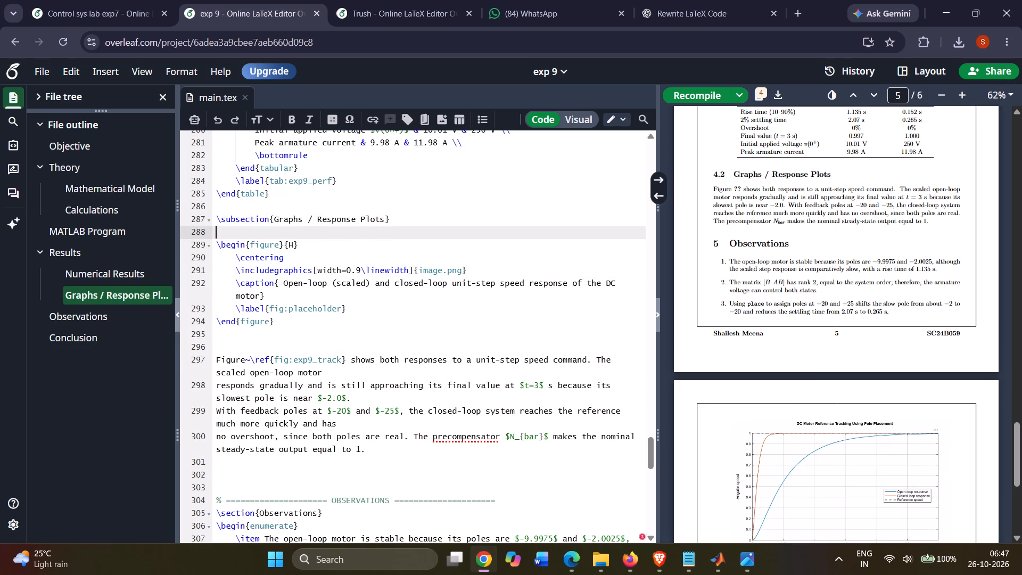
# Add two new lines after the response paragraph ending "steady-state output equal to 1.", before the Observations section.
pyautogui.scroll(-2, 408, 372)
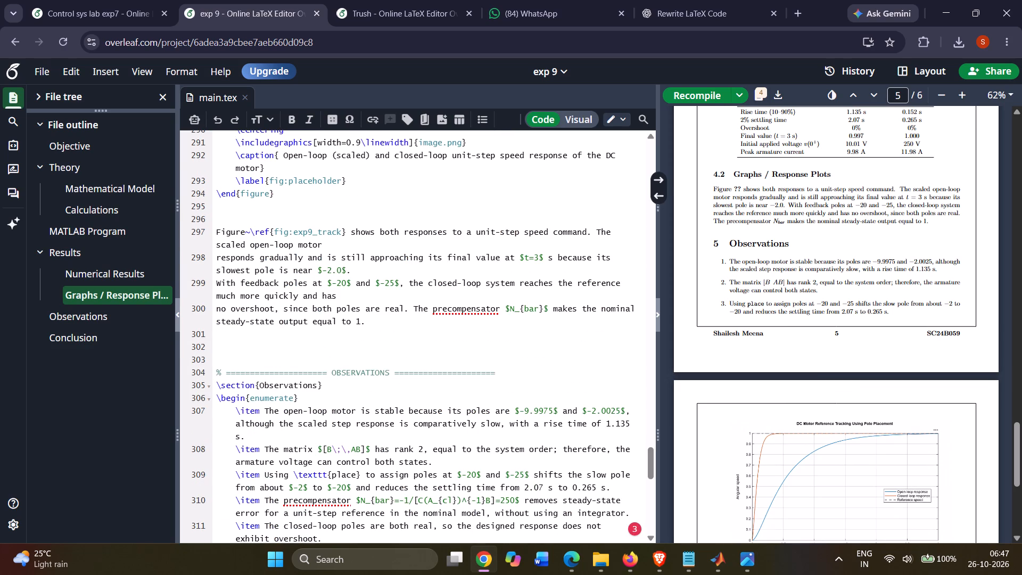
pyautogui.click(396, 314)
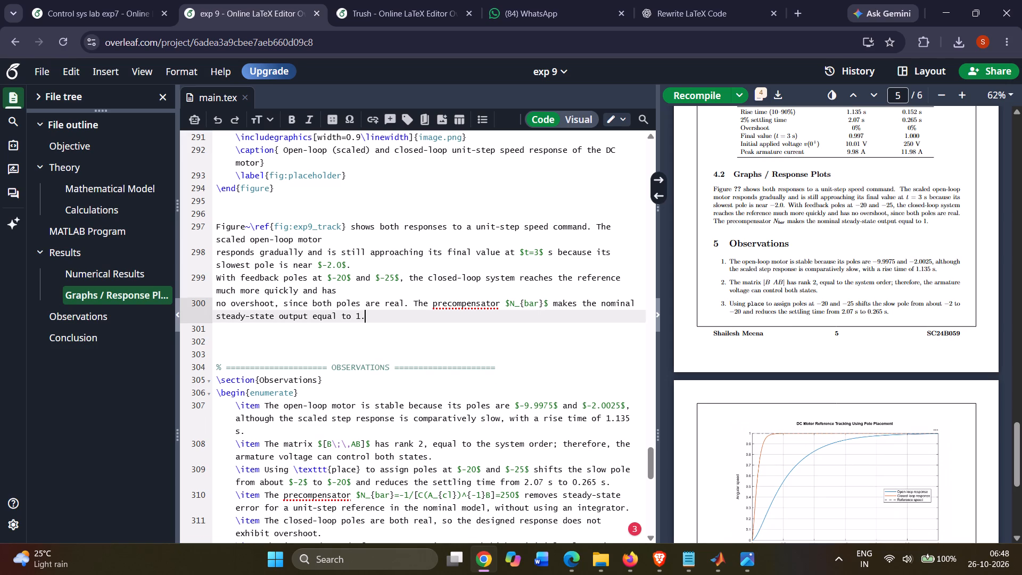
pyautogui.press('Return')
pyautogui.press('Return')
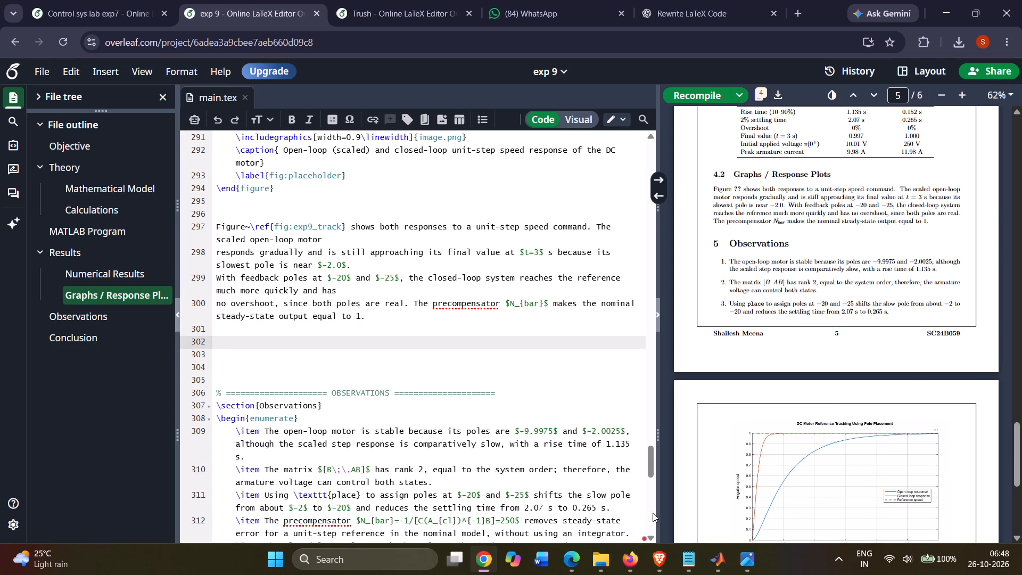
# Switch to YouTube in Brave, turn on auto-play, start the Bhaag Milkha Bhaag (Rock Version) video, and return to Overleaf.
pyautogui.click(669, 572)
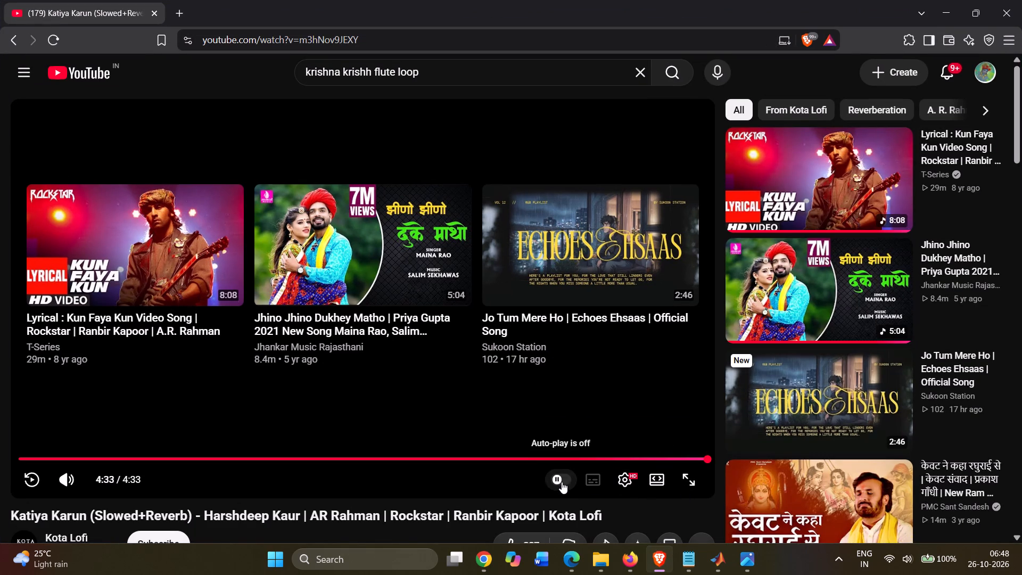
pyautogui.click(553, 482)
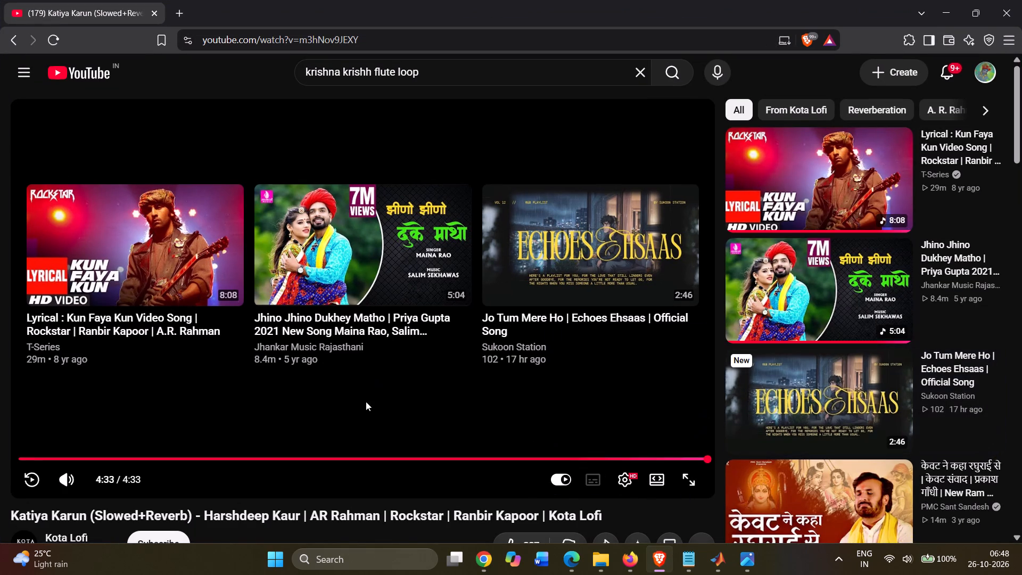
pyautogui.scroll(-2, 915, 374)
pyautogui.scroll(-2, 815, 371)
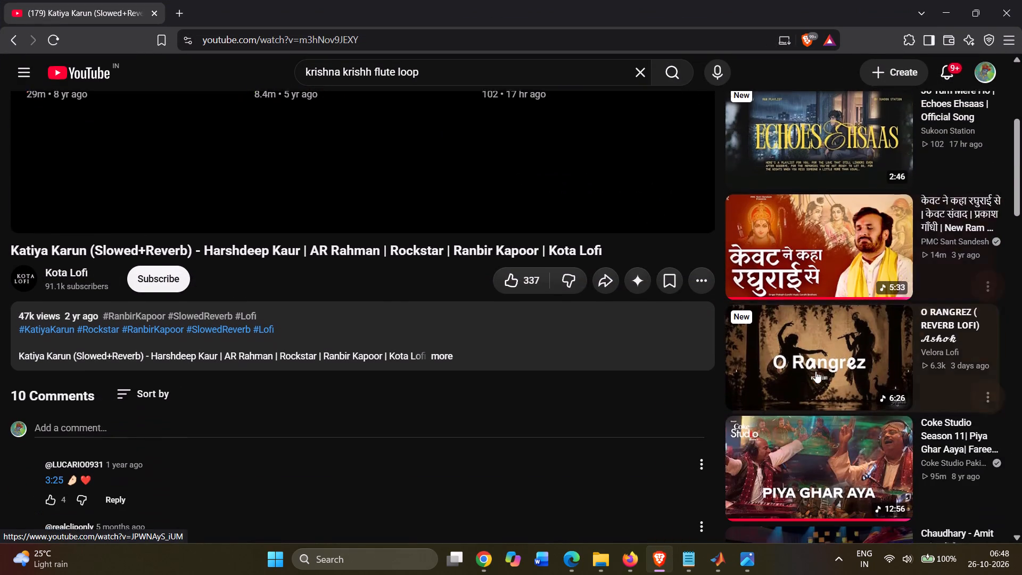
pyautogui.scroll(-4, 824, 352)
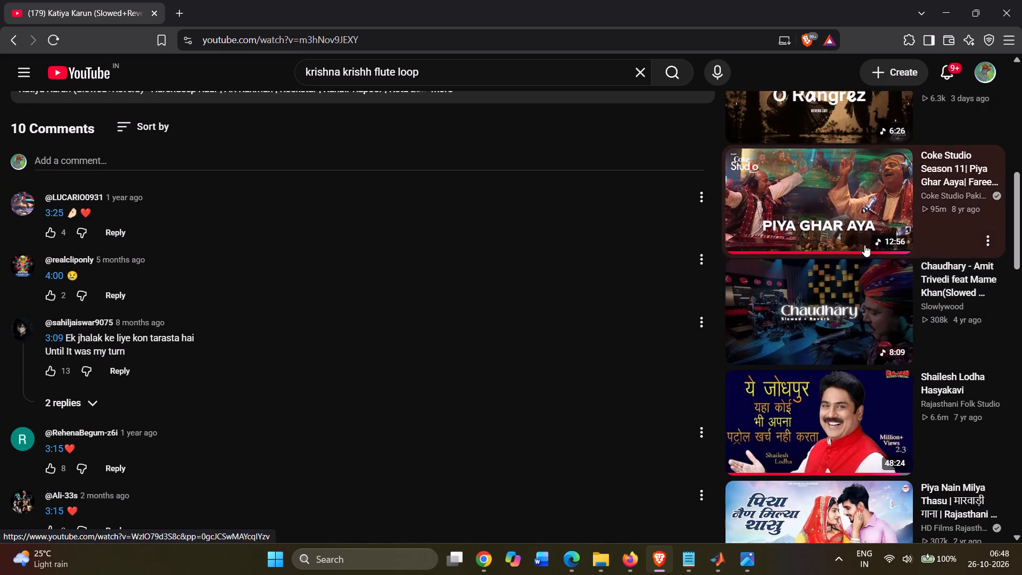
pyautogui.scroll(-7, 850, 232)
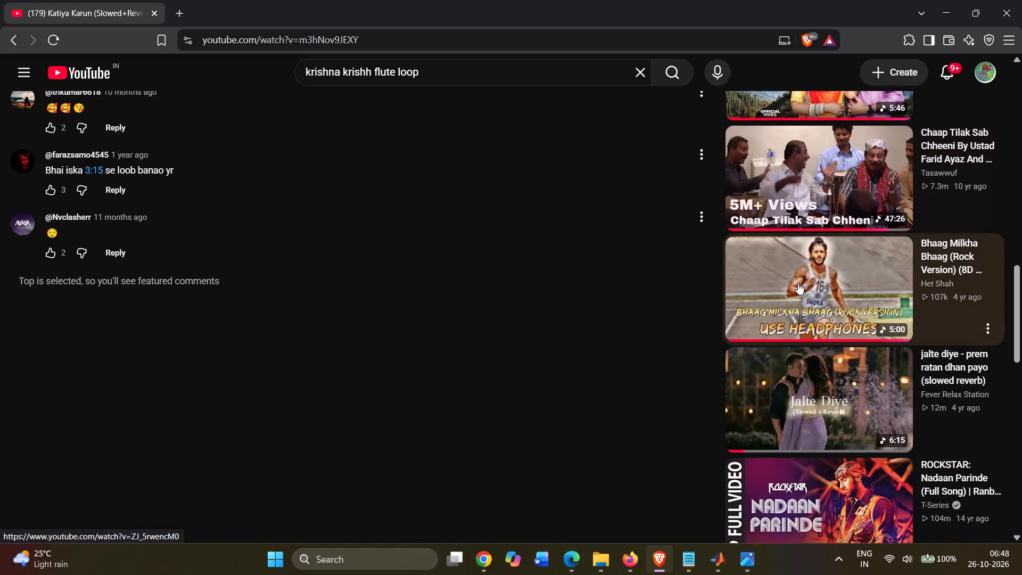
pyautogui.click(795, 286)
pyautogui.click(657, 558)
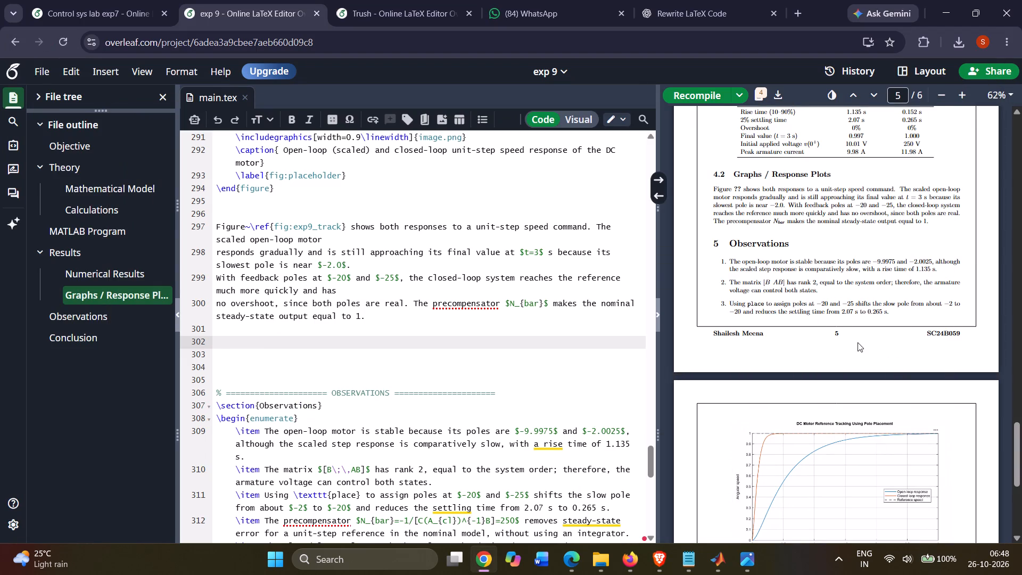
# Examine the Trush project's Figure 1 and Figure 2 areas and the source of the Figure 2 paragraph.
pyautogui.click(413, 0)
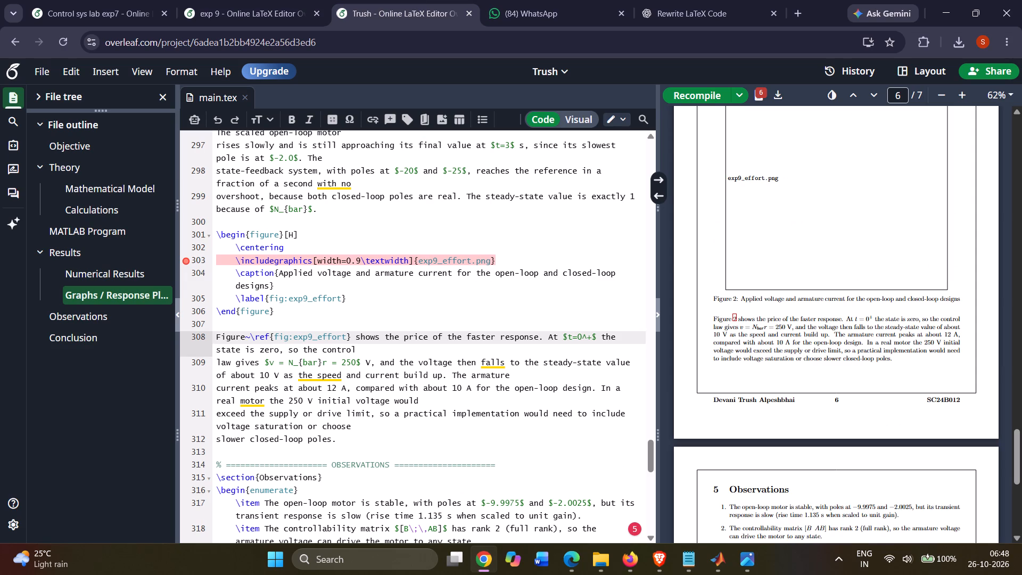
pyautogui.doubleClick(798, 326)
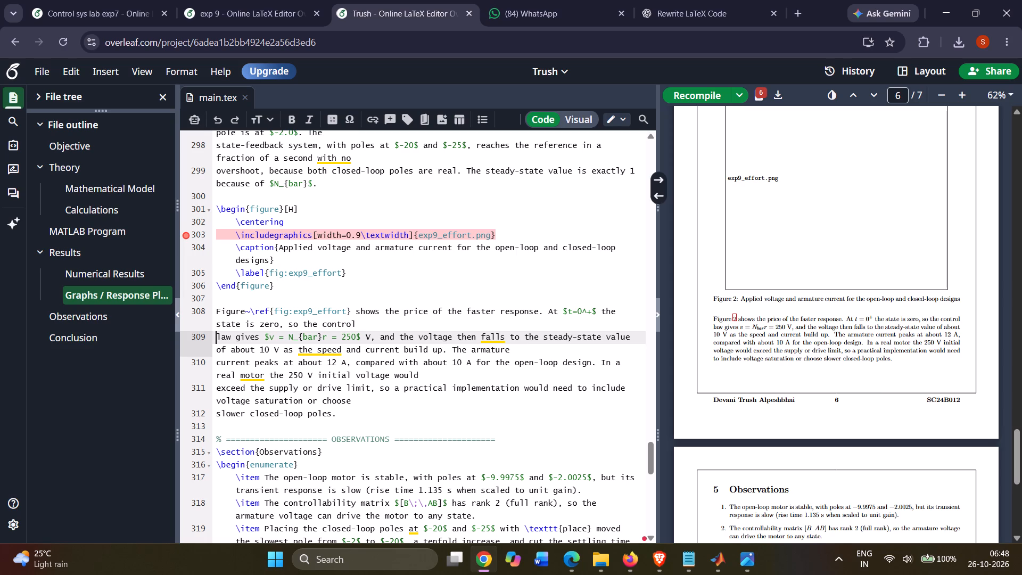
pyautogui.scroll(9, 808, 392)
pyautogui.scroll(-3, 809, 390)
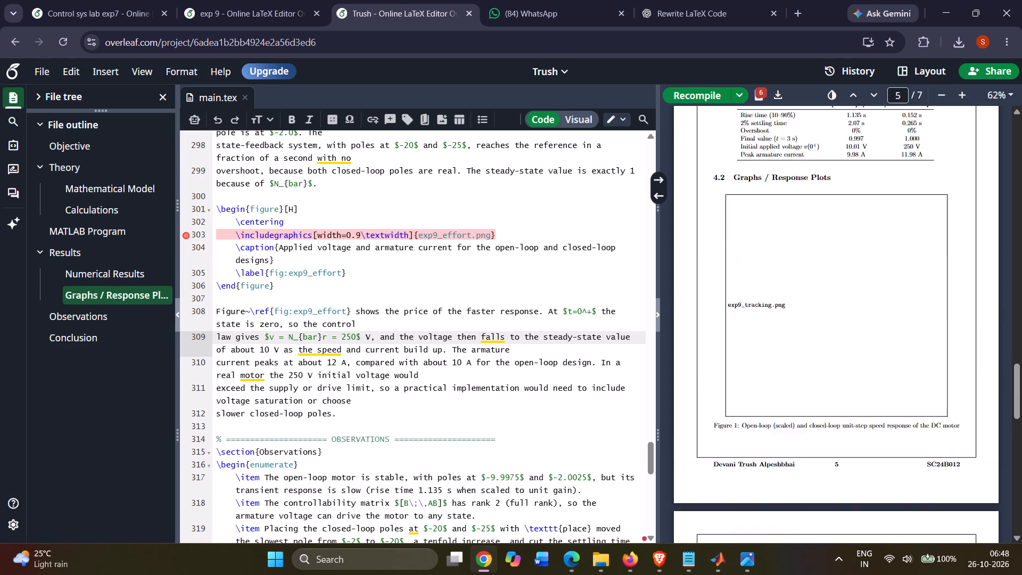
pyautogui.scroll(-2, 809, 388)
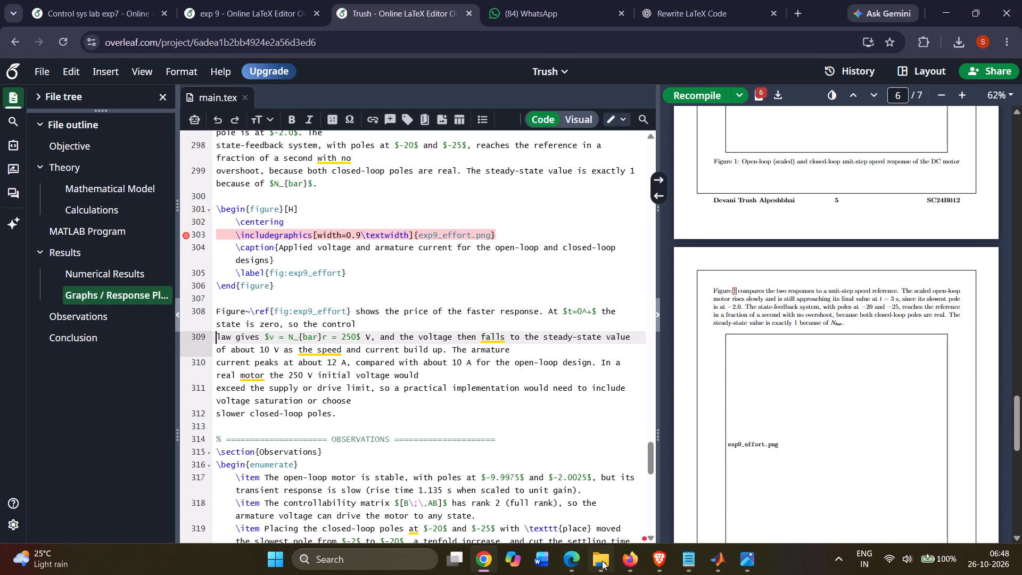
# Open exp9_effort.png from the archive's Exp9 folder in Photos, copy the image, and close the viewer.
pyautogui.click(602, 561)
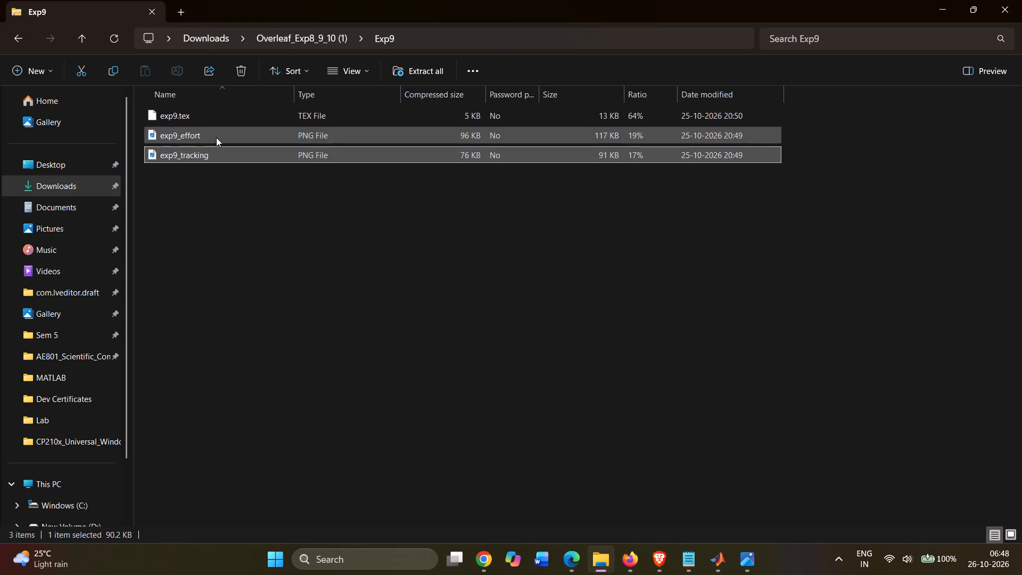
pyautogui.doubleClick(216, 137)
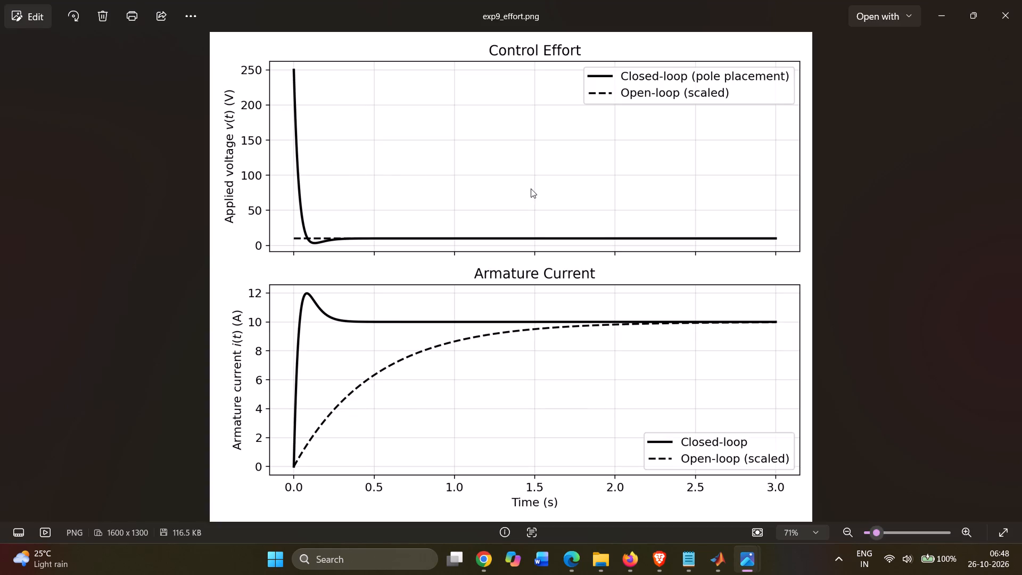
pyautogui.keyDown('ctrl'); pyautogui.scroll(-1, 515, 177); pyautogui.keyUp('ctrl')
pyautogui.rightClick(522, 177)
pyautogui.rightClick(549, 207)
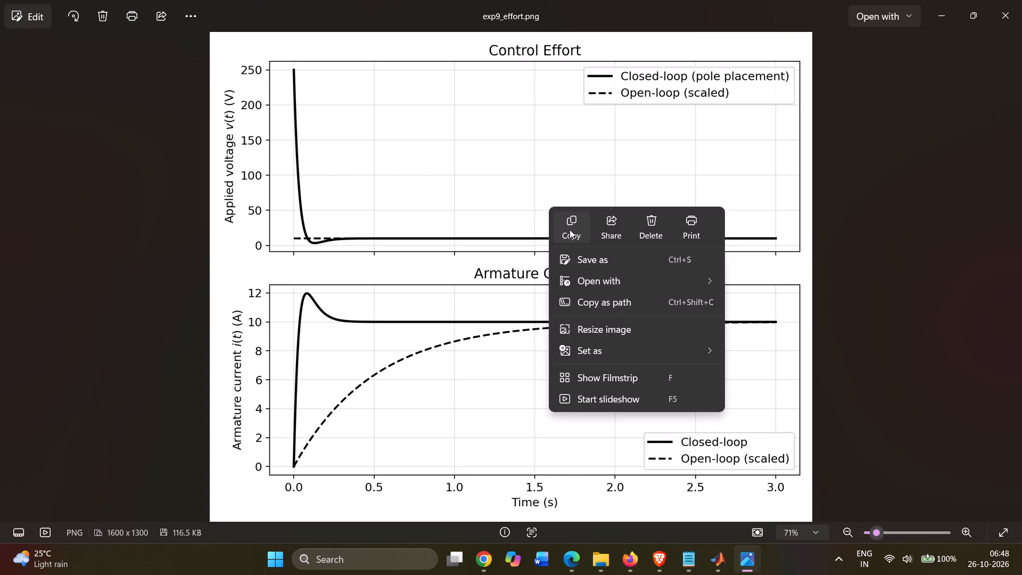
pyautogui.click(570, 229)
pyautogui.click(1021, 0)
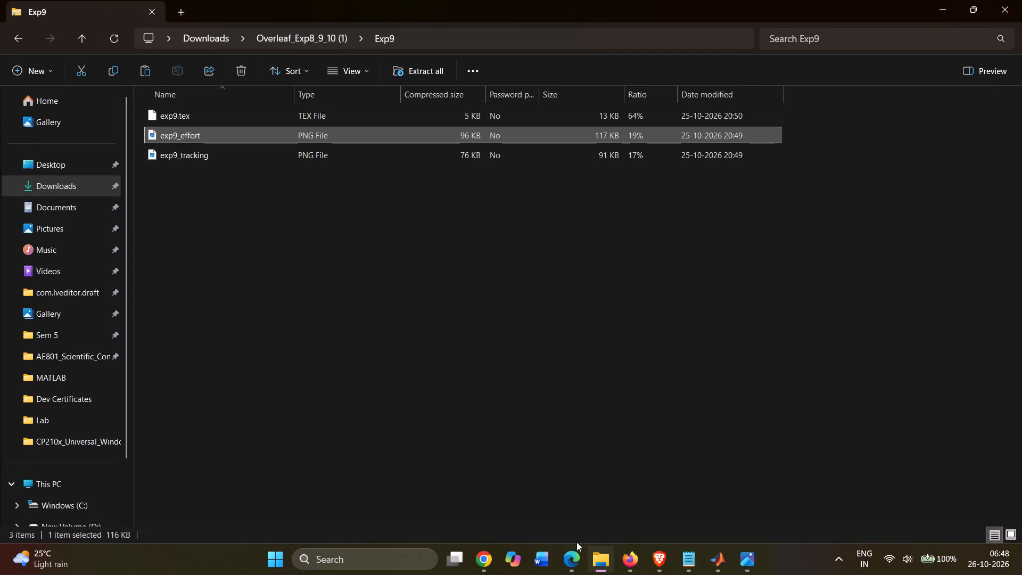
# Switch to Chrome's exp 9 project and insert exp9_effort.png before the Observations section as a ¾-width figure with caption and label.
pyautogui.click(494, 556)
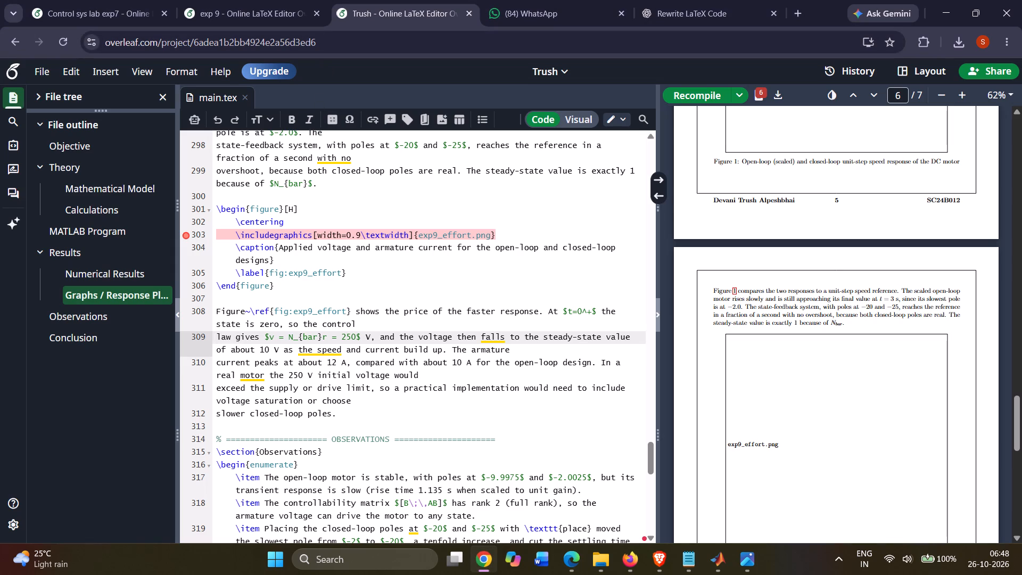
pyautogui.click(226, 0)
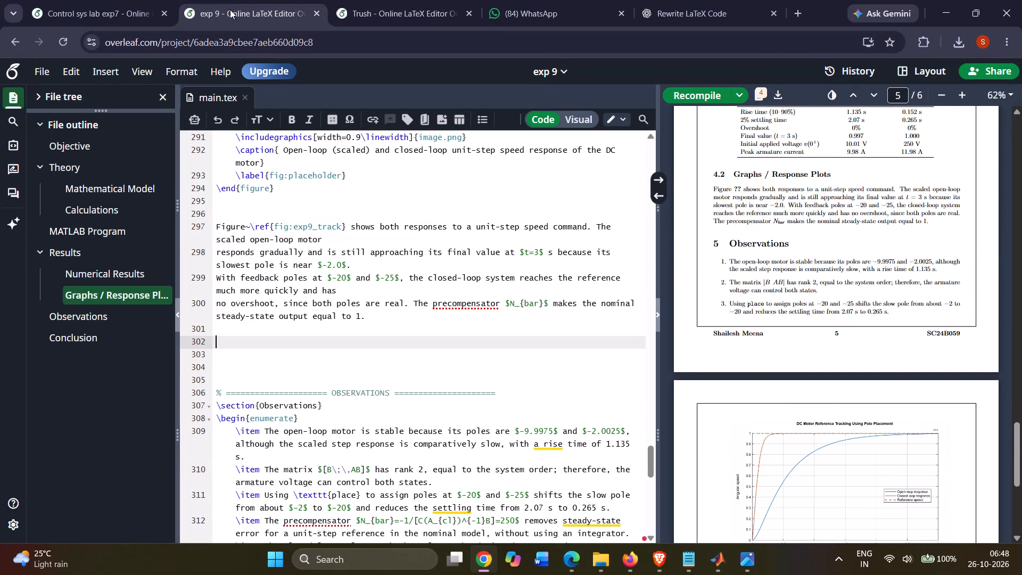
pyautogui.hotkey('ctrl', 'v')
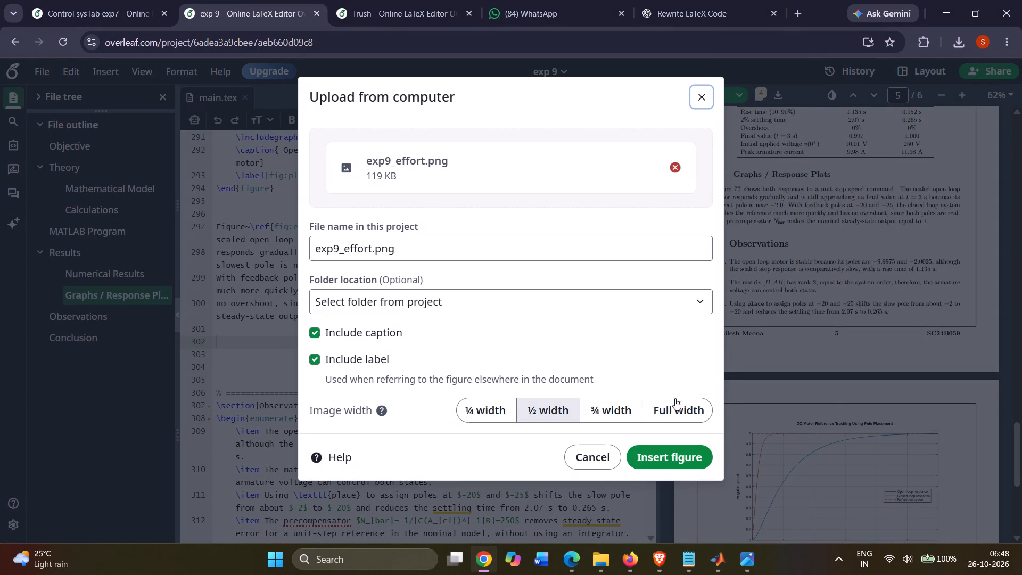
pyautogui.click(622, 409)
pyautogui.click(687, 461)
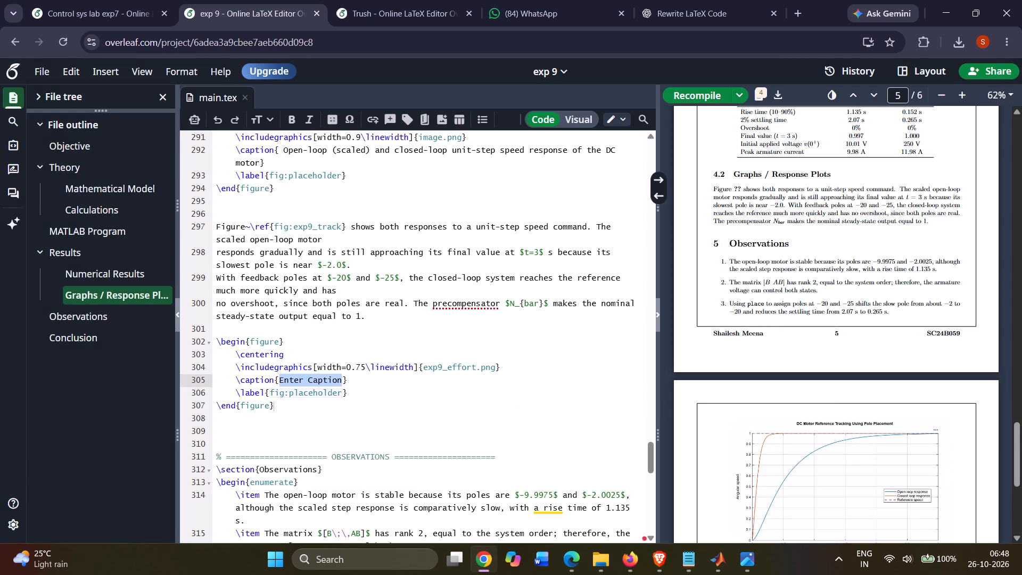
# Add the [H] placement option after \begin{figure} of the new exp9_effort.png figure.
pyautogui.click(314, 343)
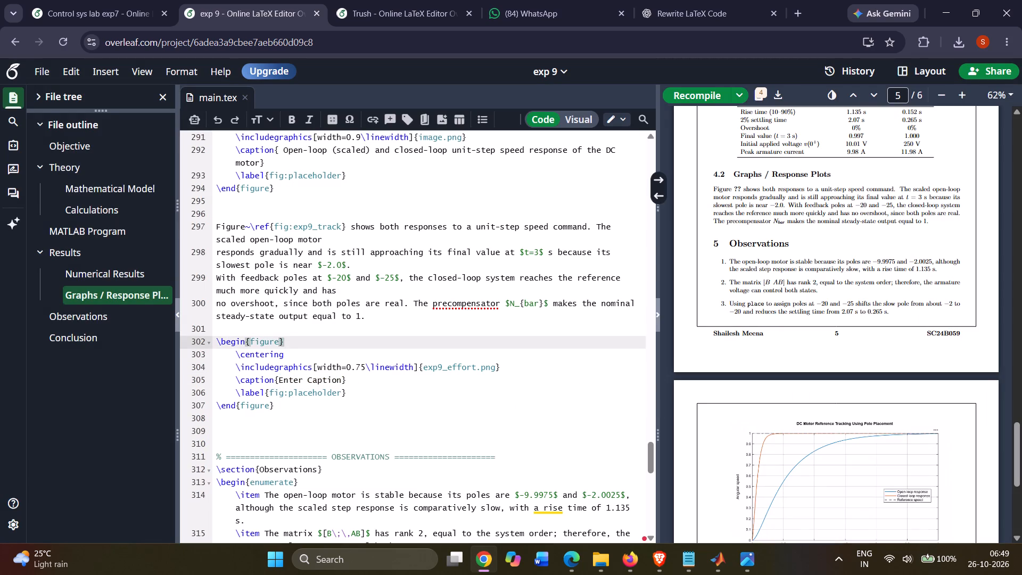
pyautogui.press('space')
pyautogui.press('[')
pyautogui.hotkey('shift', 'h')
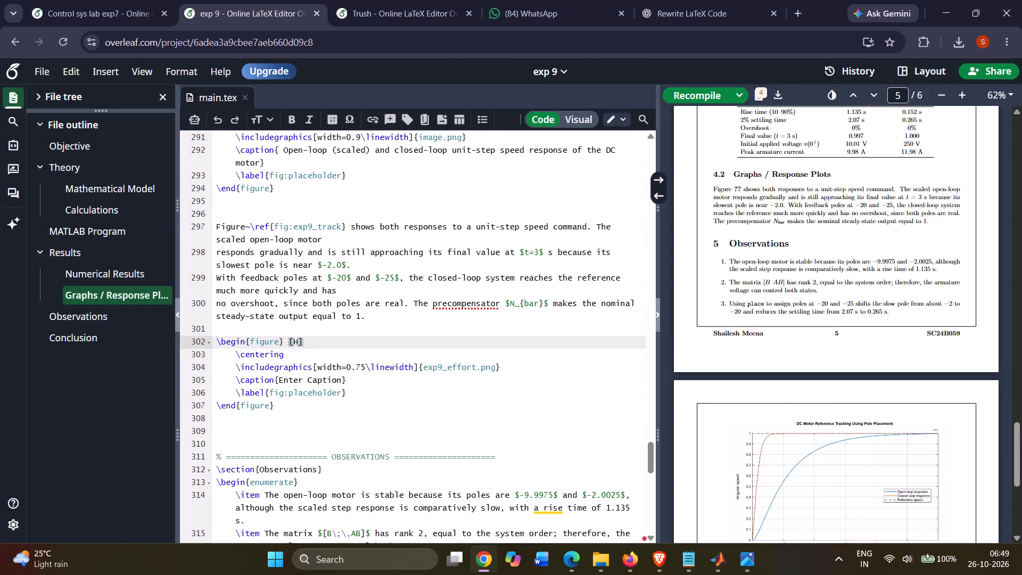
# Delete the "Enter Caption" placeholder text from the exp9_effort.png figure's caption.
pyautogui.scroll(2, 465, 293)
pyautogui.scroll(-3, 465, 293)
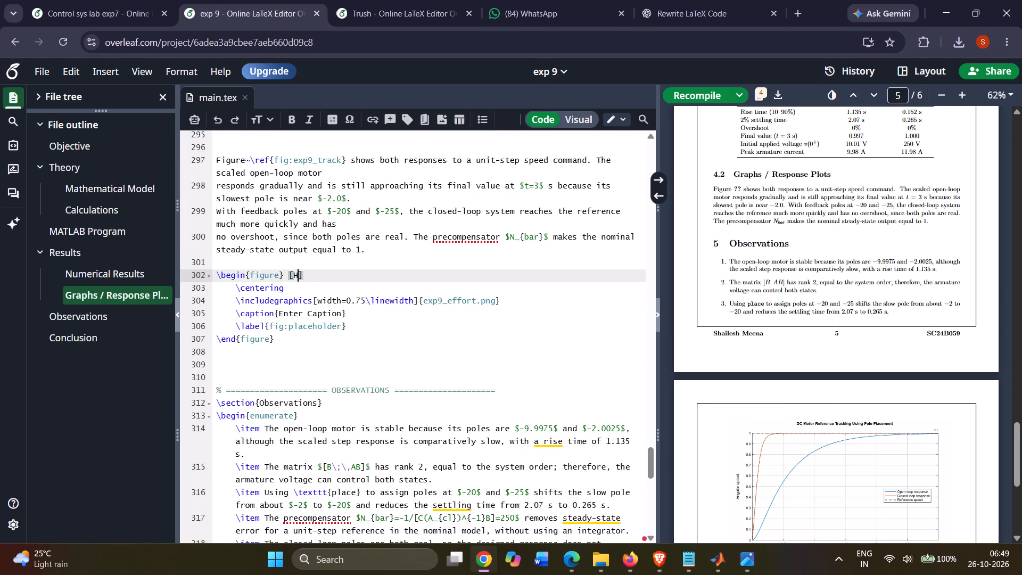
pyautogui.click(341, 312)
pyautogui.press('BackSpace')
pyautogui.press('BackSpace')
pyautogui.press('BackSpace')
pyautogui.press('BackSpace')
pyautogui.press('BackSpace')
pyautogui.press('BackSpace')
pyautogui.press('BackSpace')
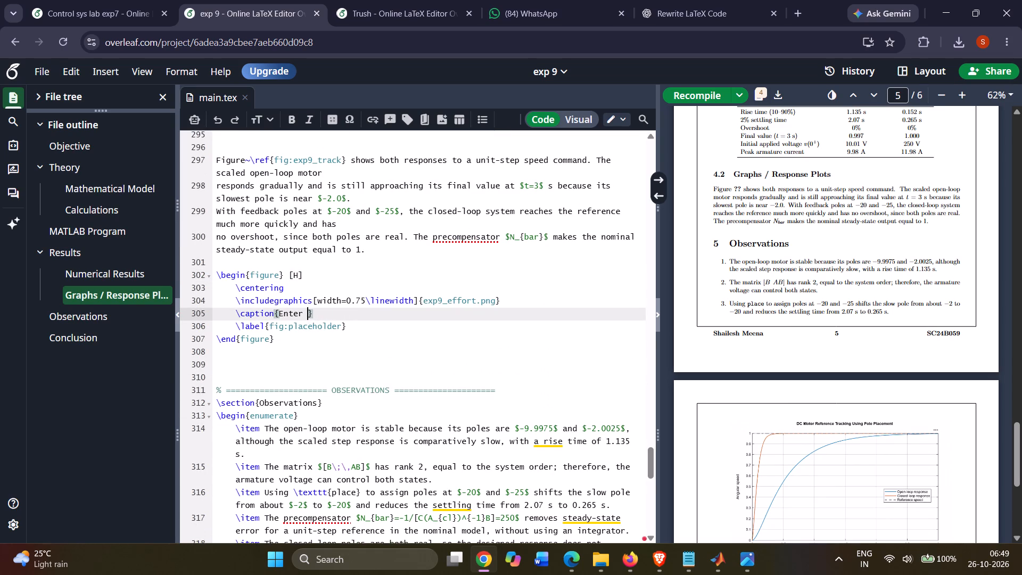
pyautogui.press('BackSpace')
pyautogui.press('BackSpace')
pyautogui.press('BackSpace')
pyautogui.press('BackSpace')
pyautogui.press('BackSpace')
pyautogui.press('BackSpace')
# Copy the Trush project's Figure 2 caption, "Applied voltage and armature current for the open-loop and closed-loop designs", into exp 9's empty caption.
pyautogui.scroll(-3, 837, 295)
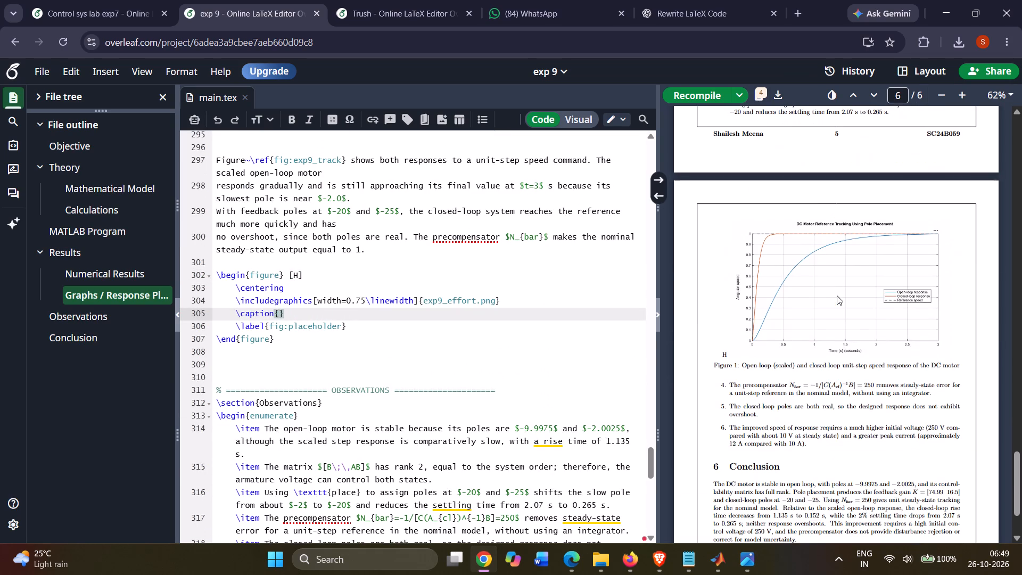
pyautogui.scroll(-3, 802, 346)
pyautogui.scroll(5, 802, 346)
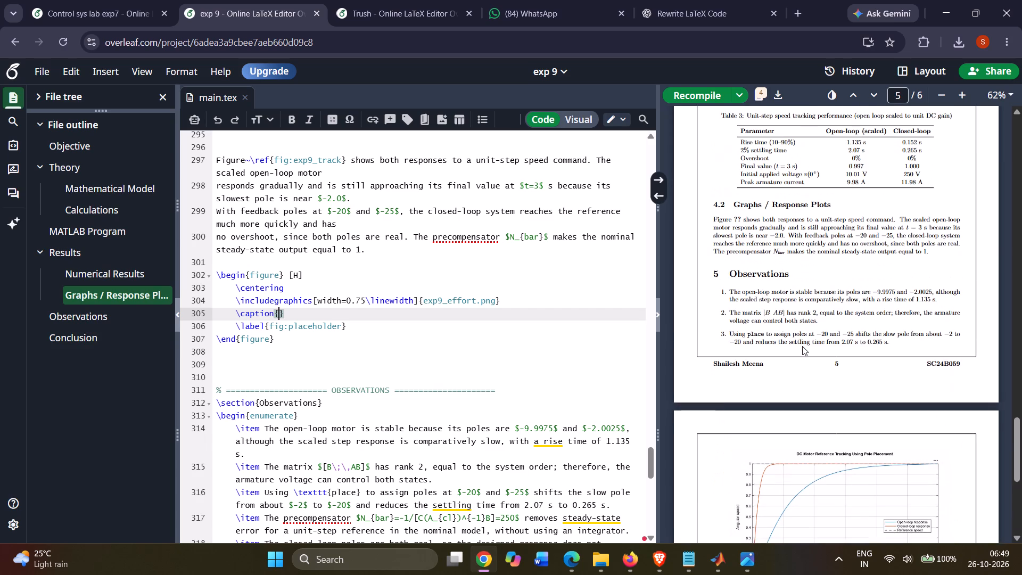
pyautogui.scroll(-8, 802, 344)
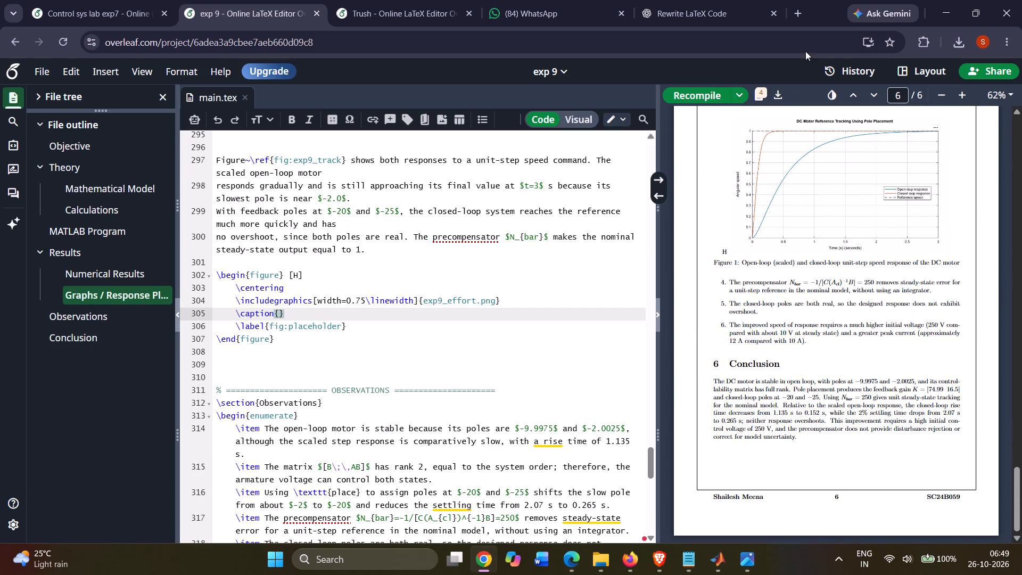
pyautogui.click(391, 0)
pyautogui.scroll(-4, 823, 366)
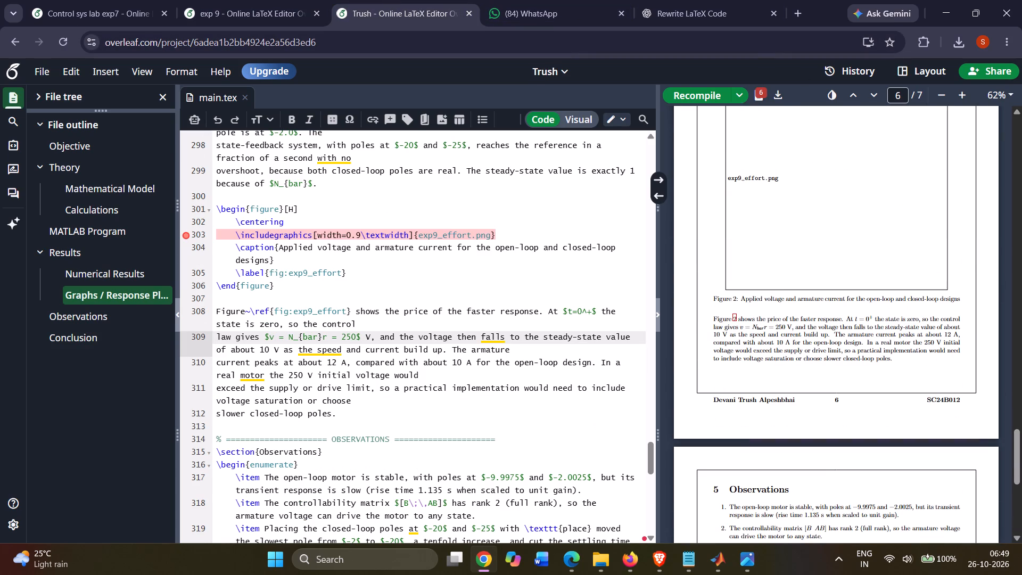
pyautogui.moveTo(739, 297); pyautogui.dragTo(933, 297)
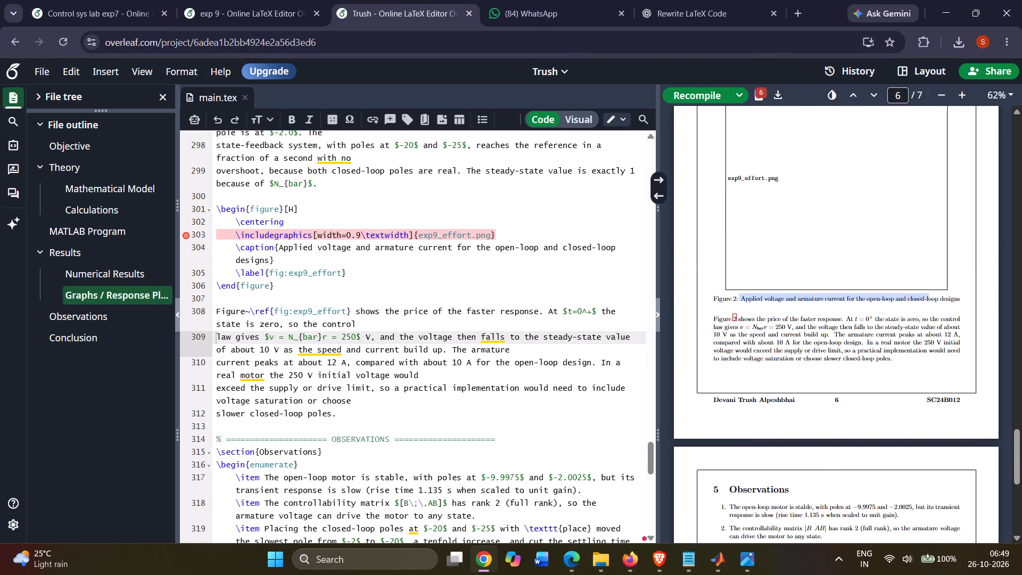
pyautogui.moveTo(933, 297); pyautogui.dragTo(962, 300)
pyautogui.hotkey('ctrl', 'c')
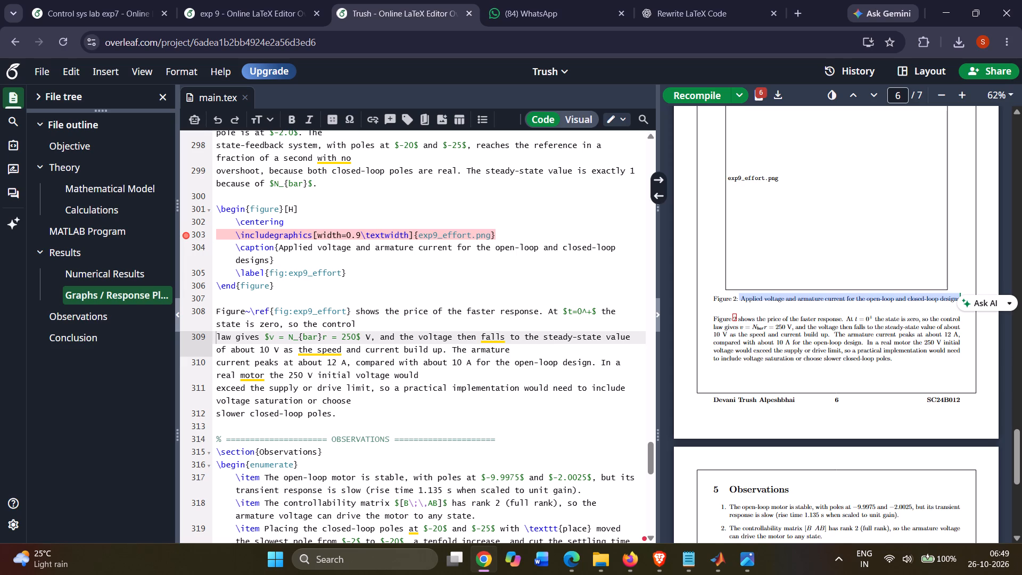
pyautogui.scroll(-2, 375, 304)
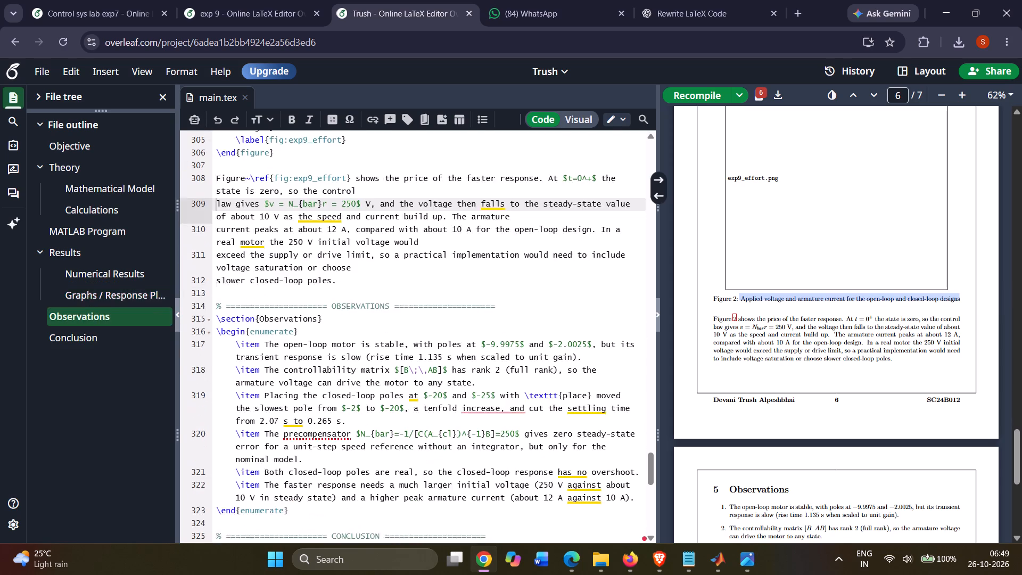
pyautogui.scroll(5, 376, 306)
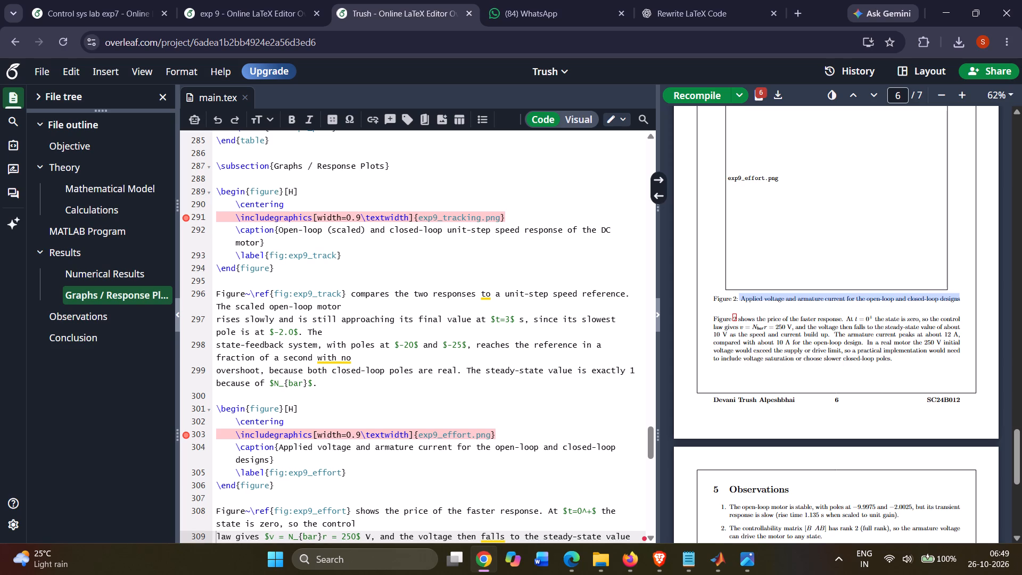
pyautogui.click(277, 0)
pyautogui.hotkey('ctrl', 'v')
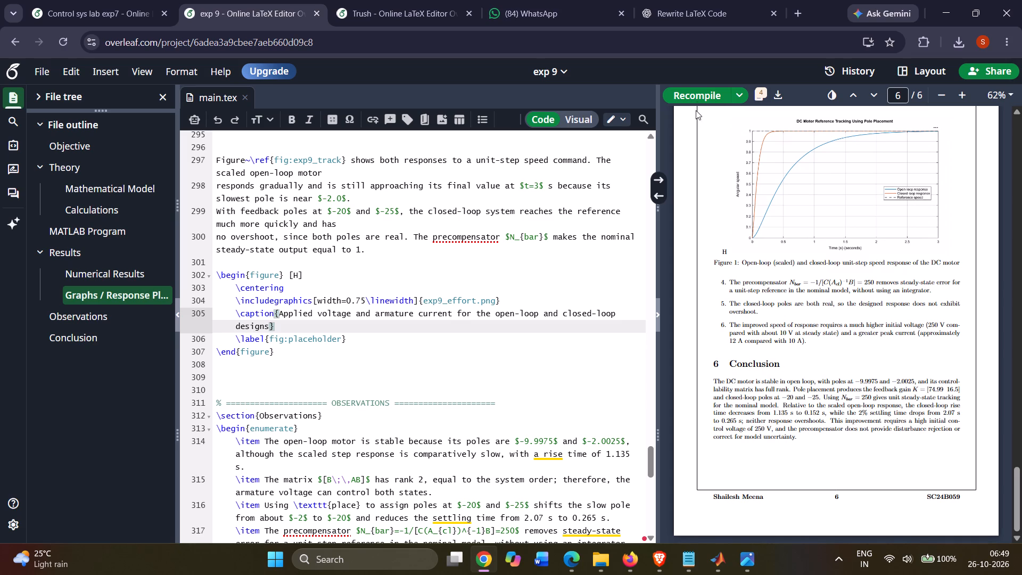
# Copy the Trush project's paragraph starting "Figure~\ref{fig:exp9_effort} shows the price" below exp 9's effort figure, after a blank line, and recompile.
pyautogui.click(303, 365)
pyautogui.press('Return')
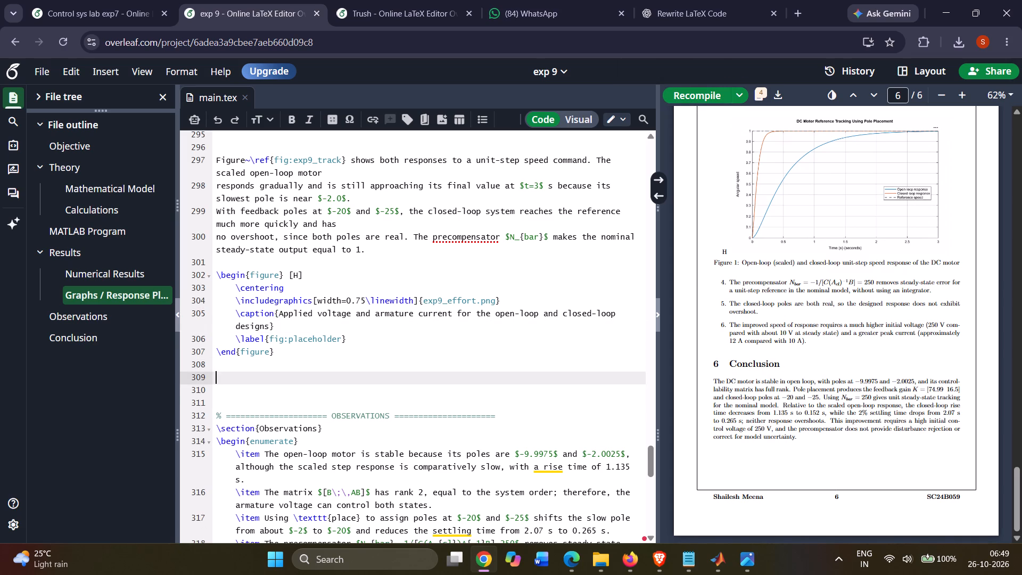
pyautogui.click(381, 0)
pyautogui.scroll(-2, 393, 298)
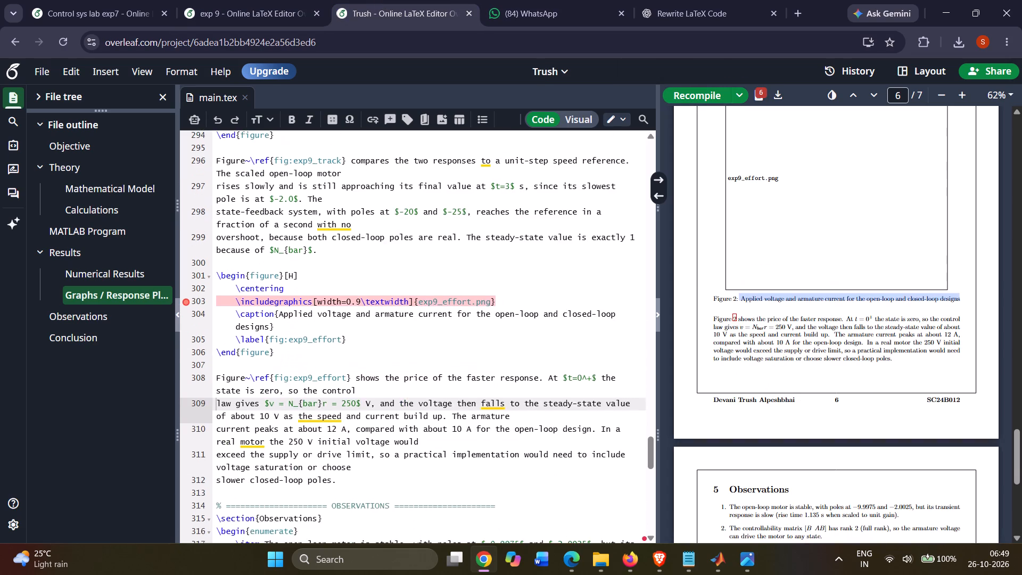
pyautogui.scroll(-2, 364, 302)
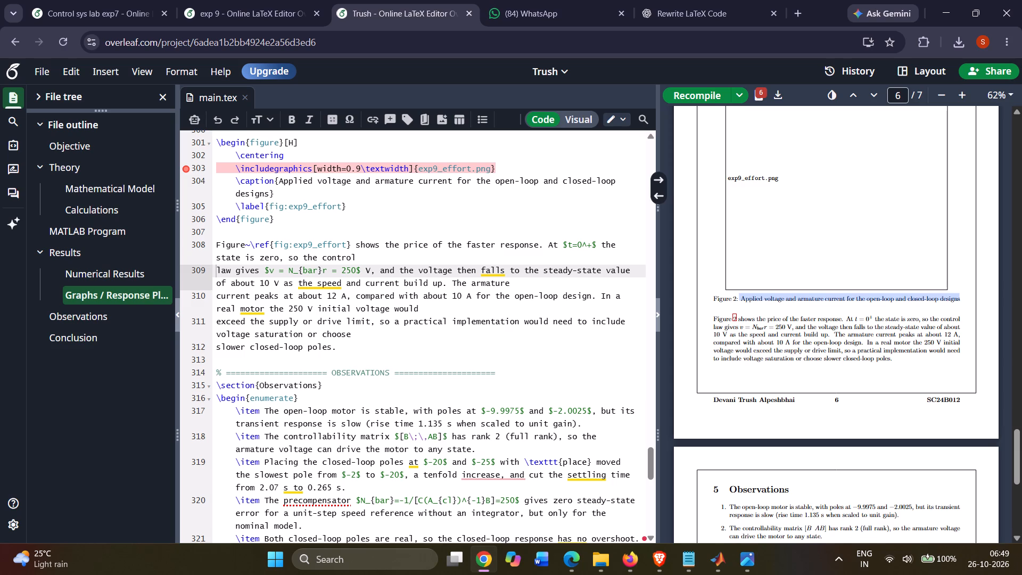
pyautogui.moveTo(214, 243); pyautogui.dragTo(341, 347)
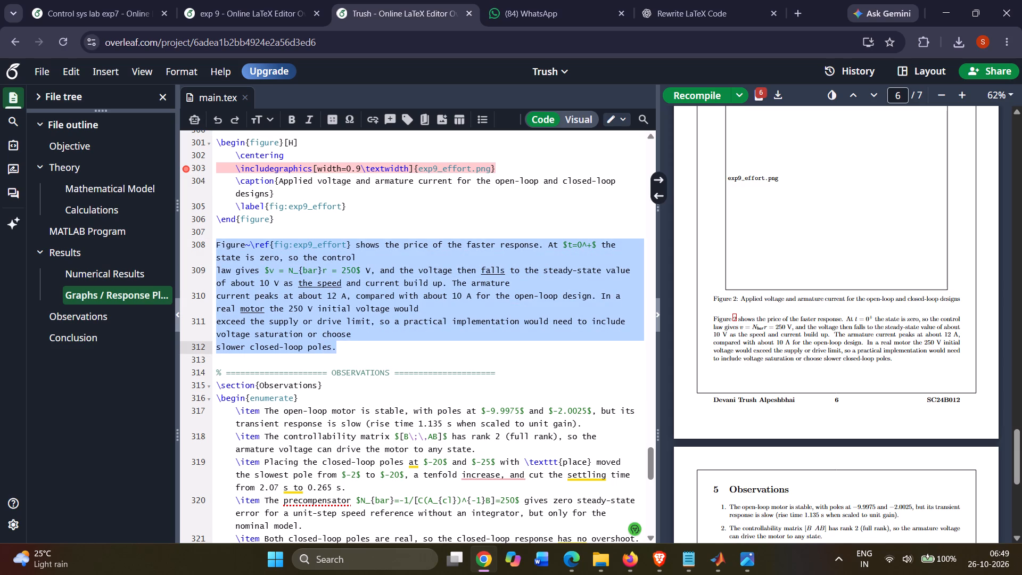
pyautogui.hotkey('ctrl', 'c')
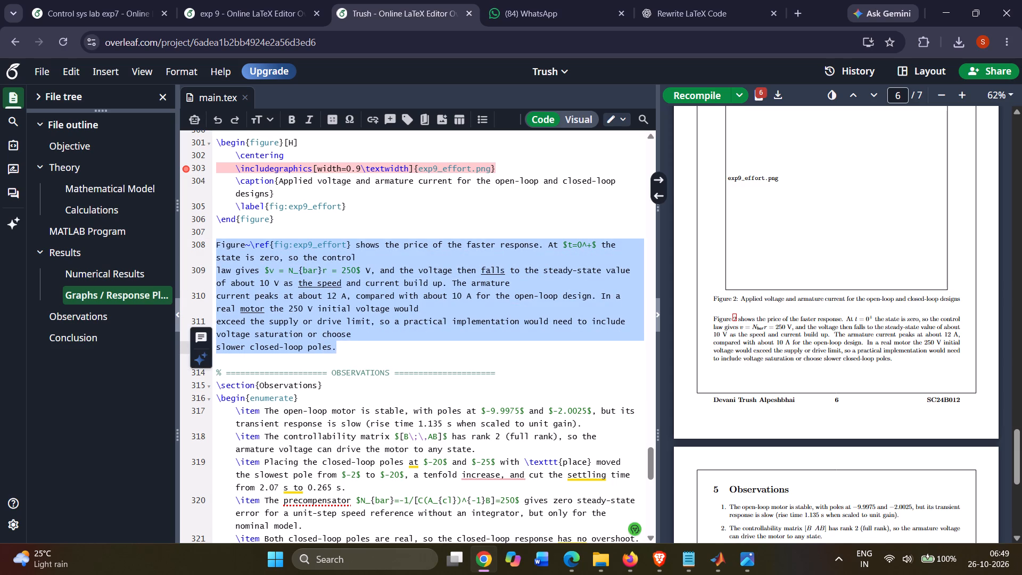
pyautogui.click(250, 0)
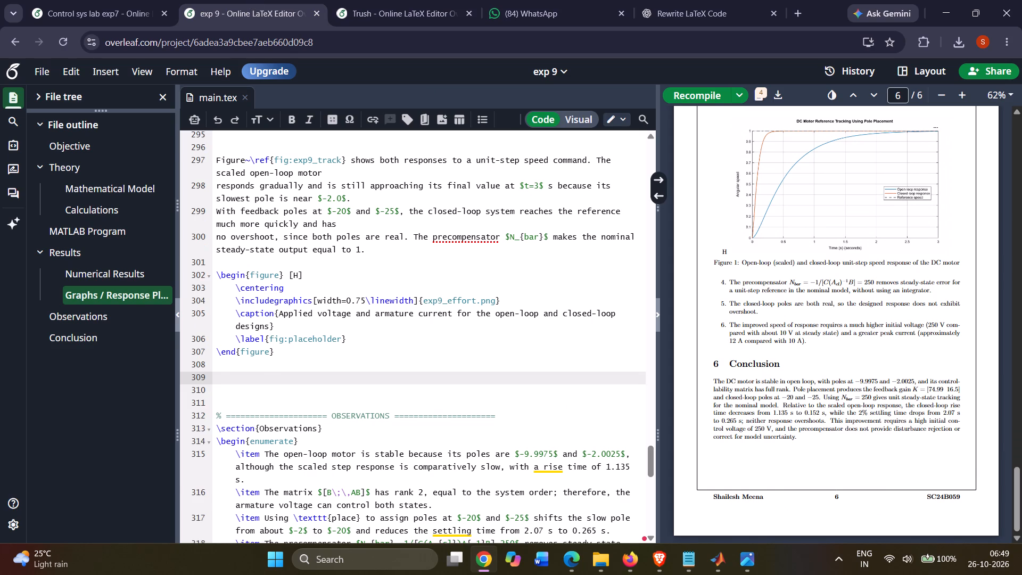
pyautogui.hotkey('ctrl', 'v')
pyautogui.hotkey('ctrl', 's')
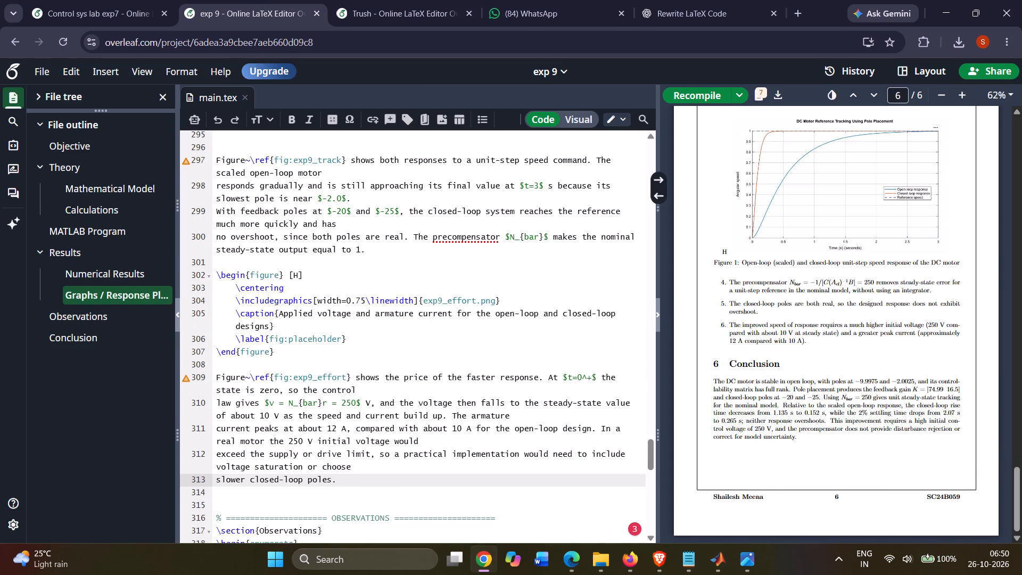
# Set the exp9_effort.png image width to 0.9\linewidth and recompile the report.
pyautogui.scroll(4, 842, 257)
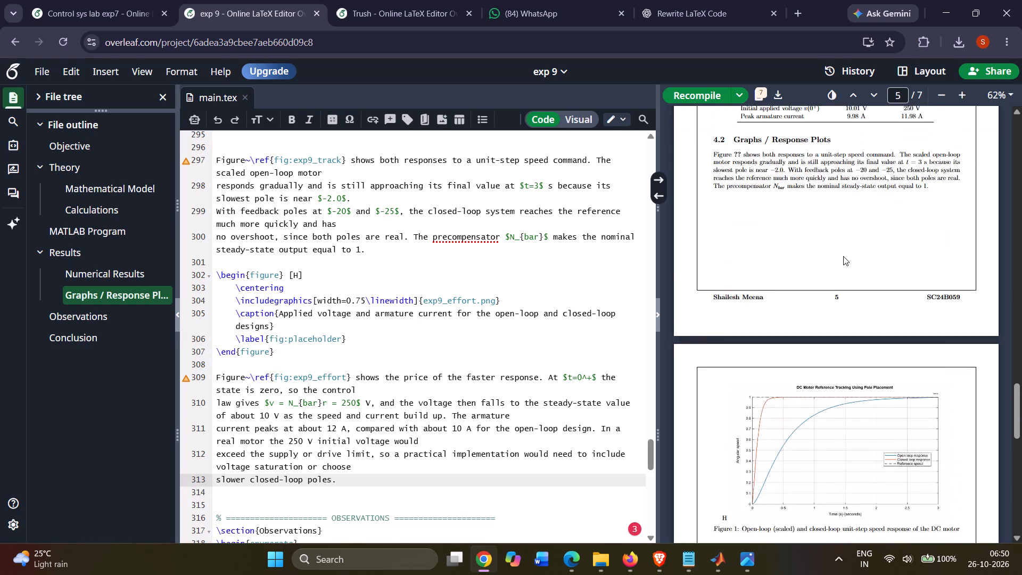
pyautogui.scroll(-4, 843, 256)
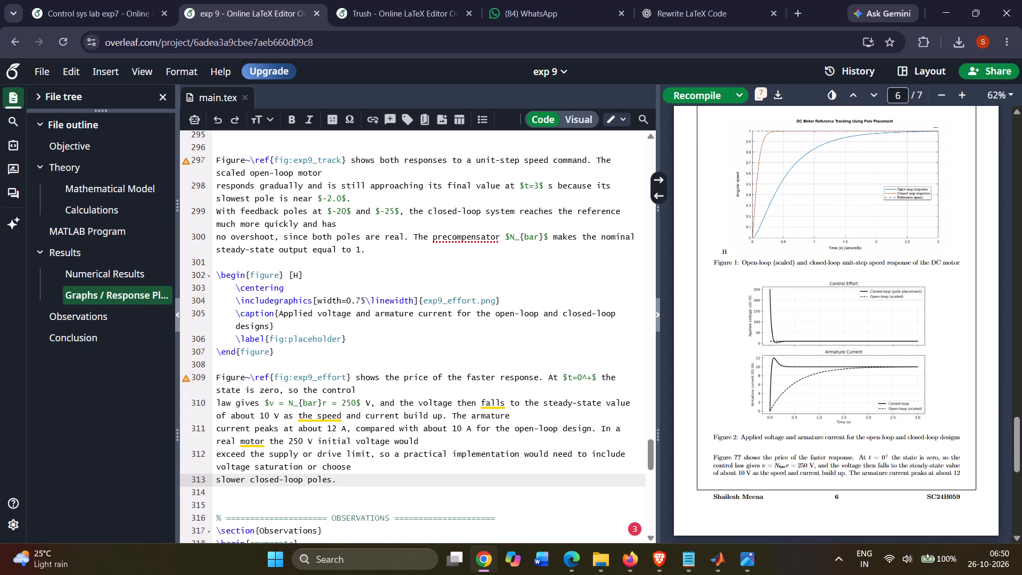
pyautogui.moveTo(361, 302); pyautogui.dragTo(366, 302)
pyautogui.click(368, 302)
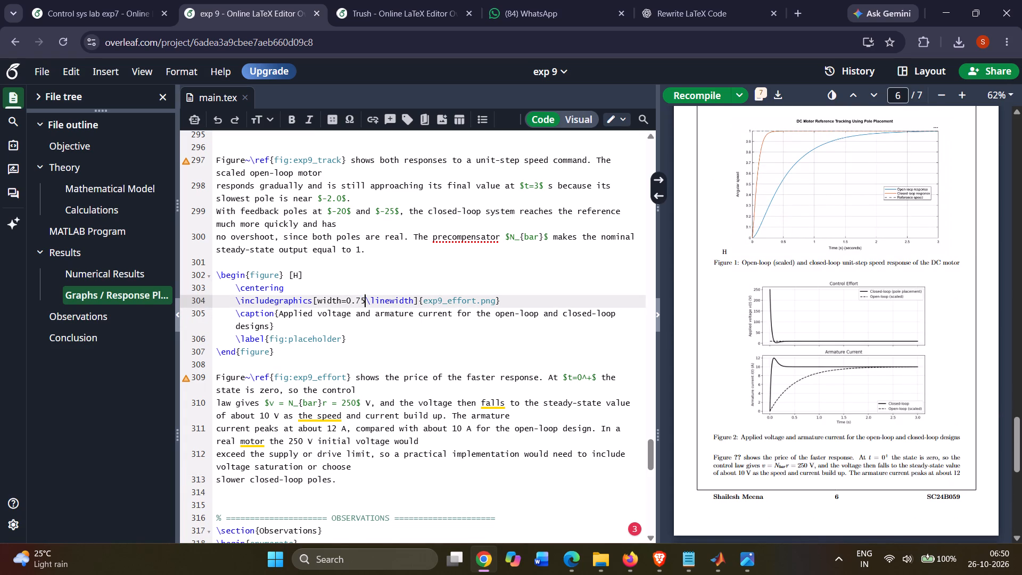
pyautogui.click(367, 300)
pyautogui.press('BackSpace')
pyautogui.press('BackSpace')
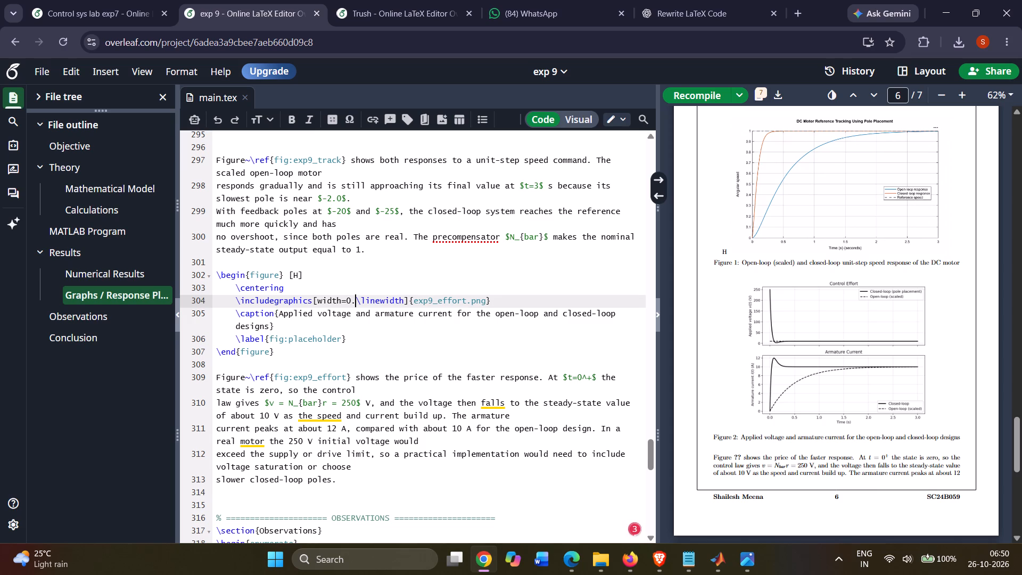
pyautogui.press('9')
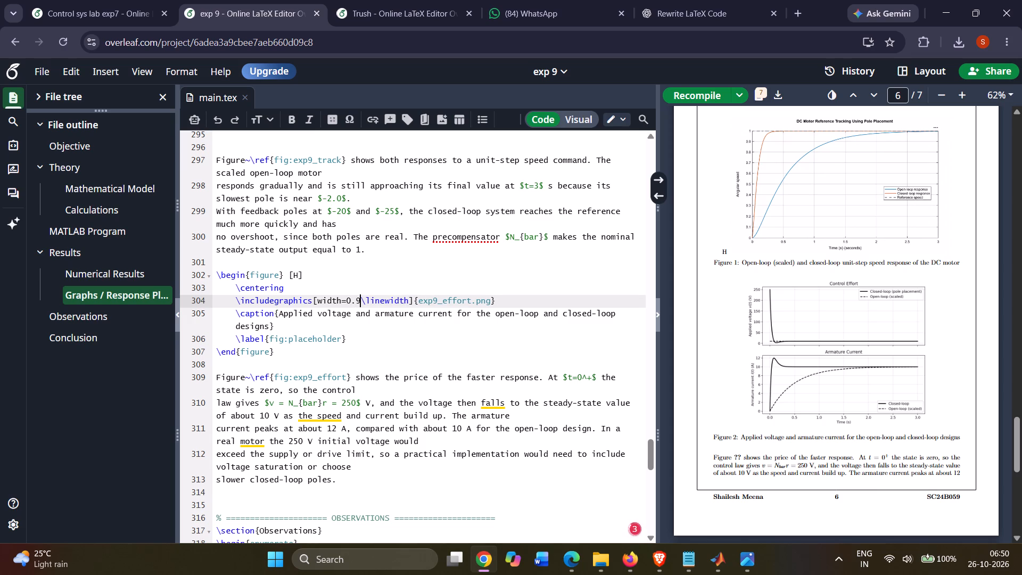
pyautogui.hotkey('ctrl', 's')
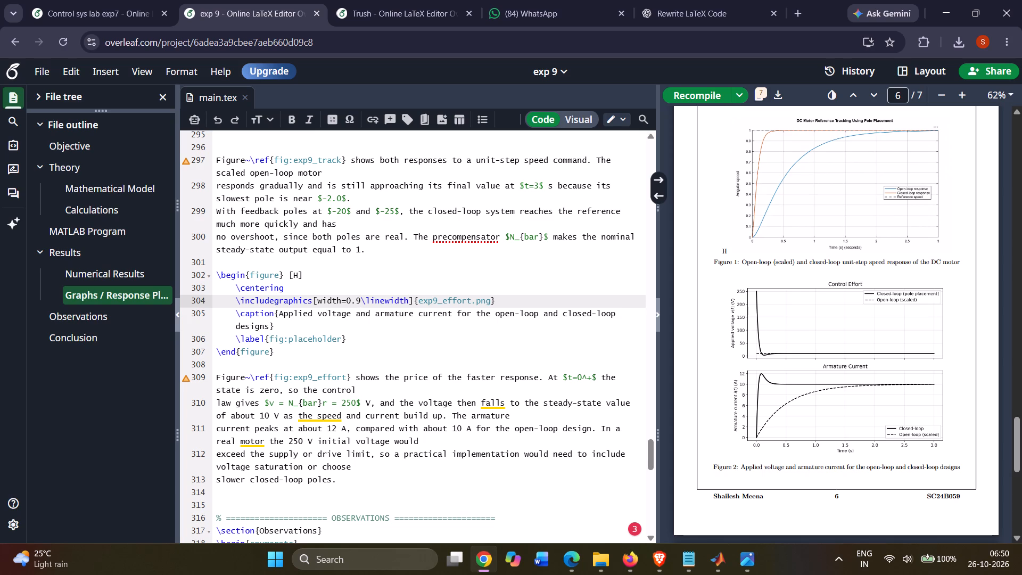
# Examine the layout of Figures 1 and 2 and the surrounding text in the compiled exp 9 report.
pyautogui.scroll(4, 869, 261)
pyautogui.scroll(-5, 869, 261)
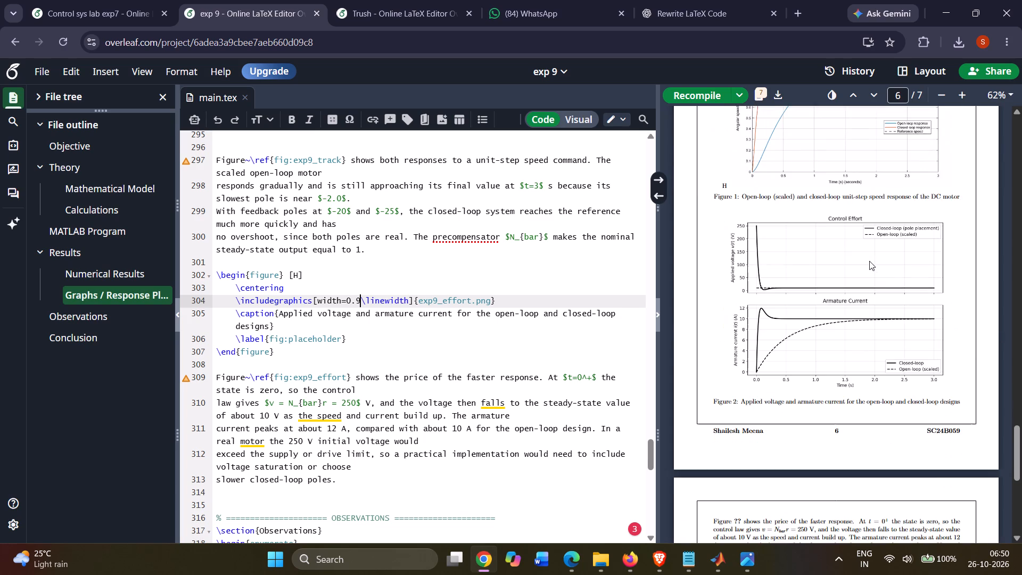
pyautogui.scroll(-1, 869, 260)
pyautogui.scroll(8, 869, 260)
pyautogui.scroll(-11, 858, 233)
pyautogui.scroll(8, 858, 233)
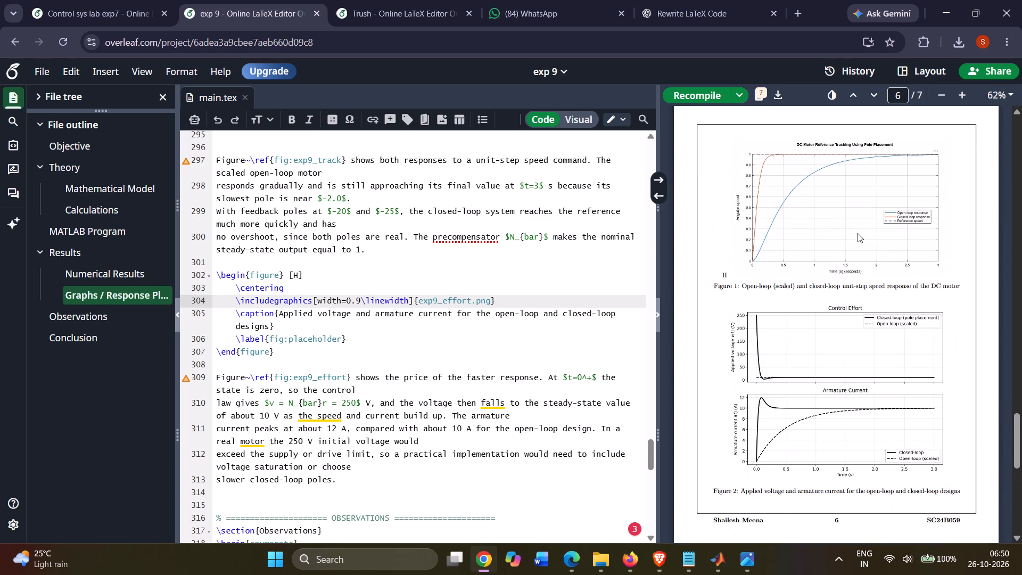
# Examine the placement of Figures 1 and 2 and the figure references in the text on pages 5 to 7 of the compiled report.
pyautogui.scroll(3, 858, 233)
pyautogui.scroll(-2, 858, 233)
pyautogui.scroll(4, 858, 233)
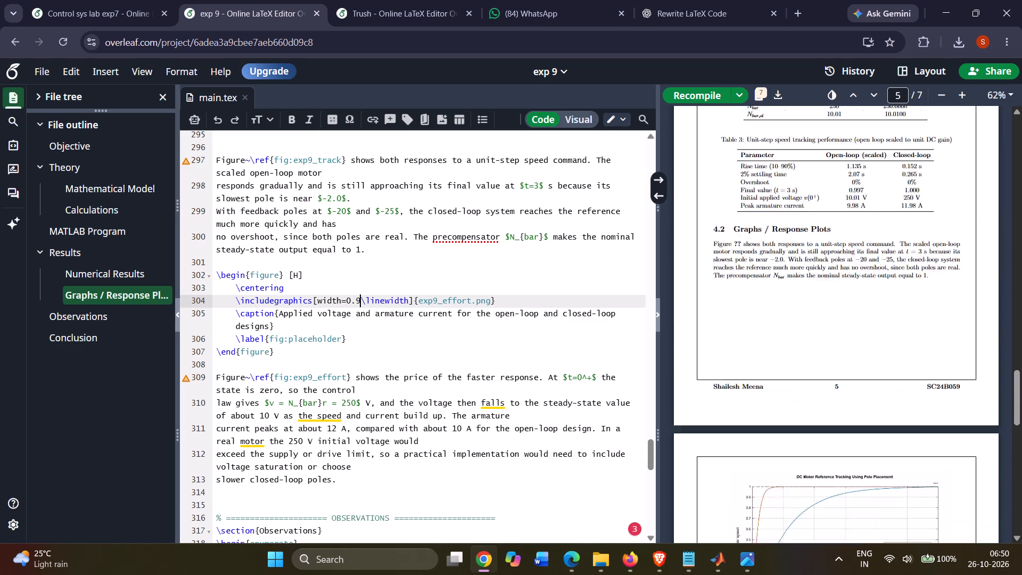
pyautogui.scroll(-7, 755, 404)
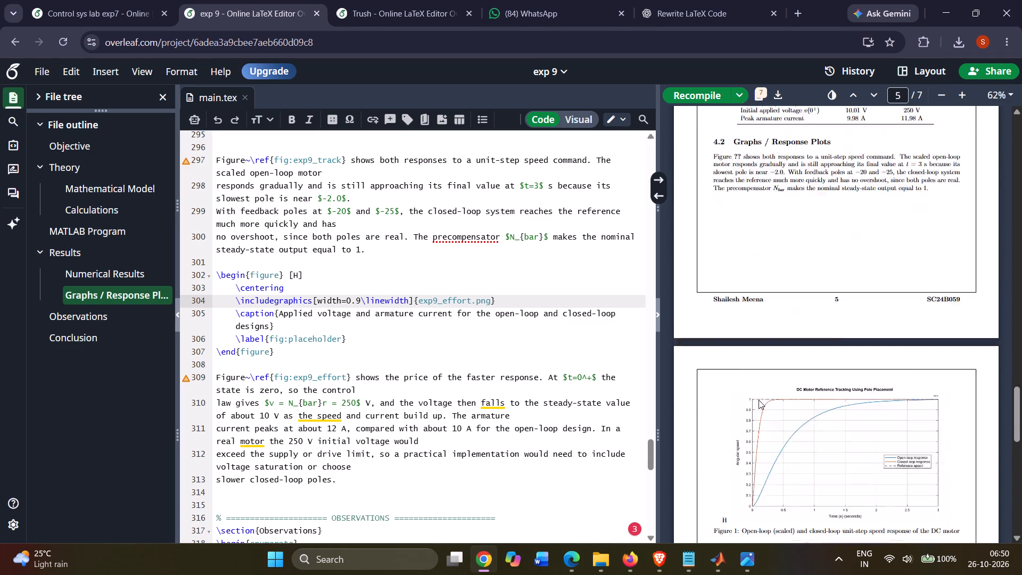
pyautogui.scroll(-4, 769, 389)
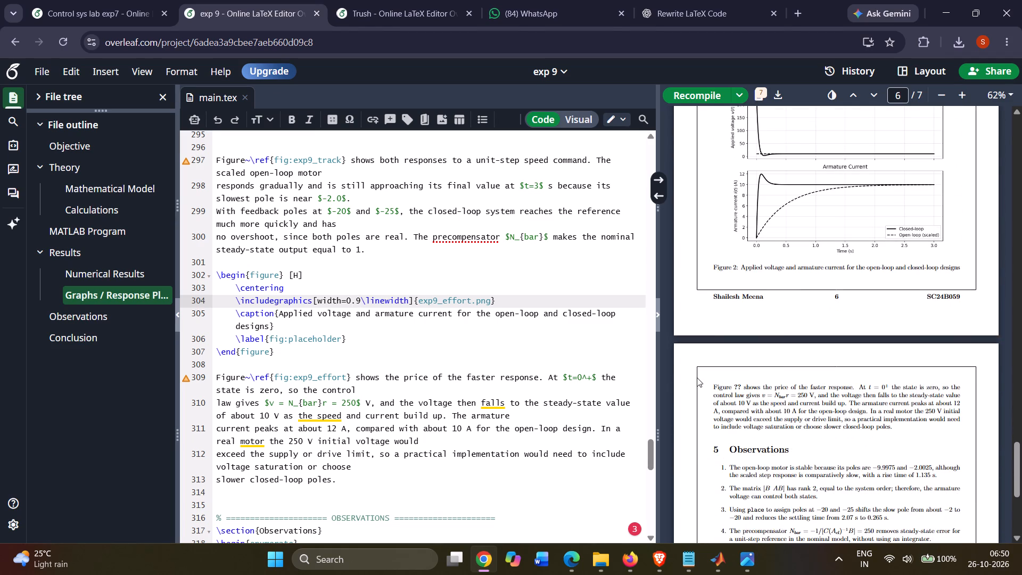
pyautogui.scroll(3, 767, 362)
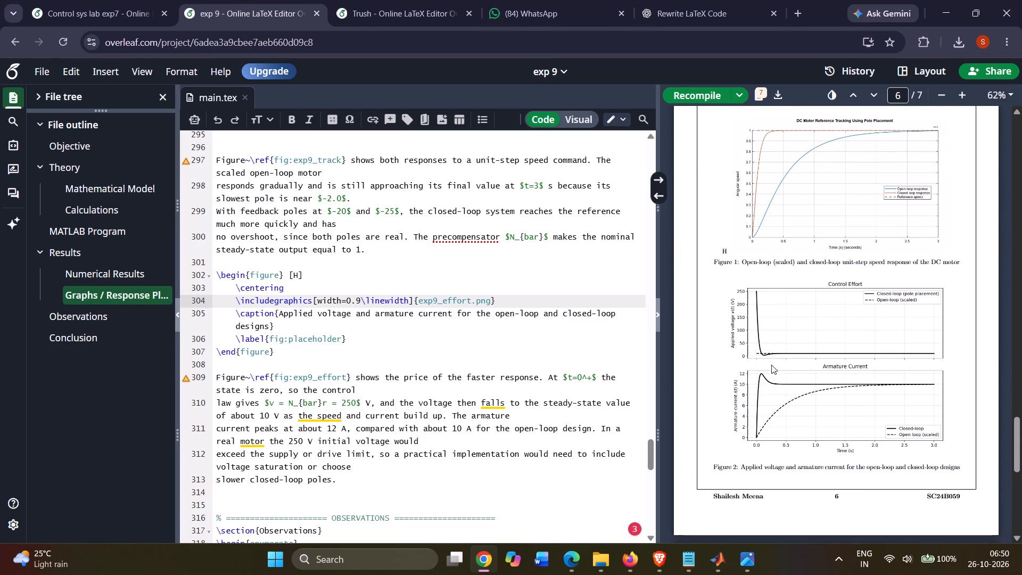
pyautogui.scroll(4, 771, 365)
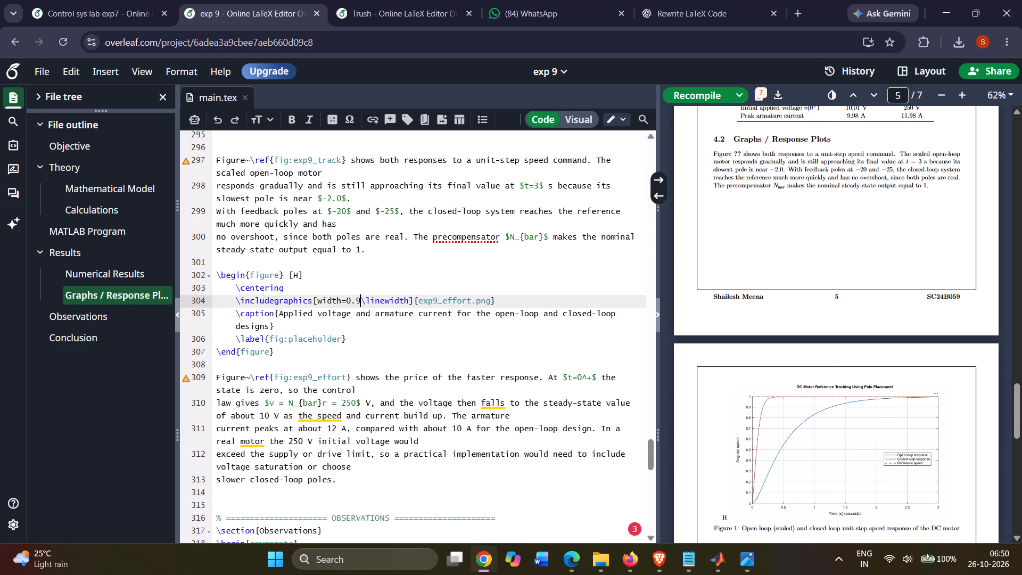
# Replace the \ref{fig:exp9_effort} reference in the paragraph below the effort figure with plain text so it reads "Figure 2 shows the price".
pyautogui.click(350, 376)
pyautogui.press('BackSpace')
pyautogui.press('BackSpace')
pyautogui.press('BackSpace')
pyautogui.press('BackSpace')
pyautogui.press('BackSpace')
pyautogui.press('BackSpace')
pyautogui.press('BackSpace')
pyautogui.press('BackSpace')
pyautogui.press('BackSpace')
pyautogui.press('BackSpace')
pyautogui.press('BackSpace')
pyautogui.press('BackSpace')
pyautogui.press('BackSpace')
pyautogui.press('BackSpace')
pyautogui.press('BackSpace')
pyautogui.press('BackSpace')
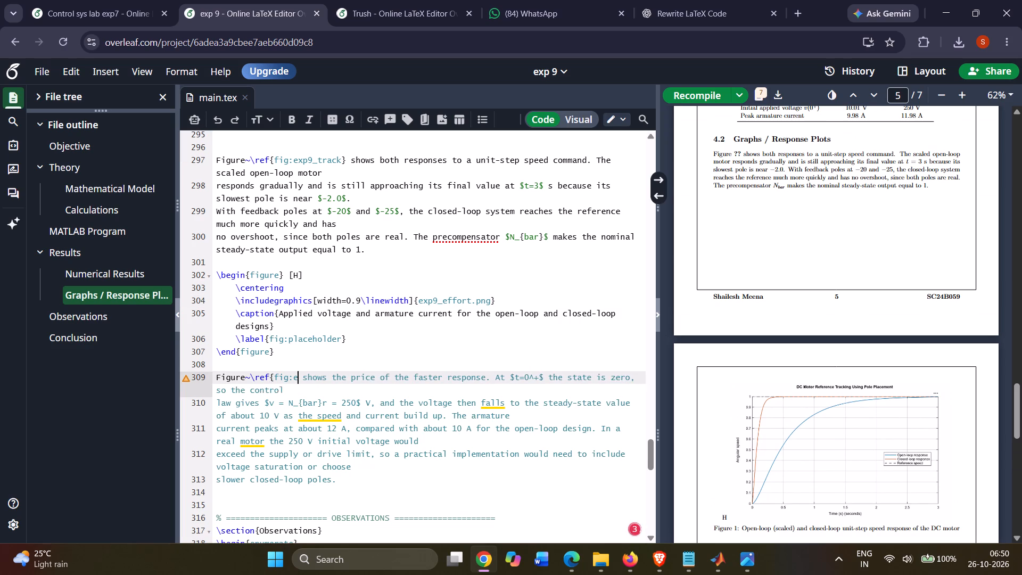
pyautogui.press('BackSpace')
pyautogui.press('BackSpace')
pyautogui.press('BackSpace')
pyautogui.press('BackSpace')
pyautogui.press('BackSpace')
pyautogui.press('BackSpace')
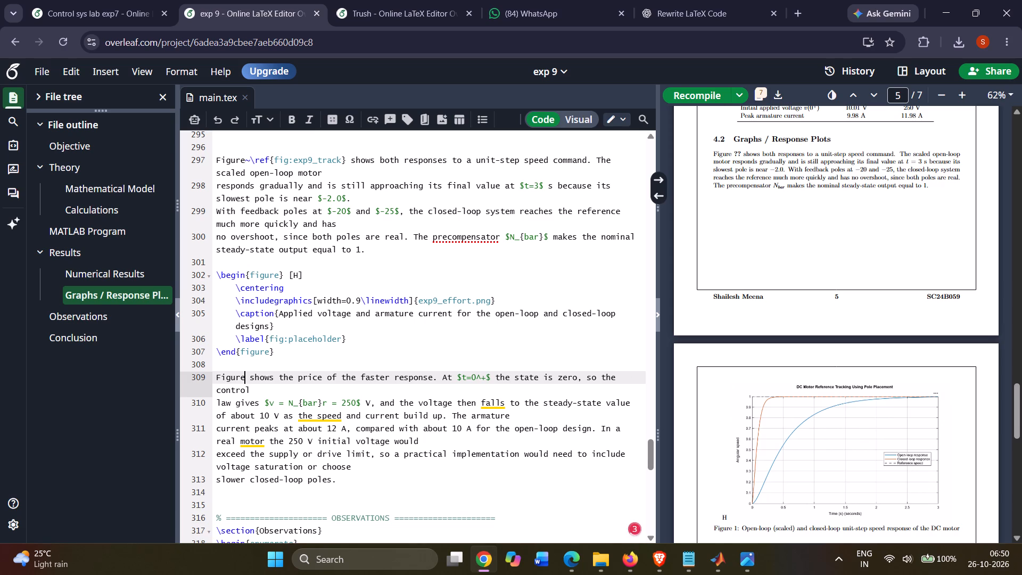
pyautogui.write('n1')
pyautogui.scroll(-2, 496, 315)
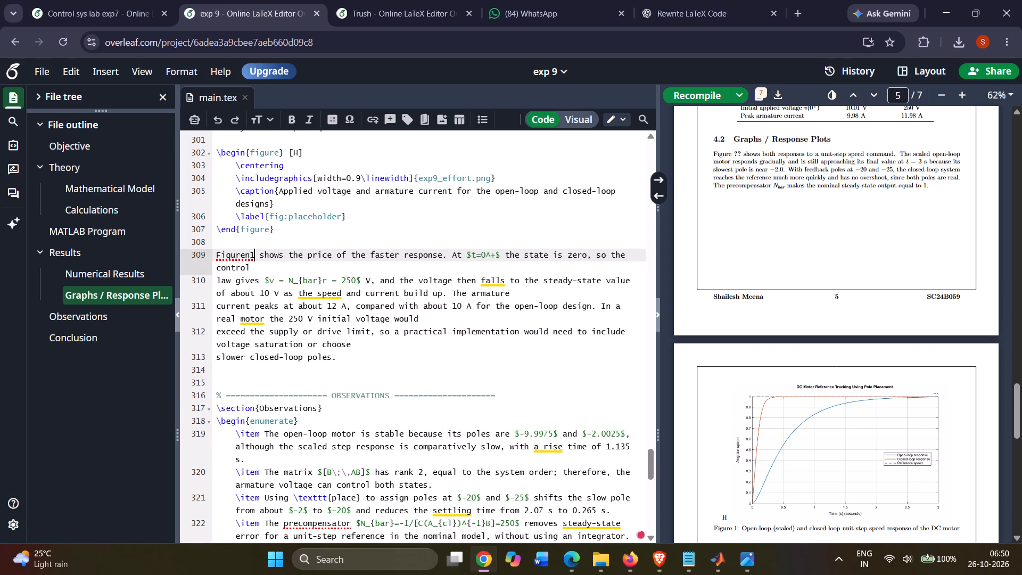
pyautogui.click(257, 253)
pyautogui.press('BackSpace')
pyautogui.press('BackSpace')
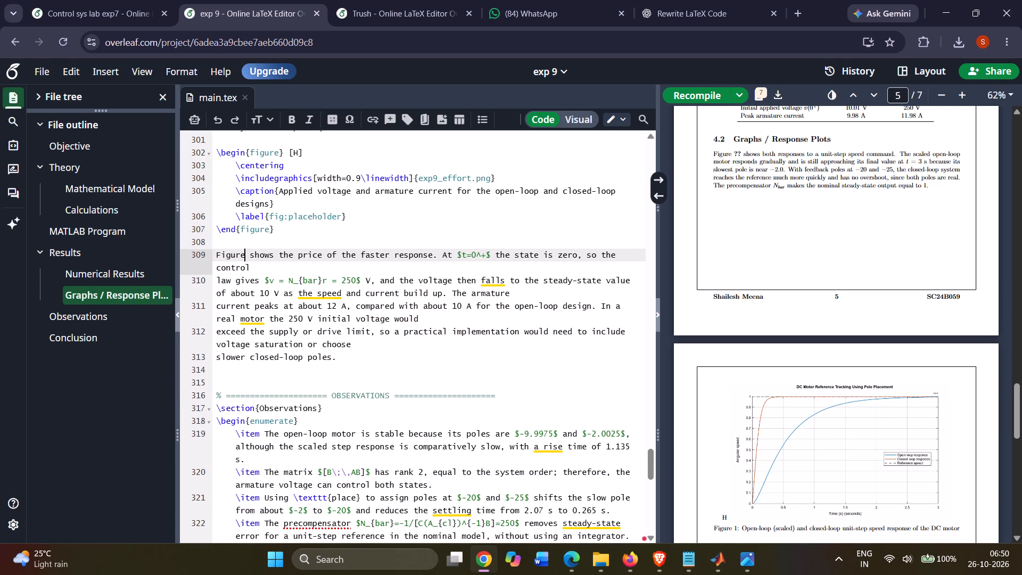
pyautogui.press('space')
pyautogui.press('1')
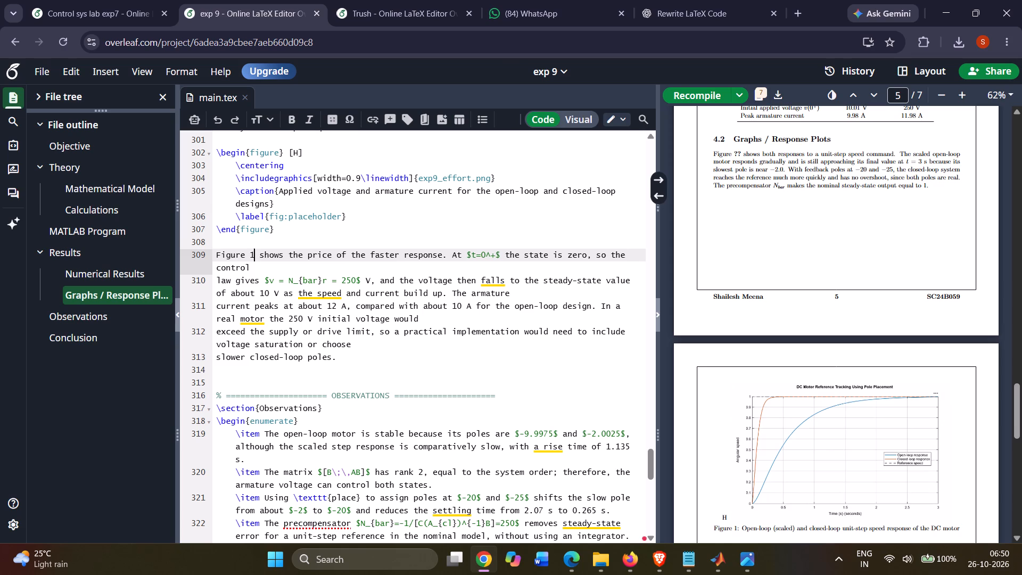
pyautogui.scroll(-1, 257, 253)
pyautogui.scroll(1, 297, 376)
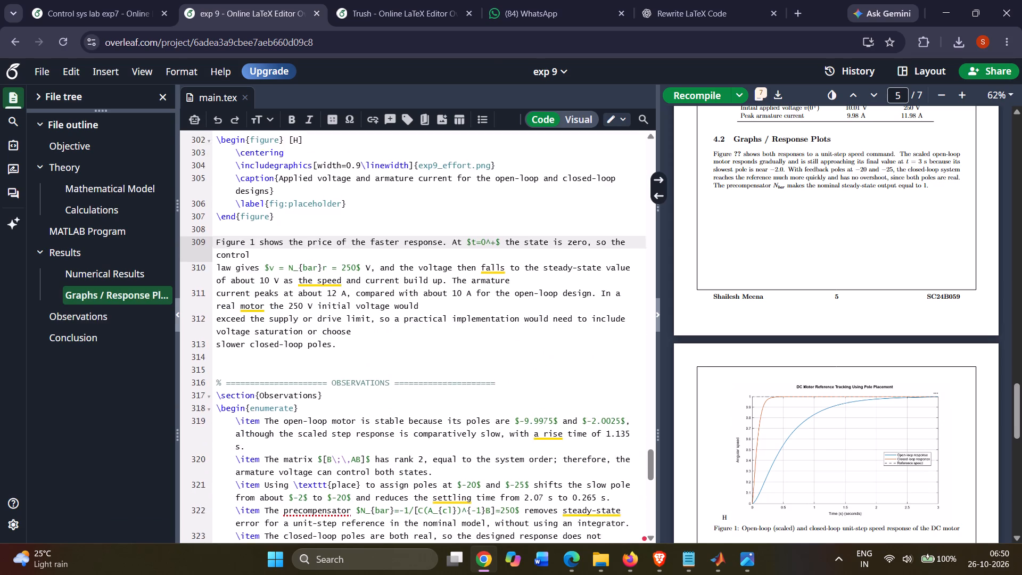
pyautogui.scroll(1, 297, 376)
pyautogui.press('BackSpace')
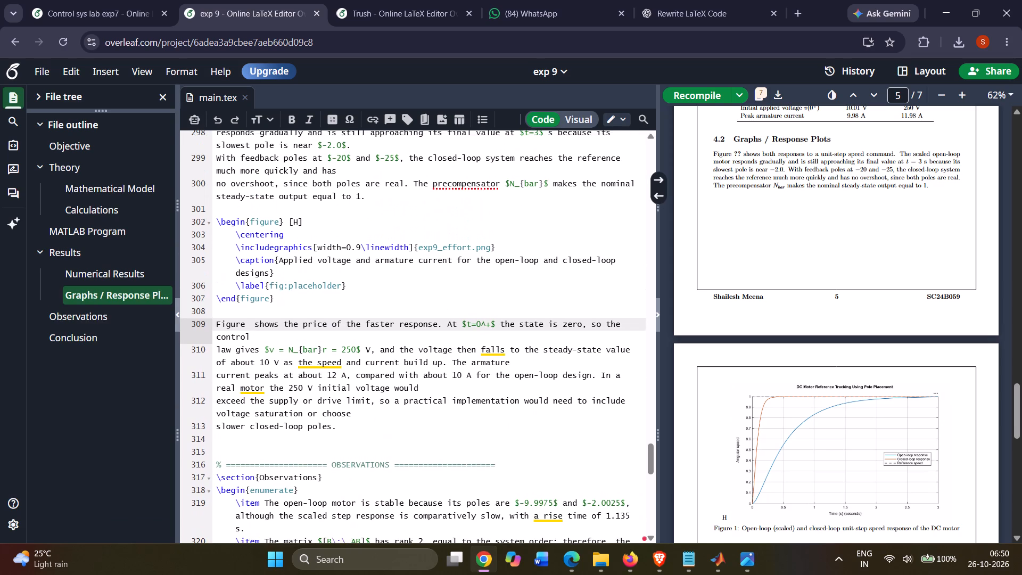
pyautogui.press('2')
# Replace the ~\ref{fig:exp9_track} reference with plain text so the paragraph starts "Figure 1 shows both responses", and recompile the report.
pyautogui.scroll(2, 297, 376)
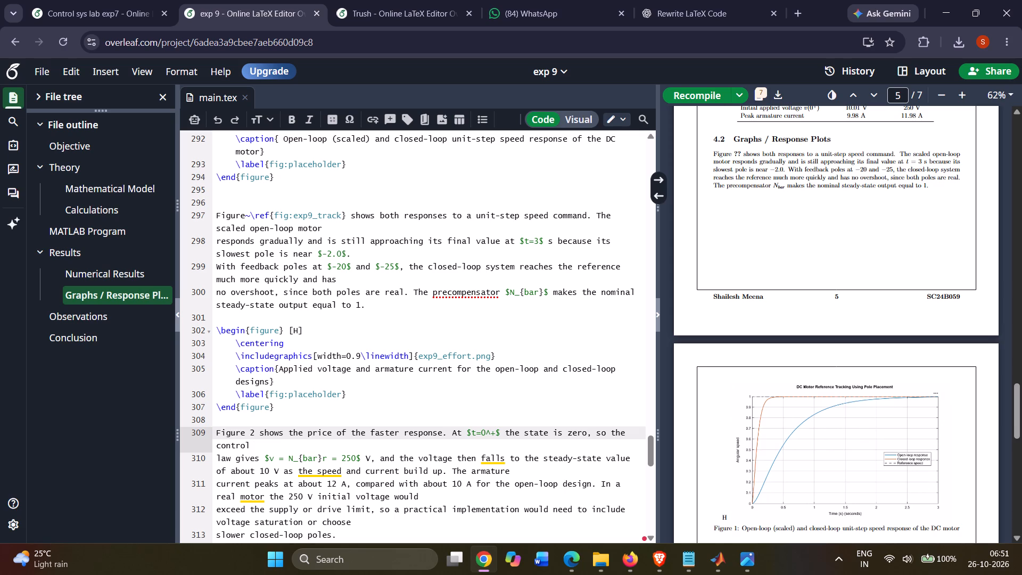
pyautogui.moveTo(347, 216); pyautogui.dragTo(255, 222)
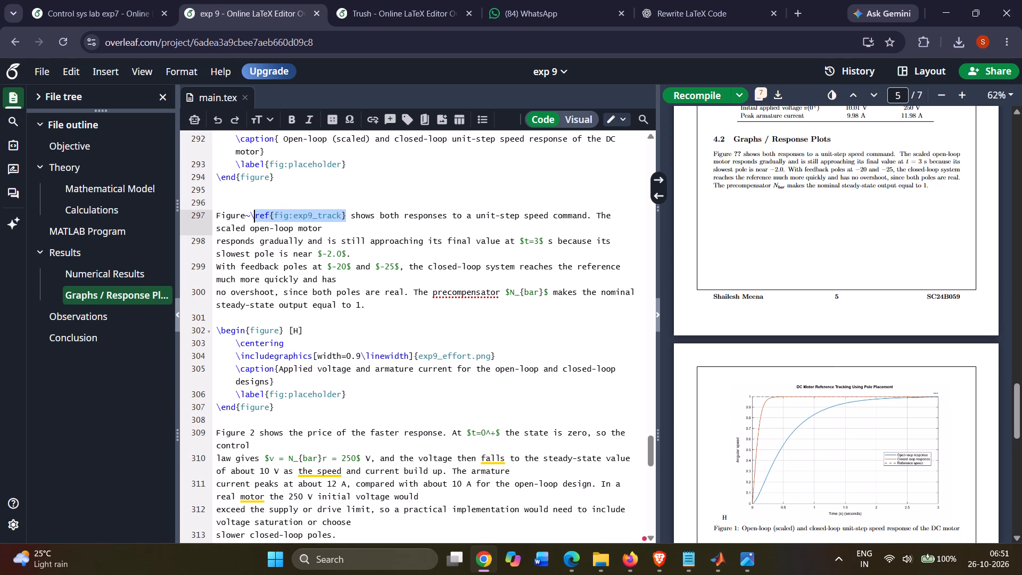
pyautogui.moveTo(255, 222); pyautogui.dragTo(248, 221)
pyautogui.press('BackSpace')
pyautogui.press('space')
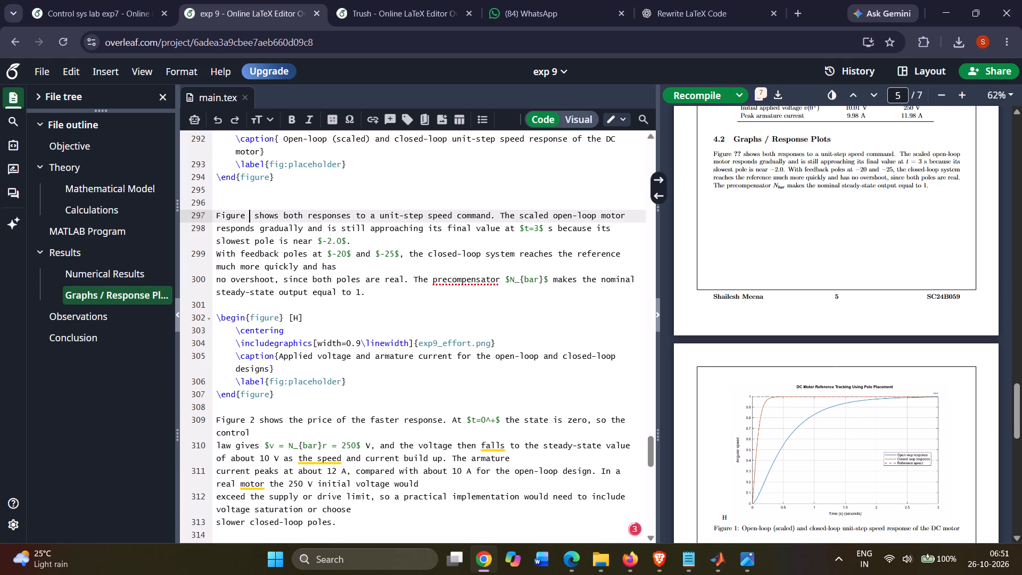
pyautogui.press('1')
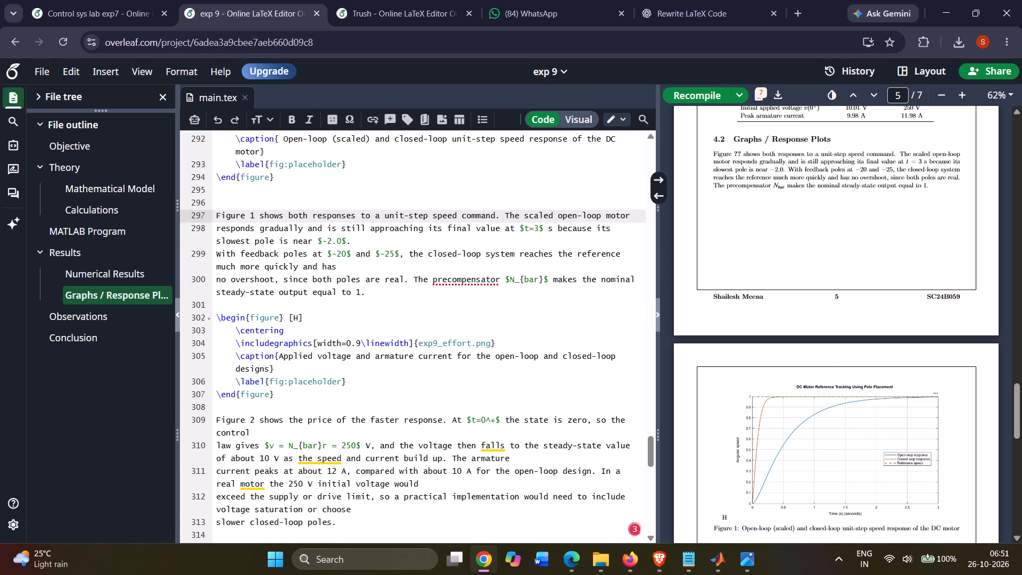
pyautogui.hotkey('ctrl', 's')
# Review the recompiled exp 9 report, from the figures and Observations pages back to the title page.
pyautogui.scroll(-3, 460, 466)
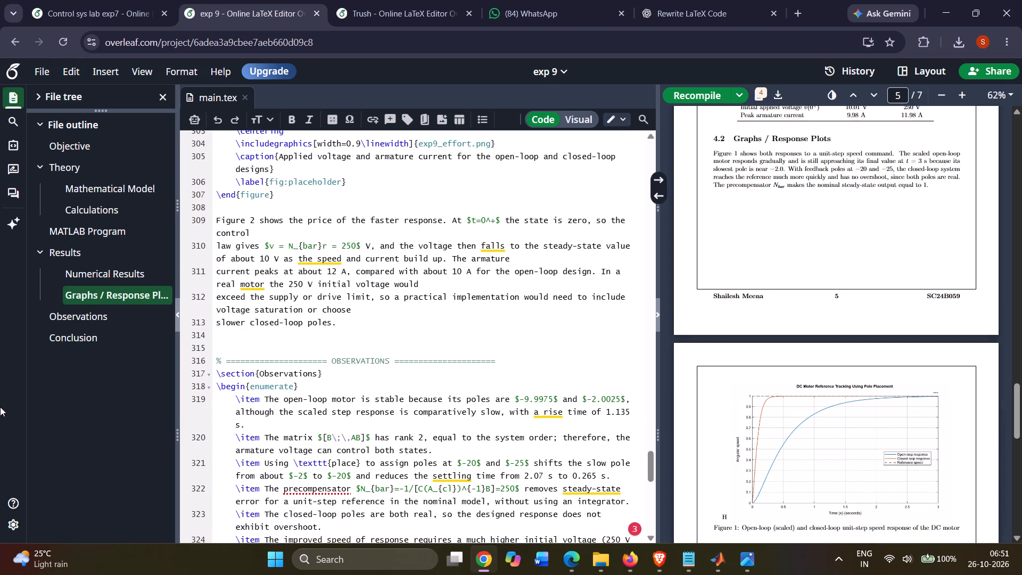
pyautogui.scroll(-6, 908, 318)
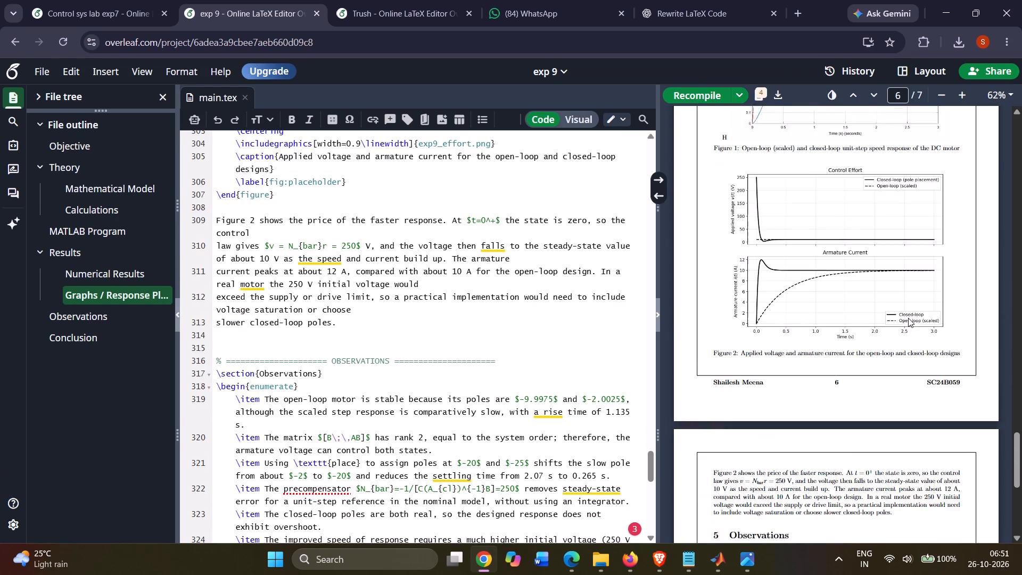
pyautogui.scroll(-11, 908, 318)
pyautogui.scroll(7, 897, 308)
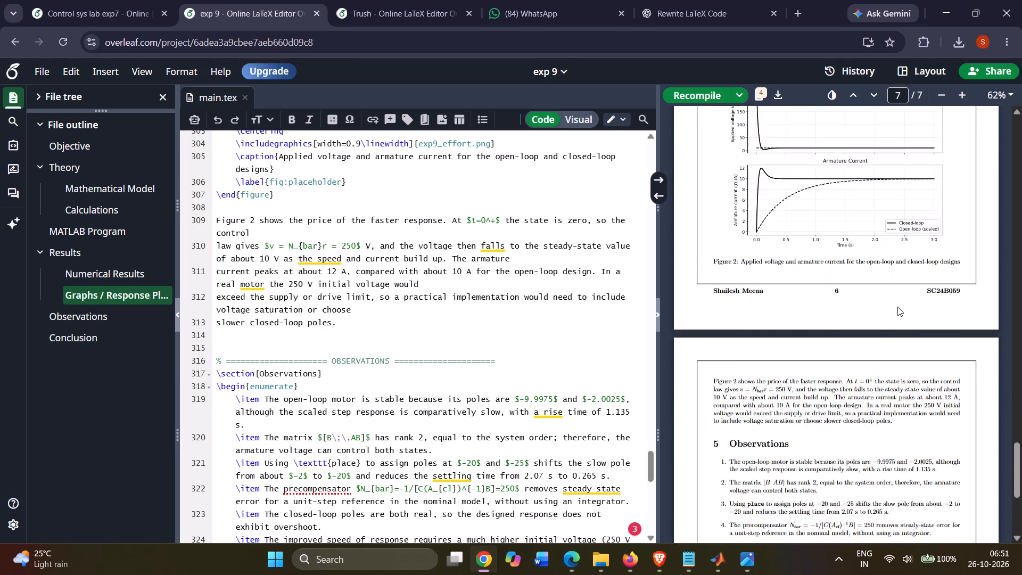
pyautogui.scroll(19, 897, 307)
pyautogui.scroll(7, 904, 303)
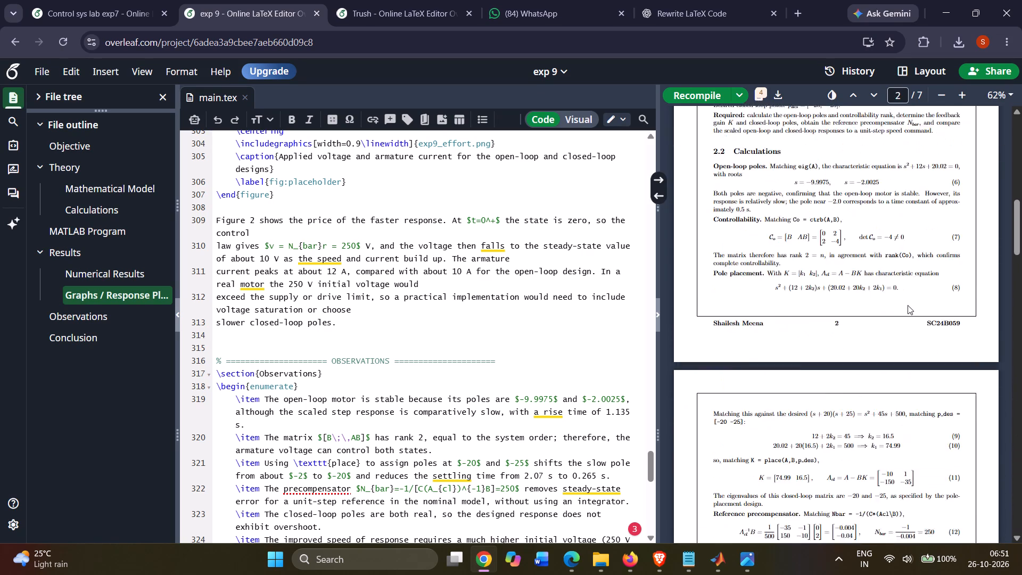
pyautogui.scroll(15, 908, 305)
pyautogui.scroll(7, 908, 313)
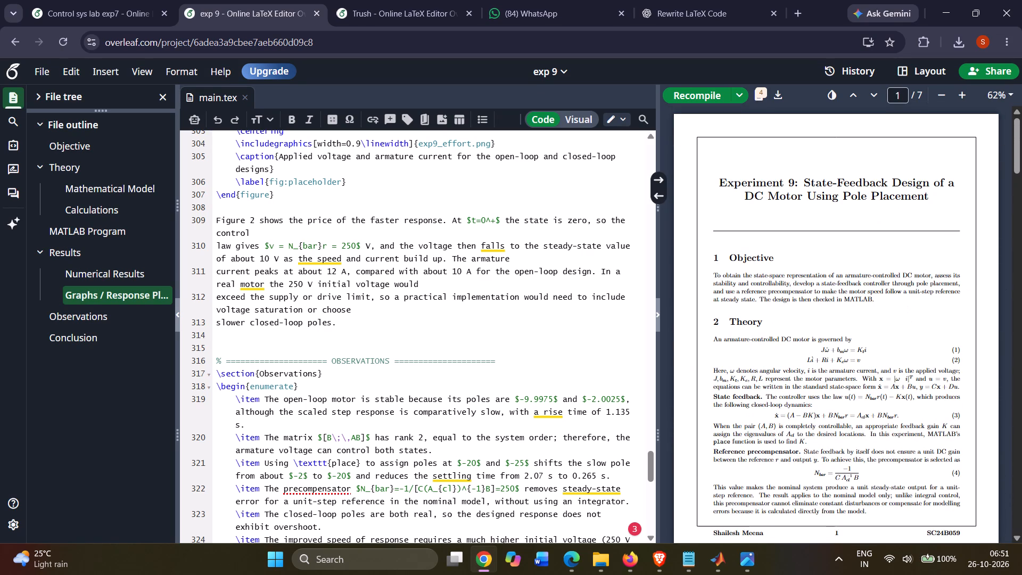
# Download the compiled exp 9 report as a PDF.
pyautogui.click(777, 97)
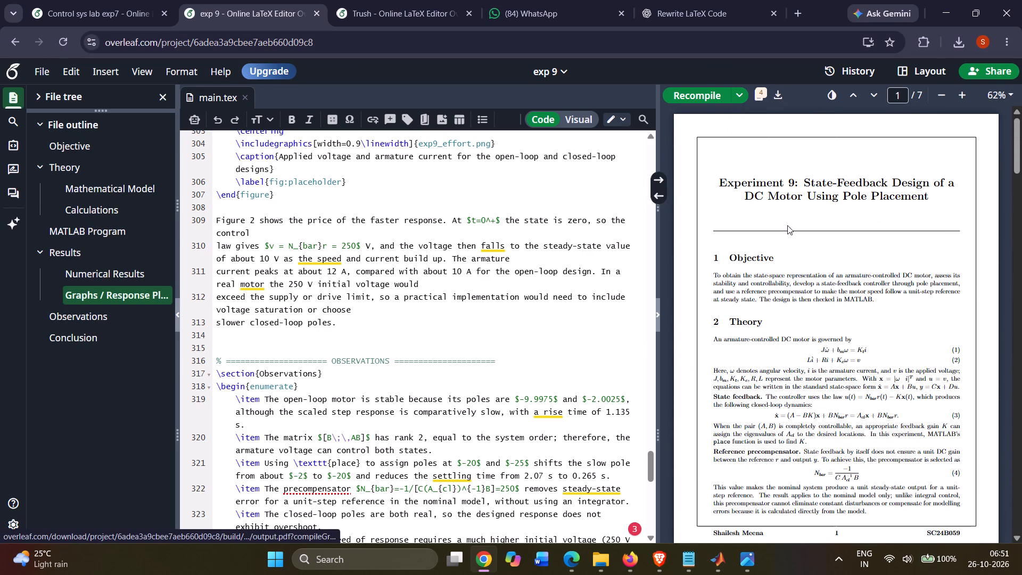
pyautogui.scroll(-12, 797, 256)
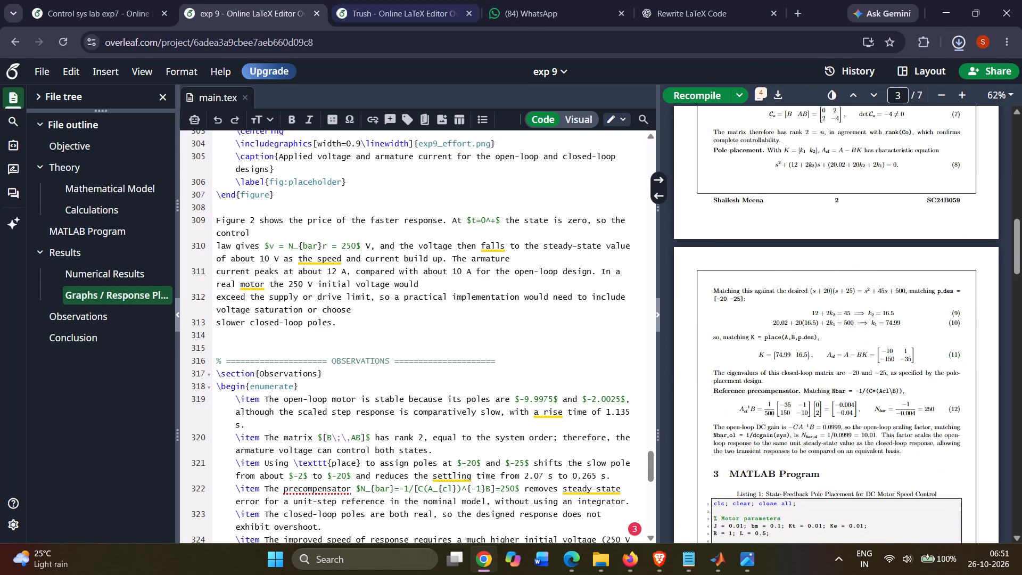
# Open the exp_8 PDF from the Downloads folder in Microsoft Edge and close the "What's new in Microsoft Edge" page.
pyautogui.click(574, 568)
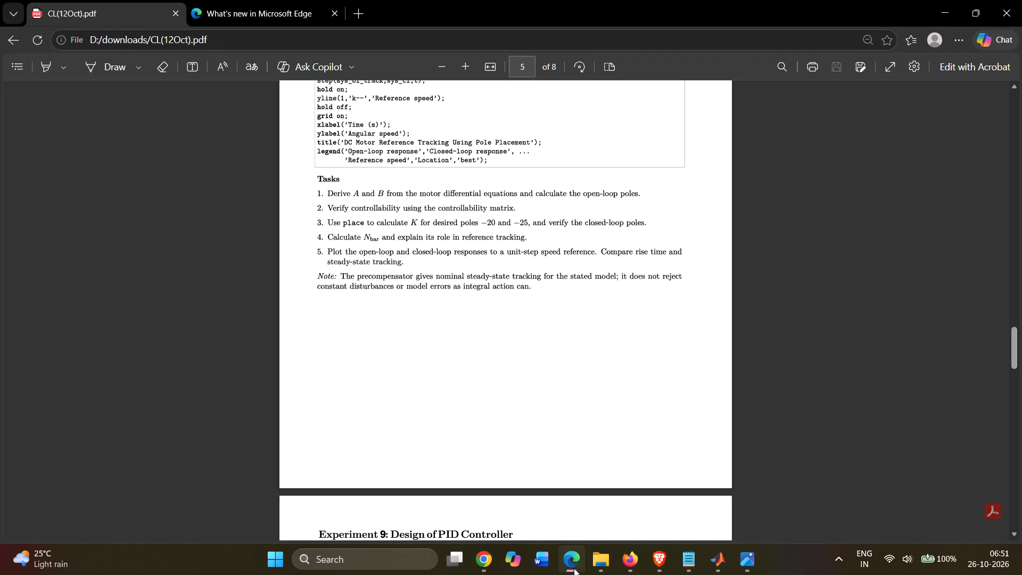
pyautogui.click(574, 568)
pyautogui.click(602, 563)
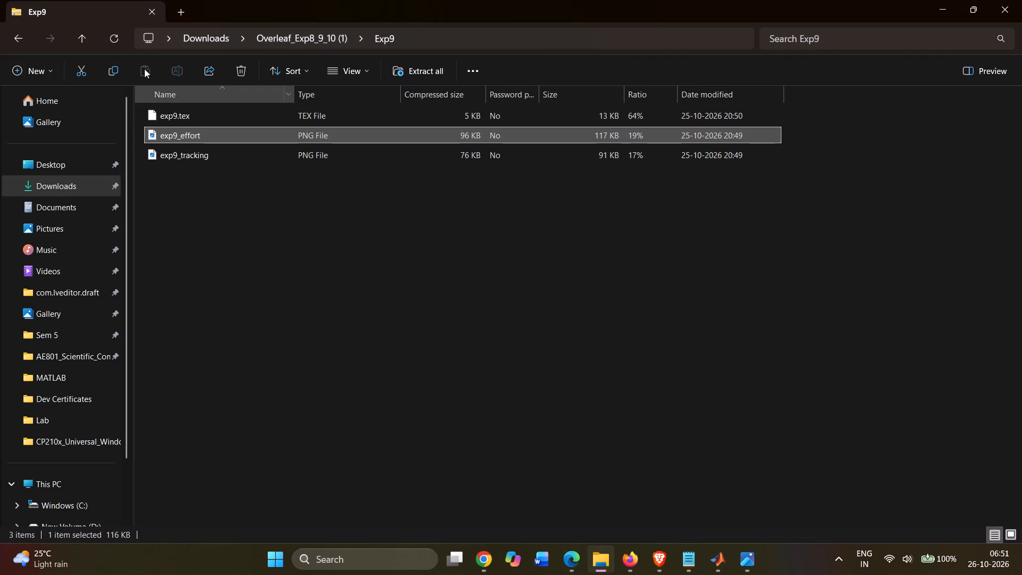
pyautogui.click(79, 195)
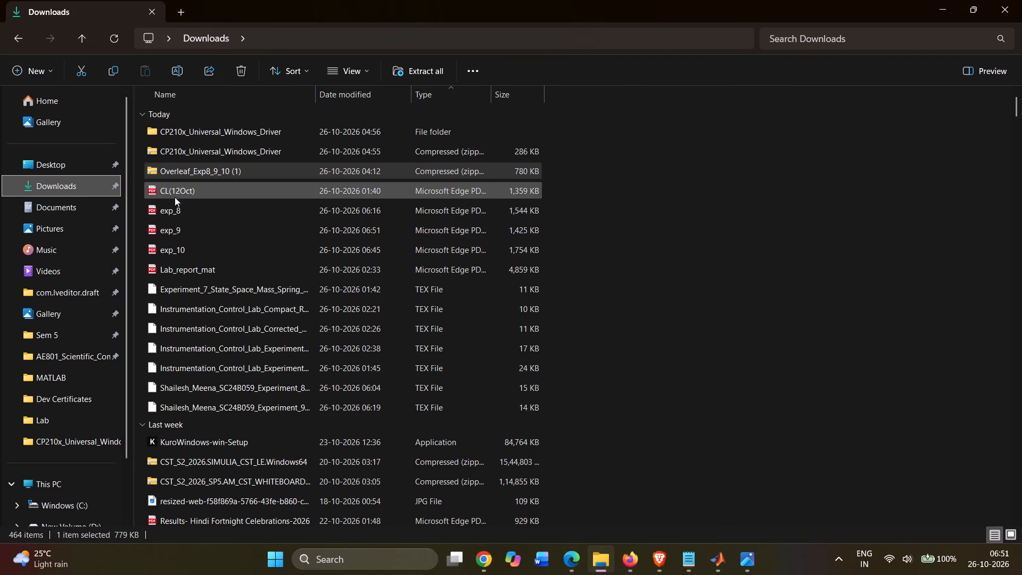
pyautogui.doubleClick(182, 216)
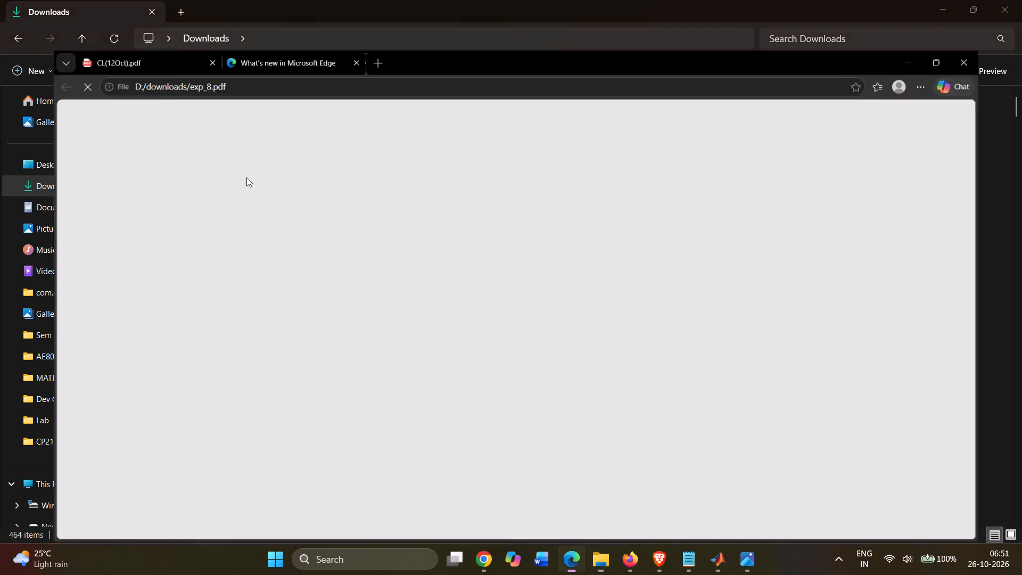
pyautogui.click(263, 0)
pyautogui.click(332, 14)
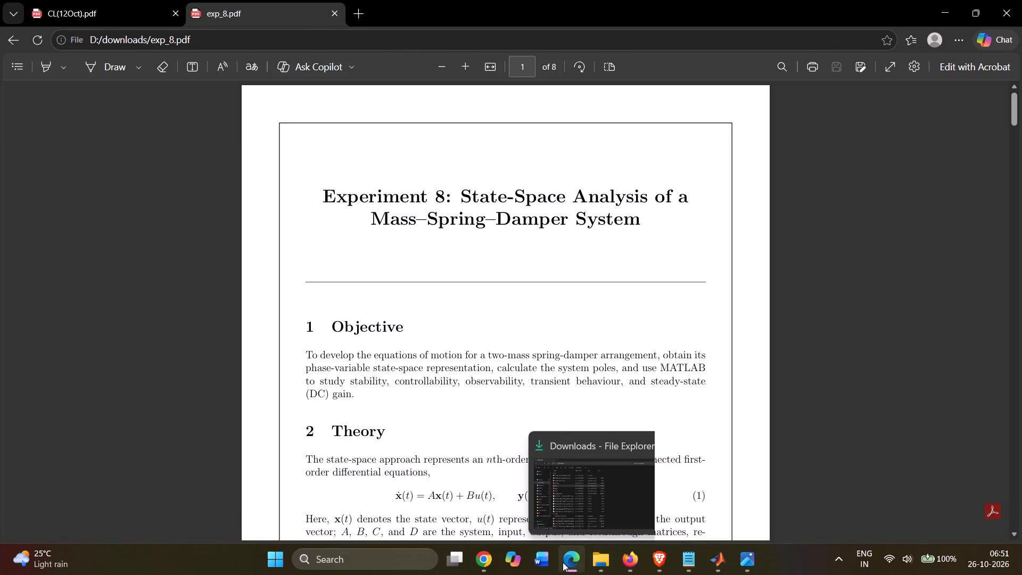
# Open the exp_9 and exp_10 PDFs from the Downloads folder in Microsoft Edge.
pyautogui.click(563, 562)
pyautogui.doubleClick(183, 227)
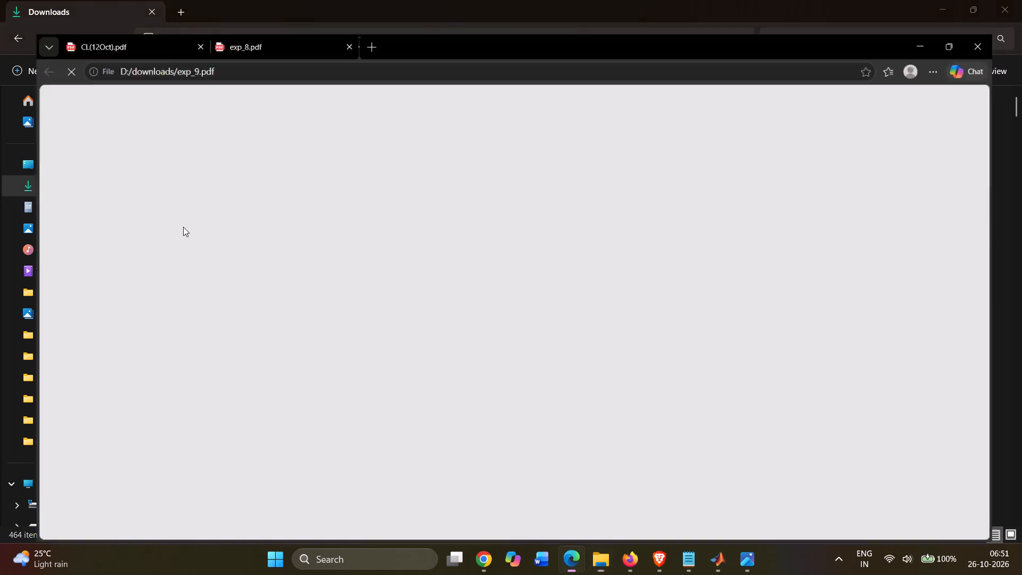
pyautogui.click(567, 564)
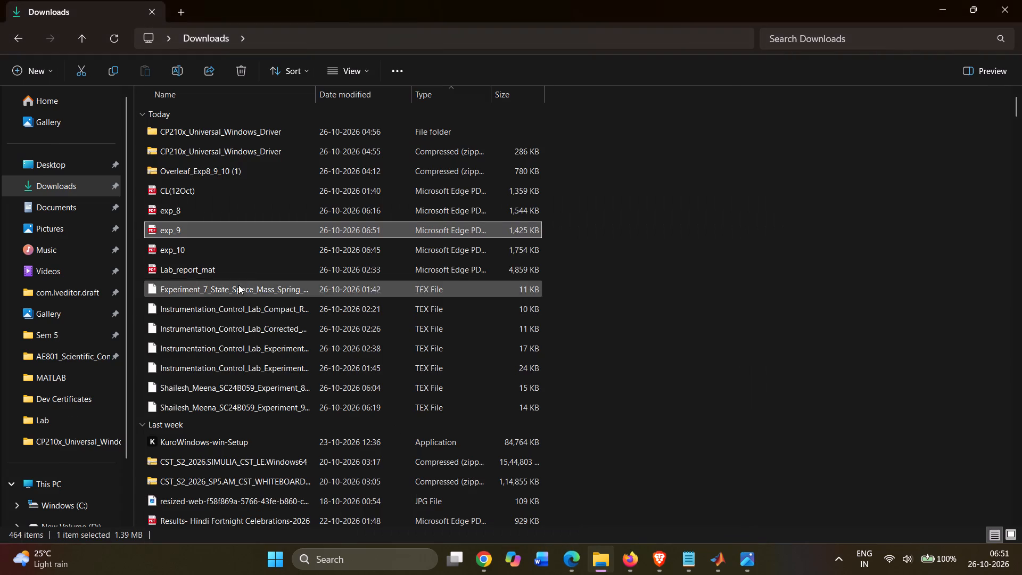
pyautogui.doubleClick(163, 241)
pyautogui.doubleClick(174, 246)
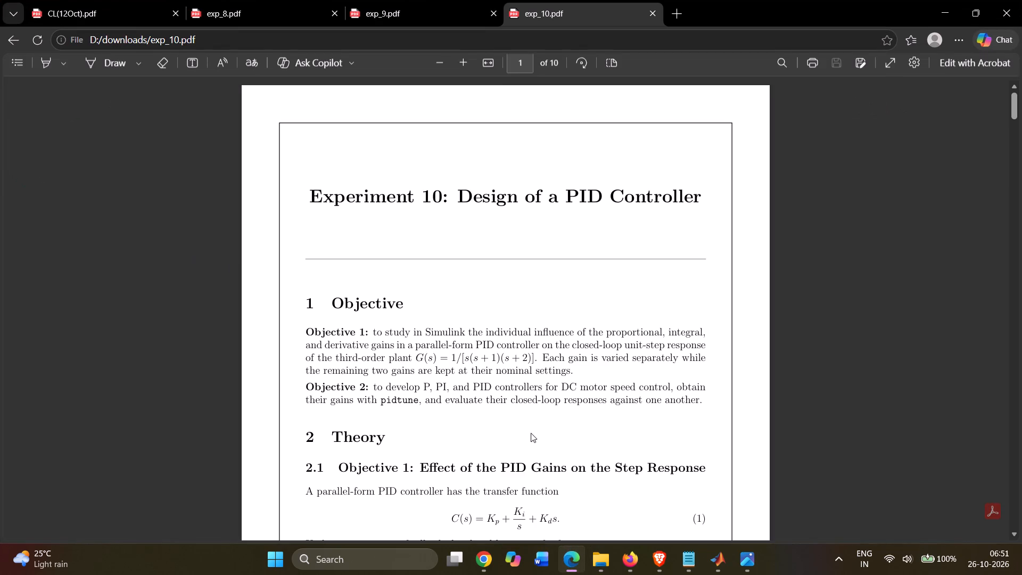
# Review the exp_8 PDF from the title page through the mathematical model, numerical results, response plots and figure references.
pyautogui.click(270, 0)
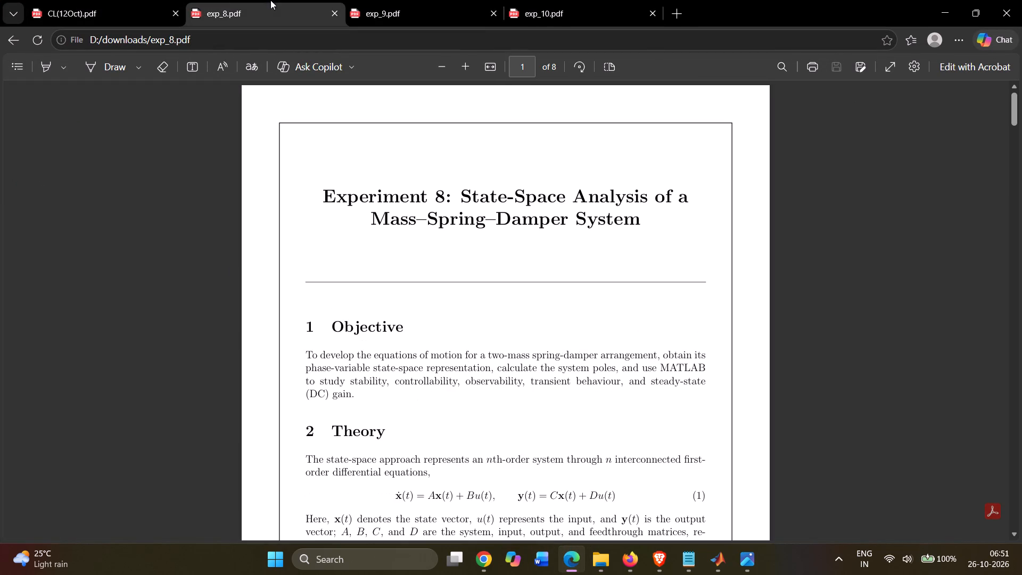
pyautogui.click(226, 0)
pyautogui.scroll(-9, 553, 216)
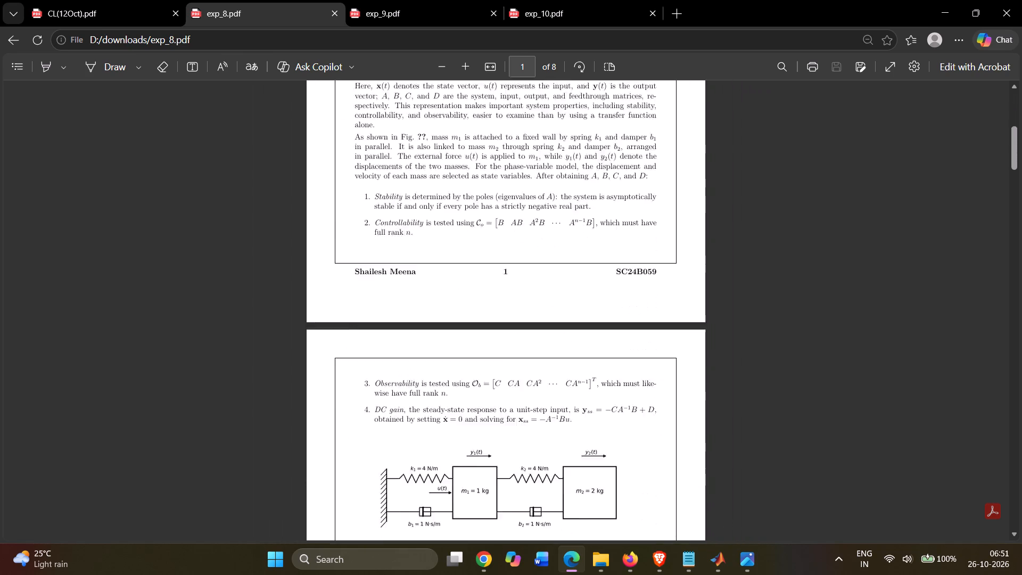
pyautogui.scroll(10, 553, 216)
pyautogui.scroll(-14, 556, 211)
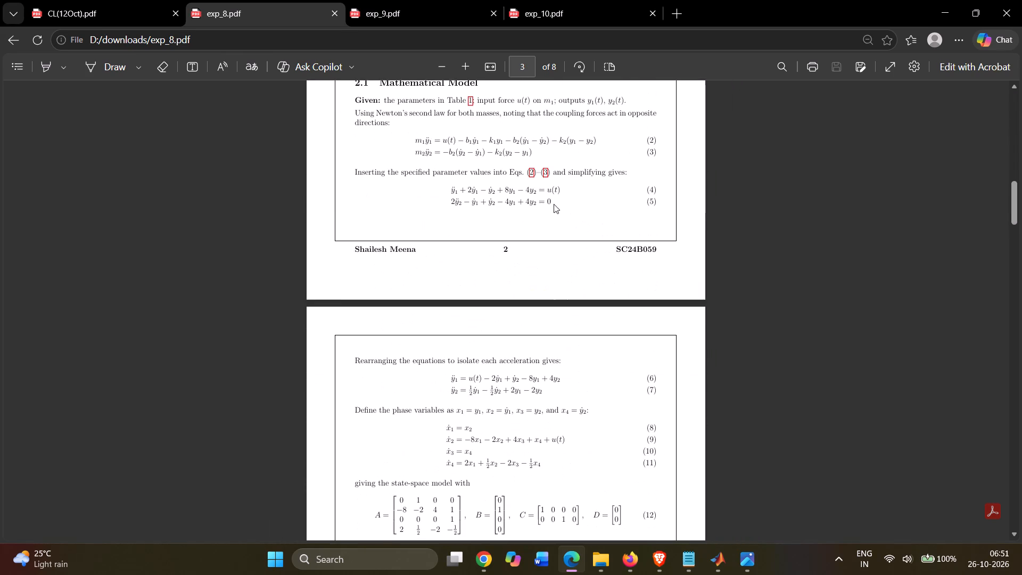
pyautogui.scroll(-8, 550, 195)
pyautogui.scroll(-15, 548, 185)
pyautogui.scroll(-12, 547, 172)
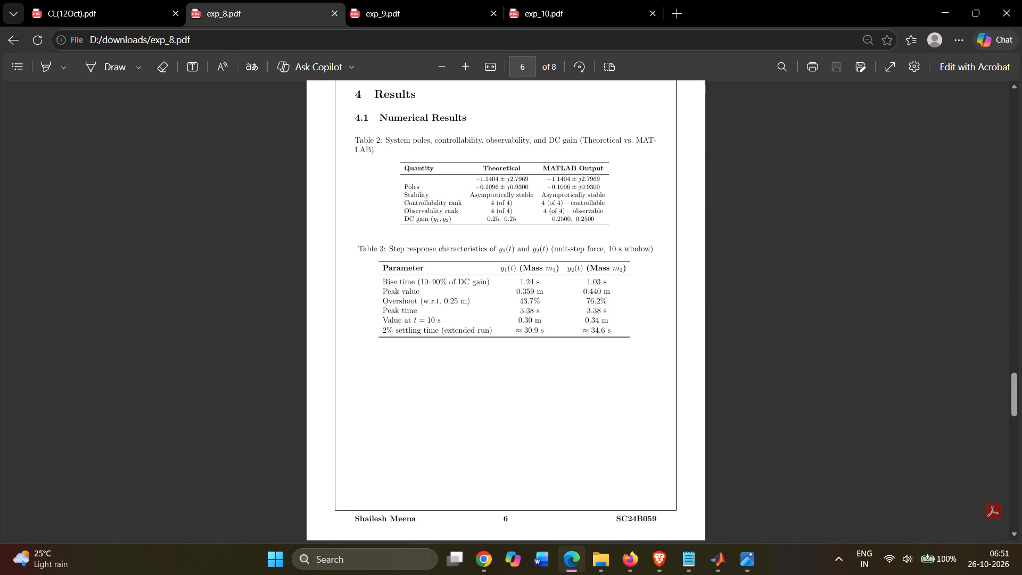
pyautogui.scroll(-8, 545, 166)
pyautogui.scroll(7, 545, 157)
pyautogui.scroll(-4, 545, 157)
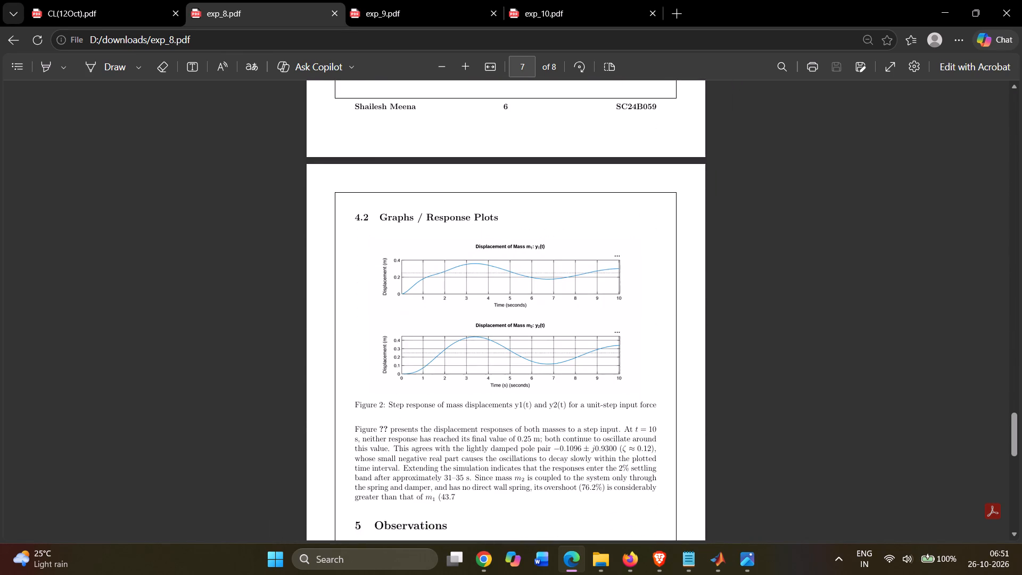
pyautogui.scroll(-15, 545, 157)
pyautogui.scroll(5, 543, 153)
# Review the exp_9 PDF from the title page through the calculations and response figures to the Observations and Conclusion.
pyautogui.click(432, 0)
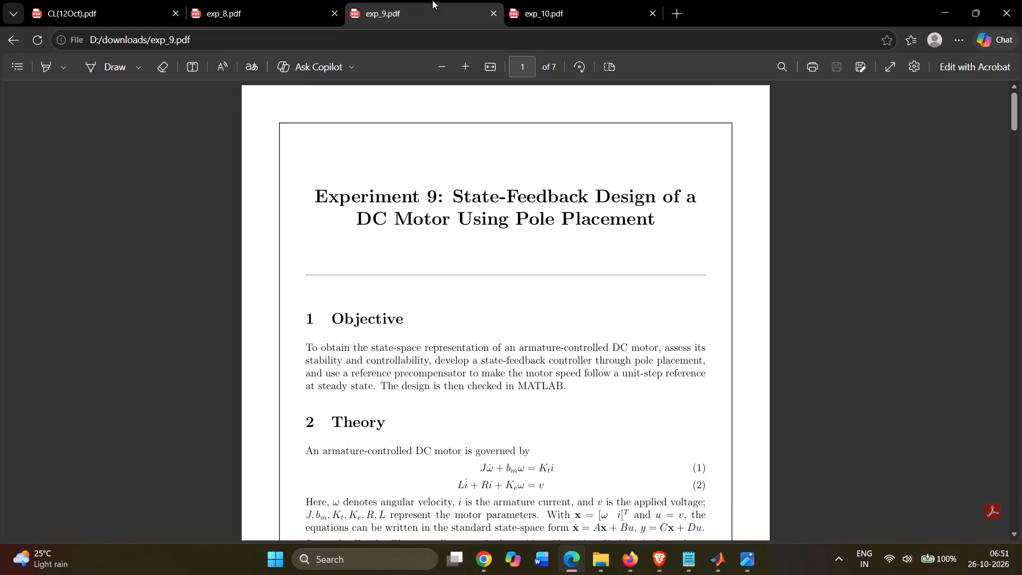
pyautogui.scroll(1, 553, 396)
pyautogui.scroll(-6, 553, 392)
pyautogui.scroll(-13, 553, 346)
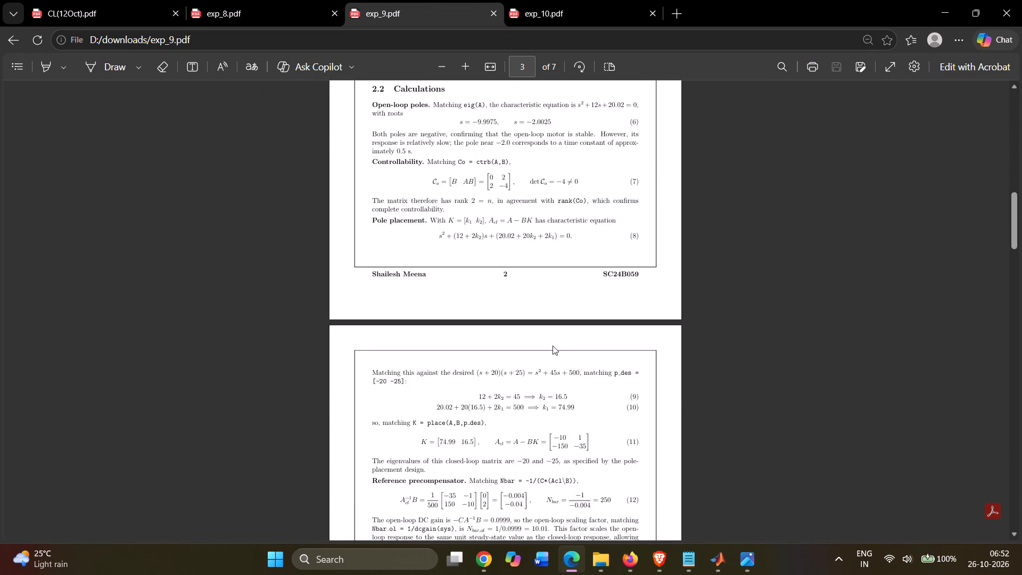
pyautogui.scroll(-6, 550, 336)
pyautogui.scroll(-17, 549, 336)
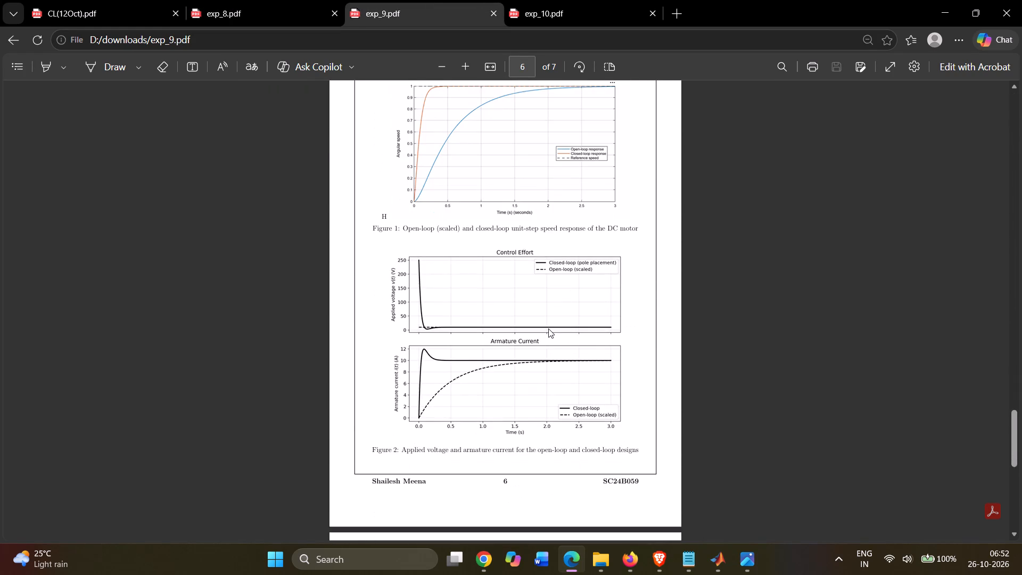
pyautogui.scroll(-15, 548, 328)
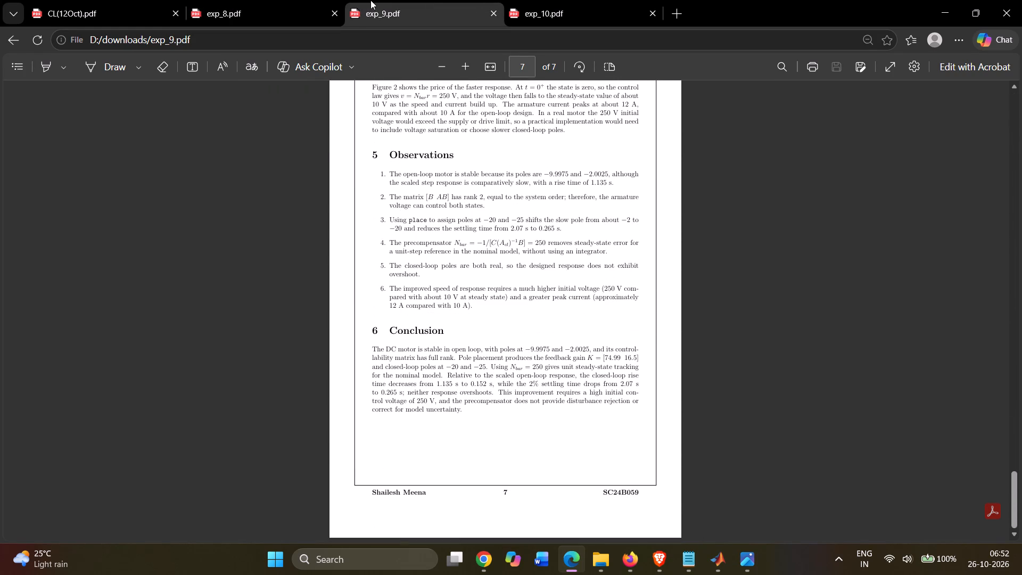
# Review the exp_10 PDF from the title page through the theory, procedure, block diagram and results to its last pages.
pyautogui.click(620, 0)
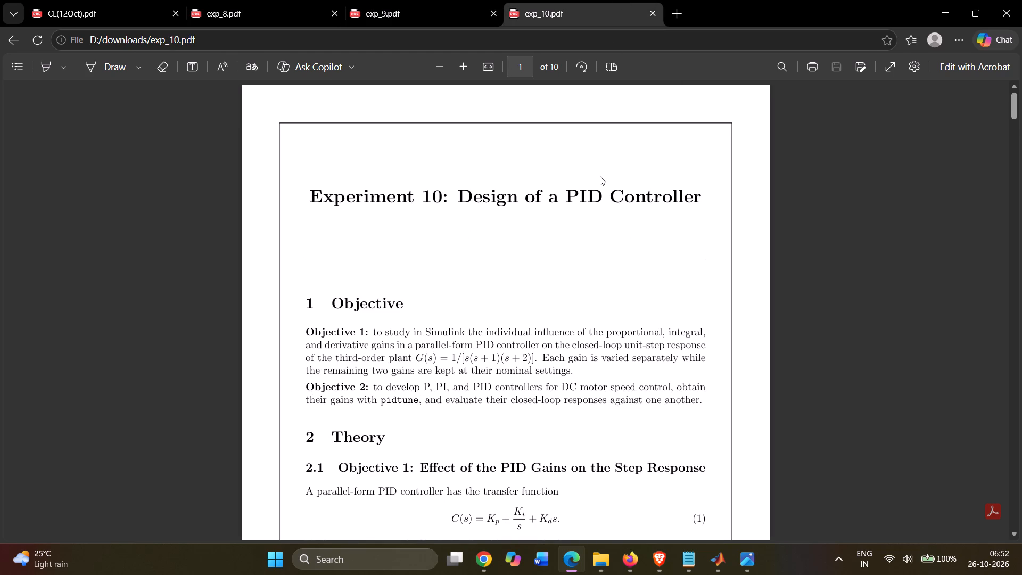
pyautogui.scroll(-18, 600, 176)
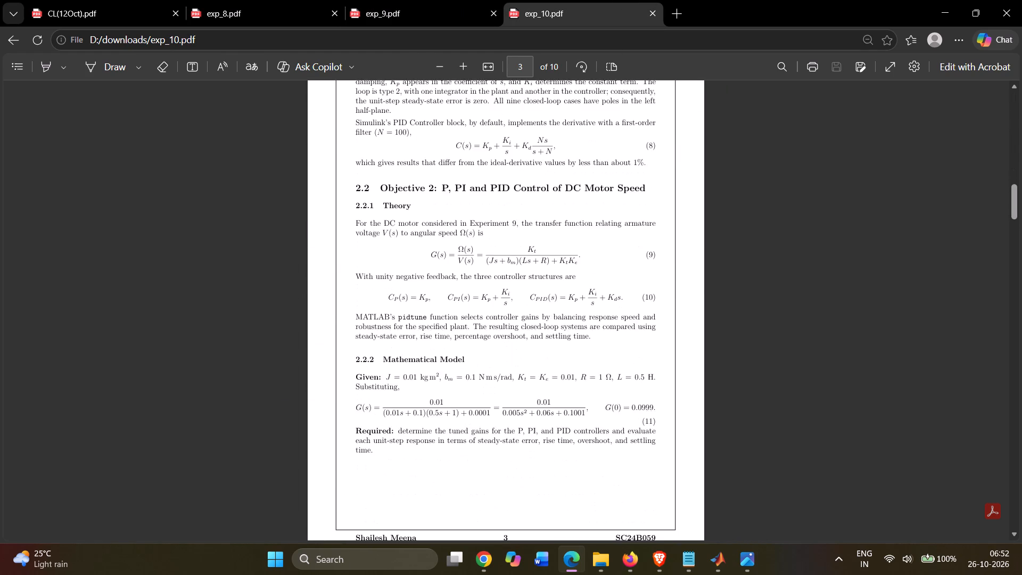
pyautogui.scroll(-13, 598, 169)
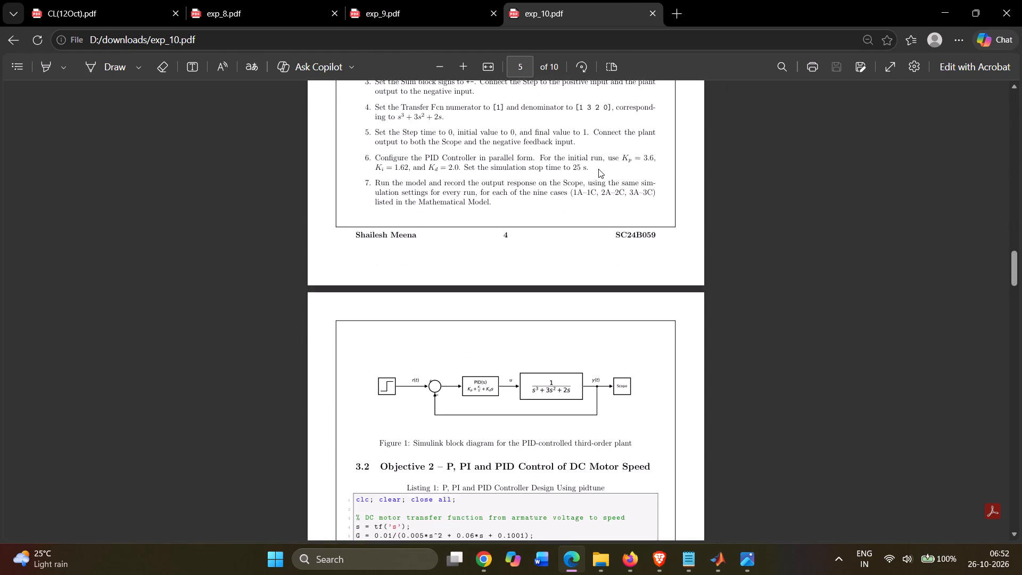
pyautogui.scroll(-17, 598, 169)
pyautogui.scroll(-4, 598, 169)
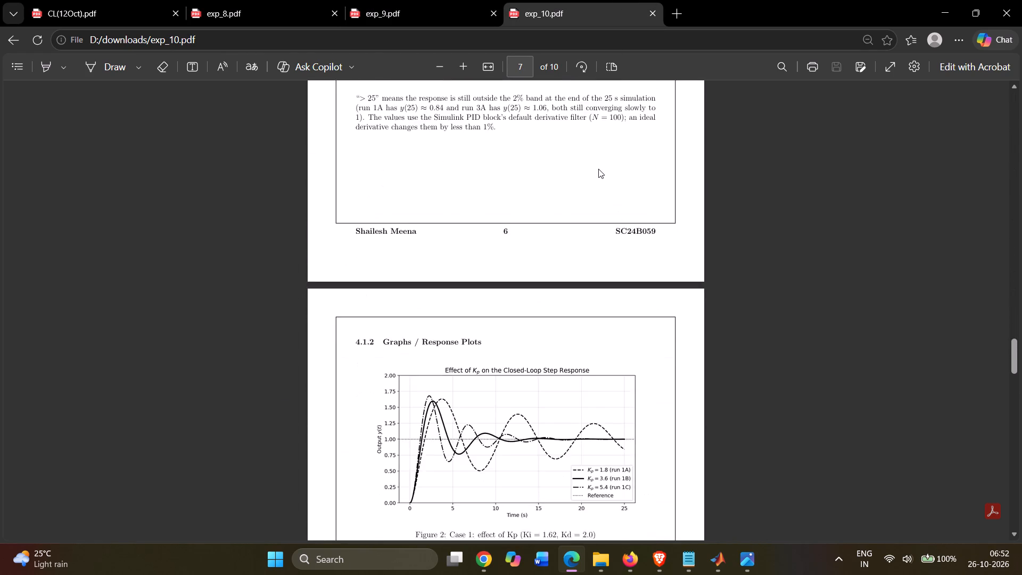
pyautogui.scroll(-13, 598, 169)
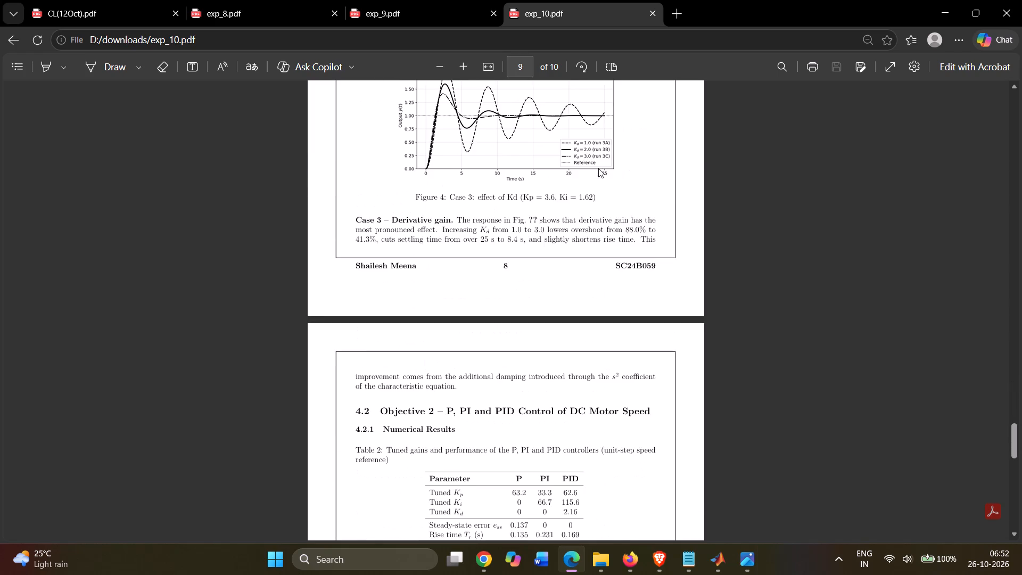
pyautogui.scroll(-20, 598, 168)
# Recheck the figure references in exp_10's Case 1 to 3 gain discussions and in section 4.2.2 on response plots.
pyautogui.scroll(8, 596, 161)
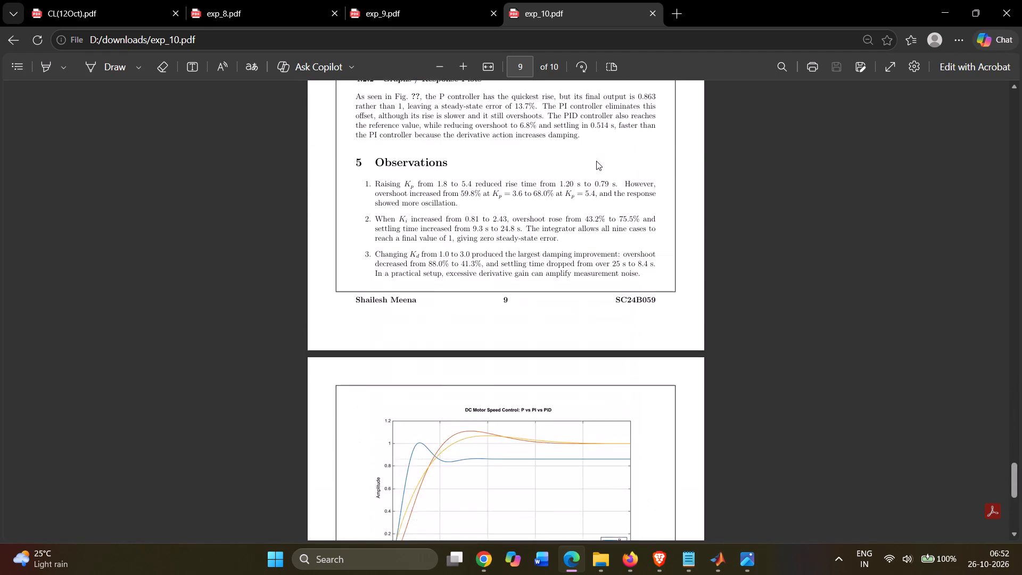
pyautogui.scroll(11, 596, 161)
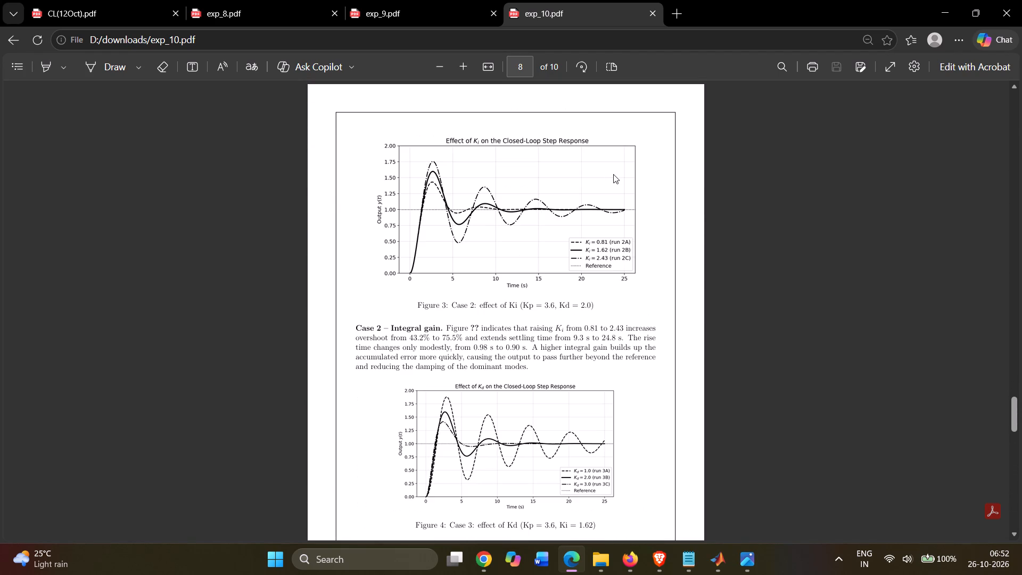
pyautogui.scroll(7, 613, 174)
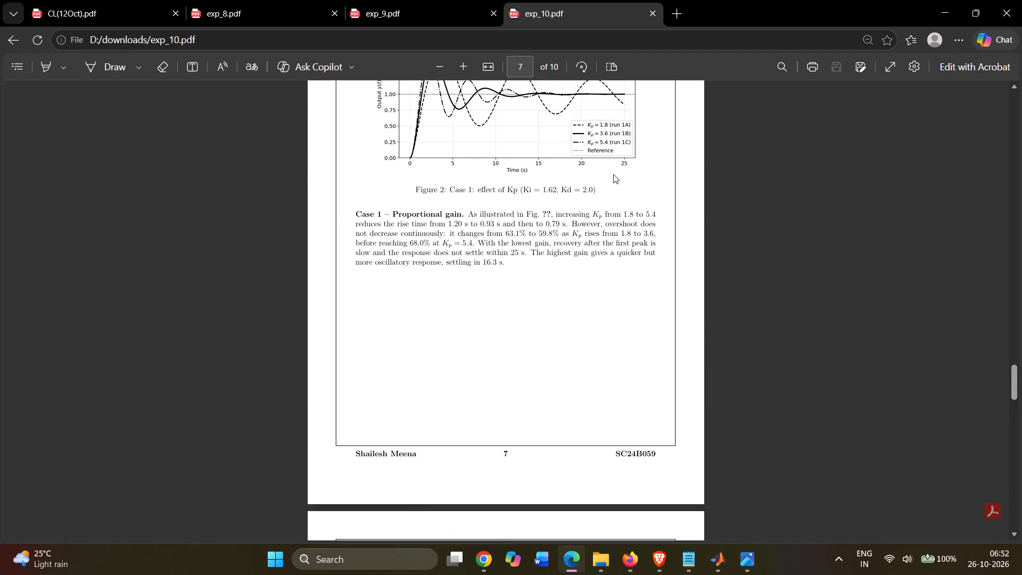
pyautogui.scroll(-8, 613, 174)
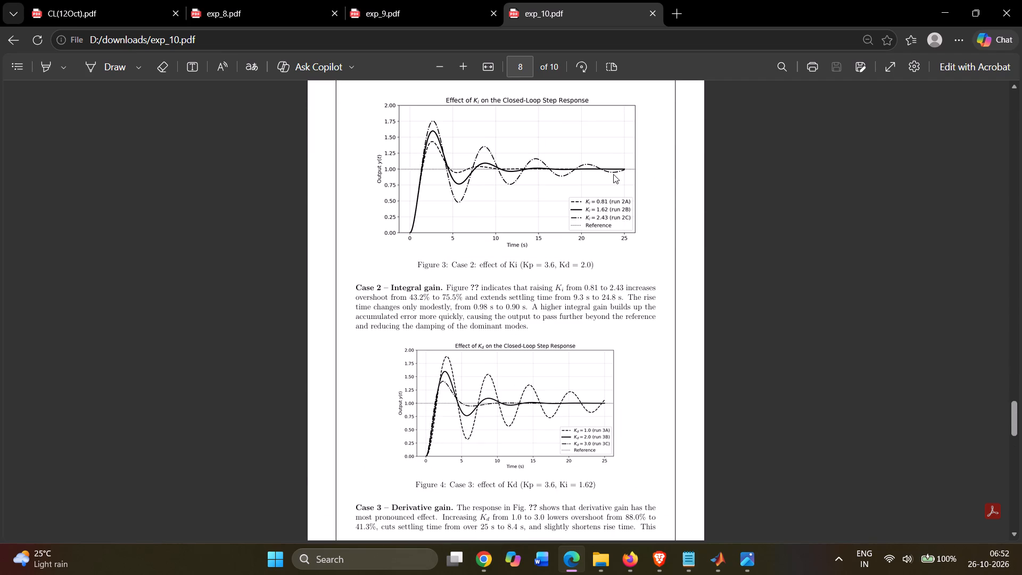
pyautogui.scroll(-6, 613, 174)
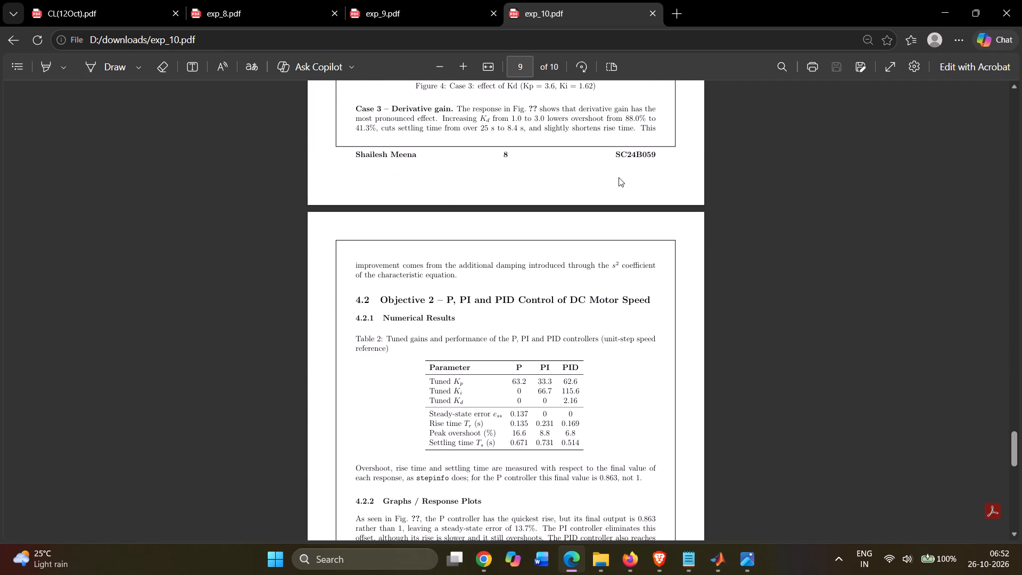
pyautogui.scroll(-1, 619, 177)
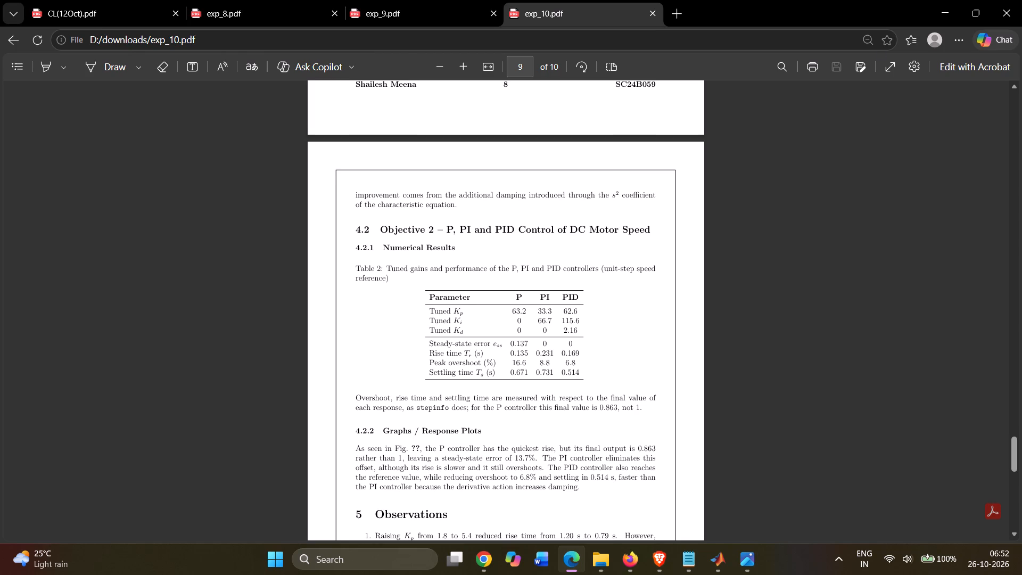
# Switch to the YouTube video in Brave and rewind the playing song by 50 seconds.
pyautogui.click(653, 551)
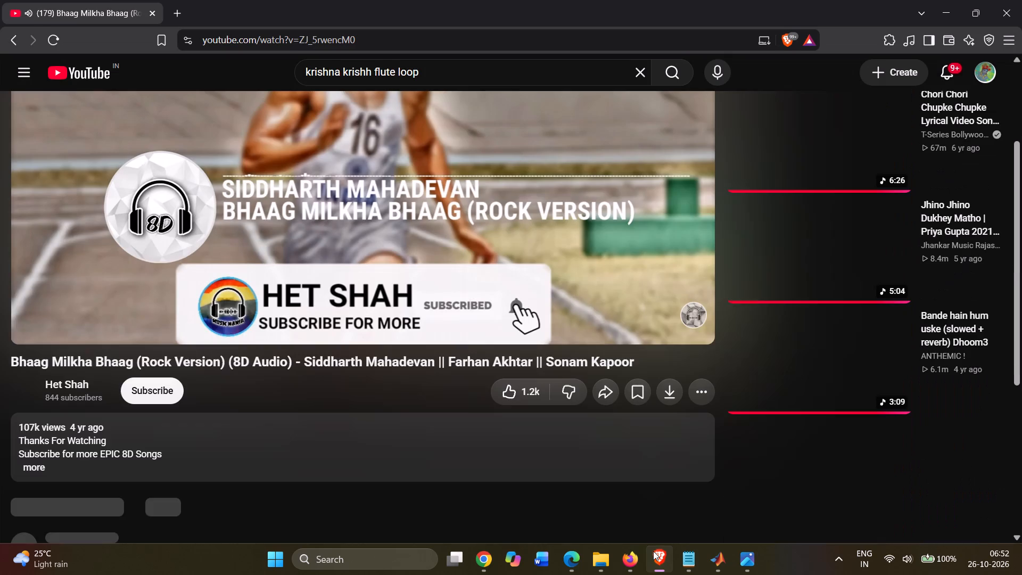
pyautogui.press('j')
pyautogui.write('jj')
pyautogui.press('j')
pyautogui.press('j')
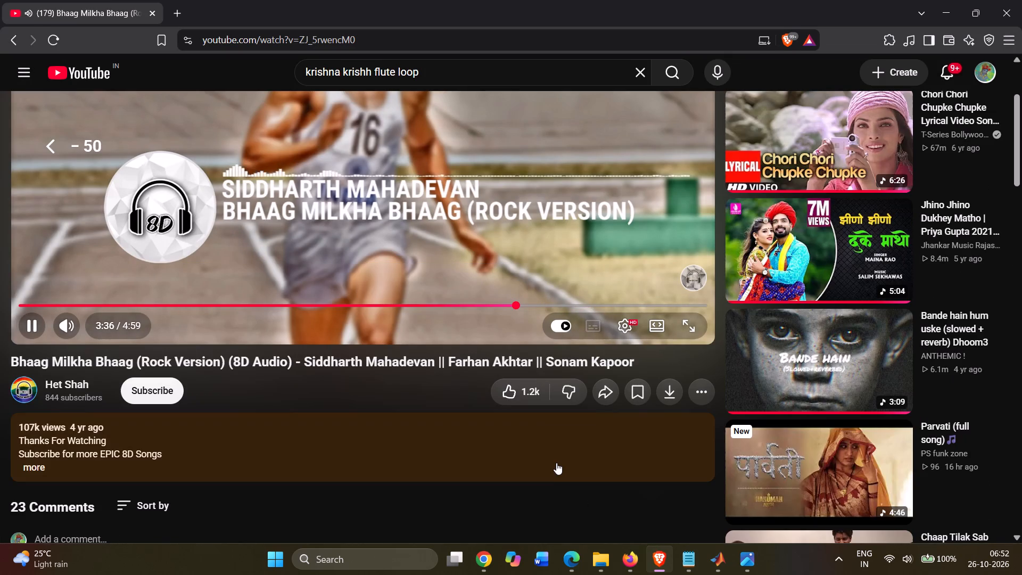
pyautogui.scroll(6, 556, 462)
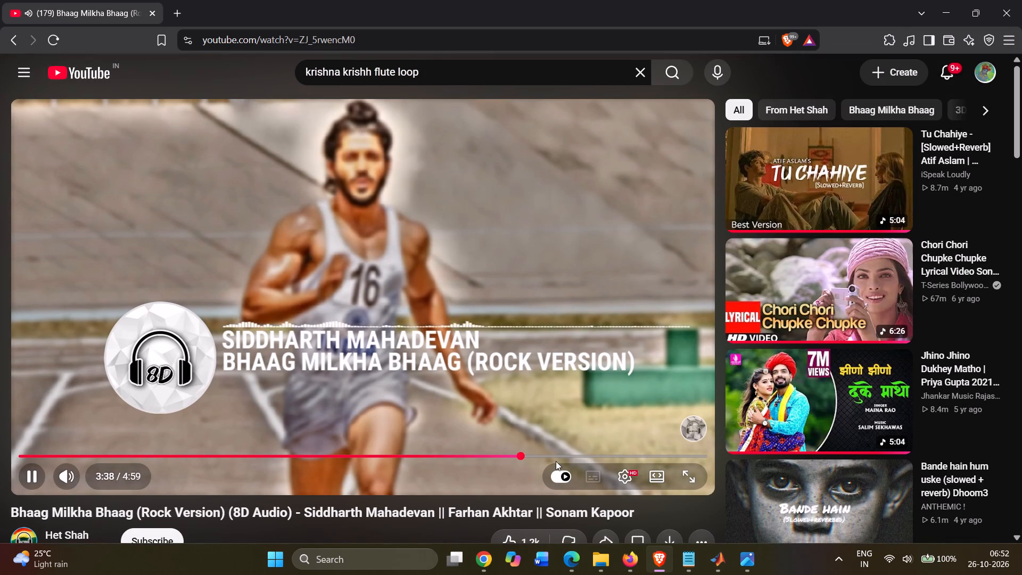